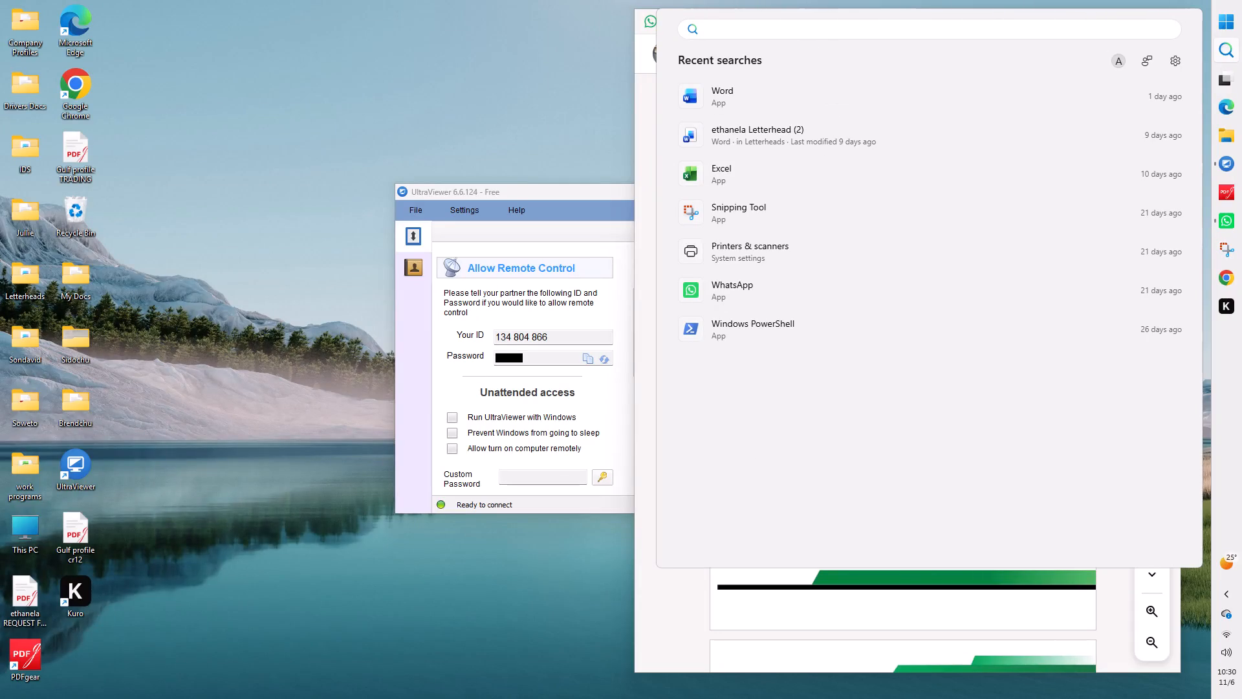
left_click(528, 93)
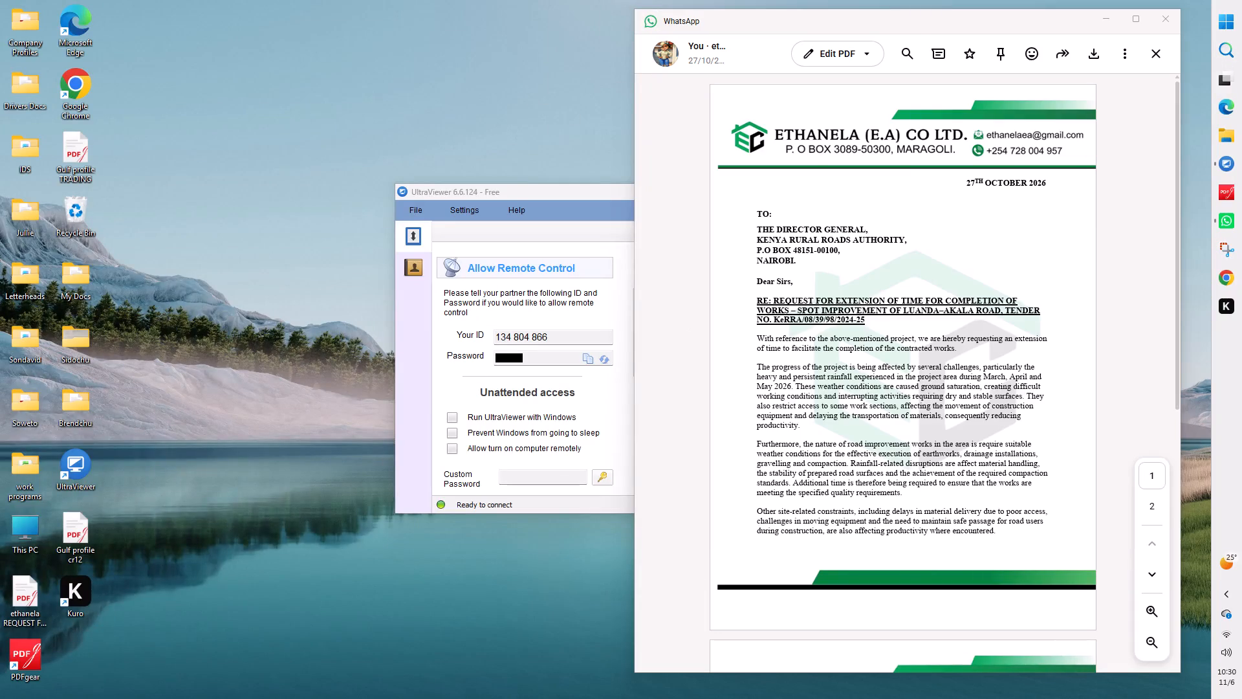
scroll(906, 373, "down", 12)
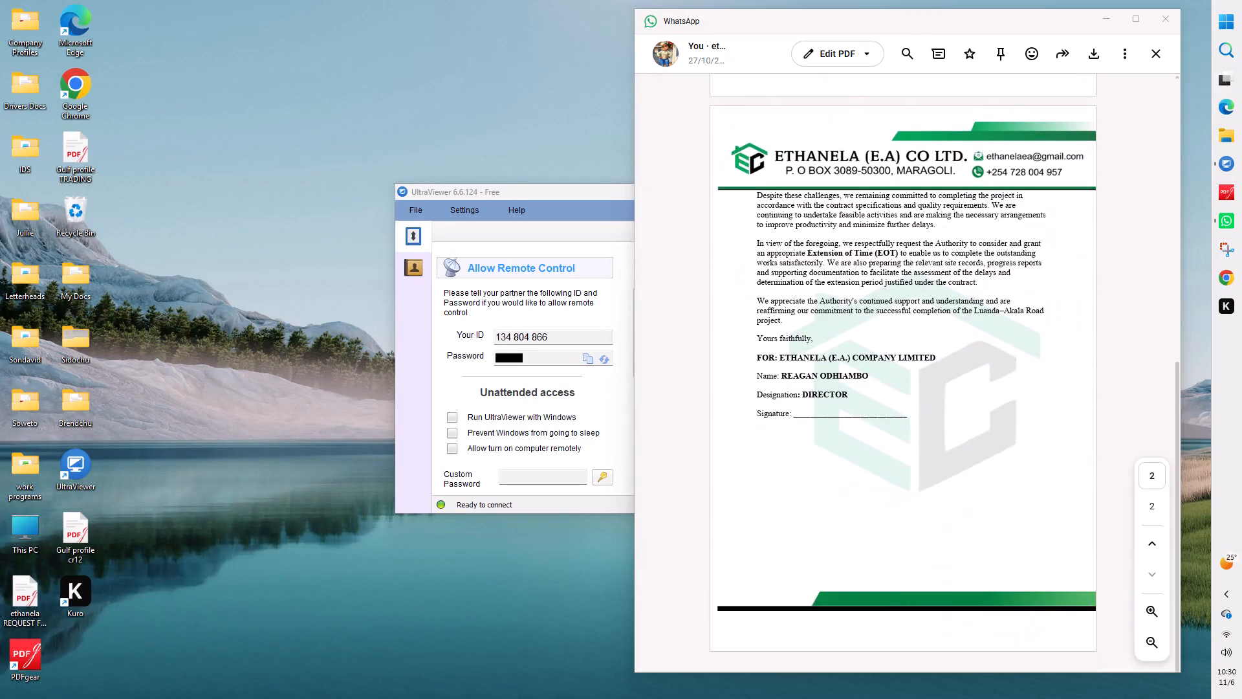
scroll(906, 373, "down", 5)
scroll(906, 373, "up", 4)
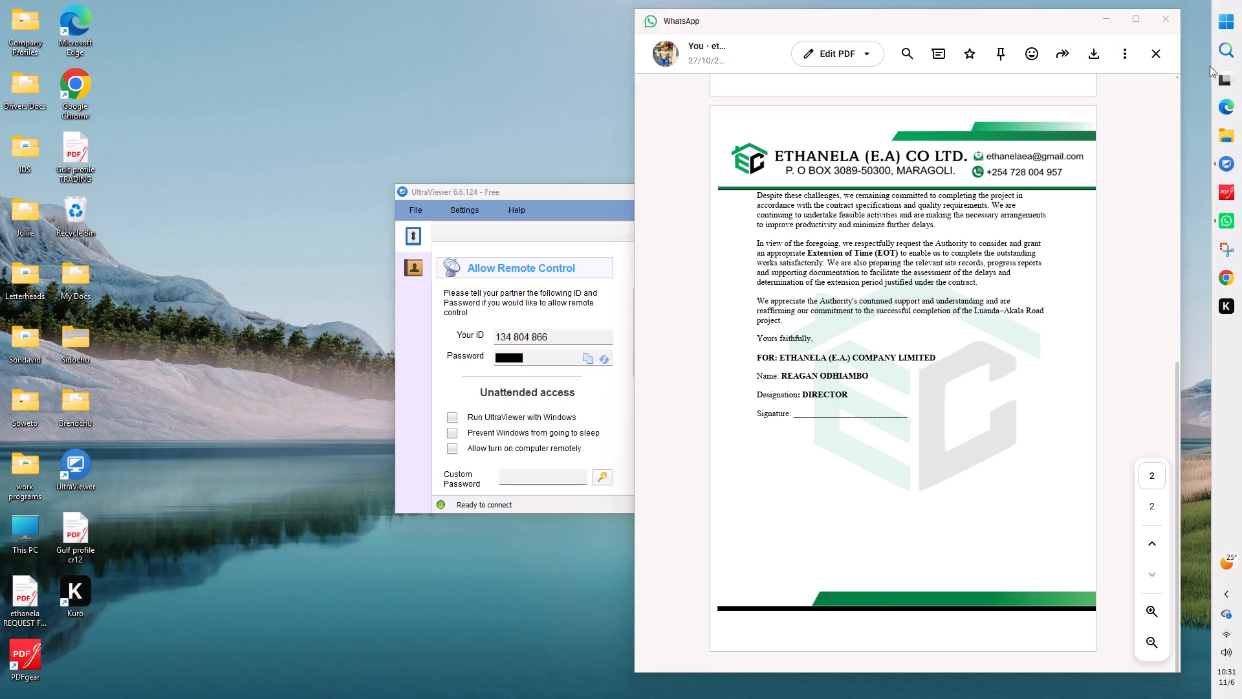
Search the computer for "etha" and open the Word document ethanela Letterhead (2) from the Letterheads folder.
left_click(1223, 55)
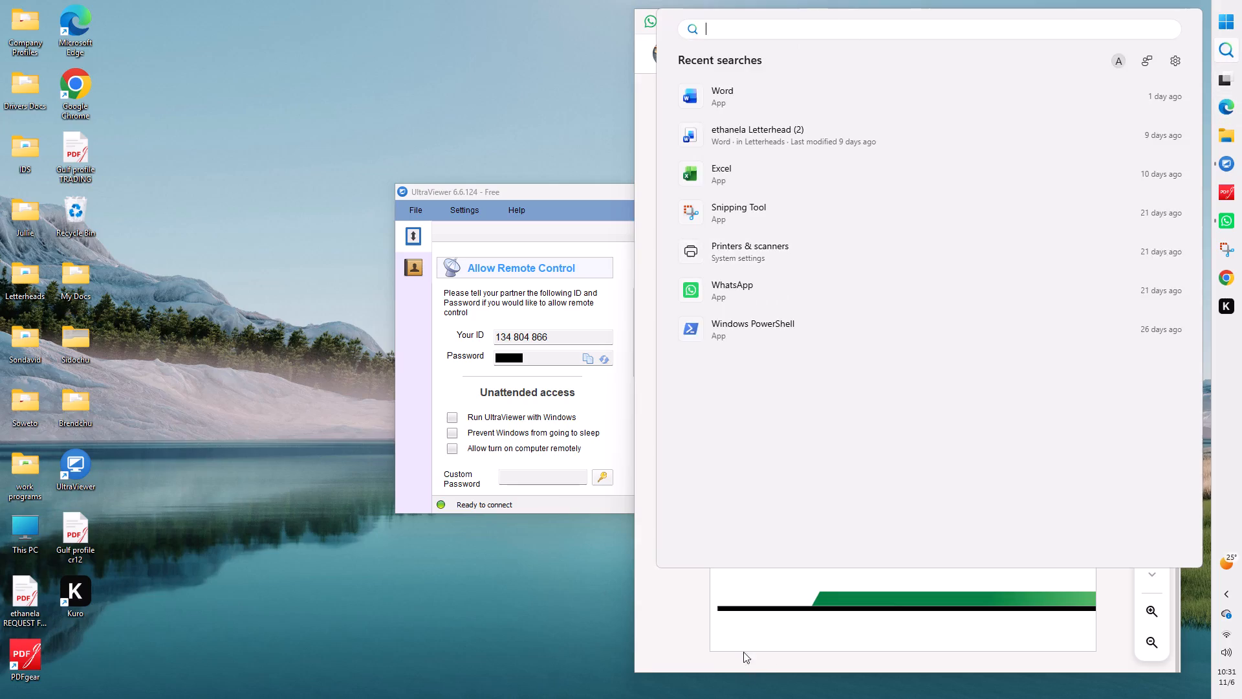
type("etha")
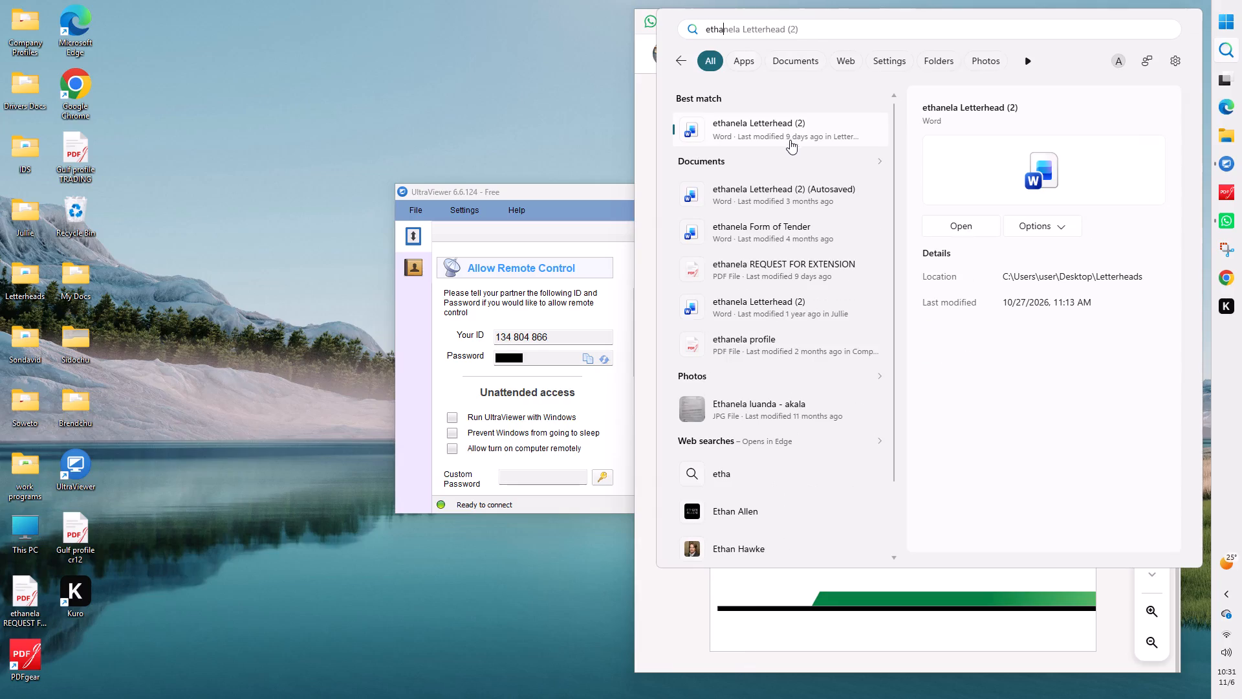
double_click(787, 135)
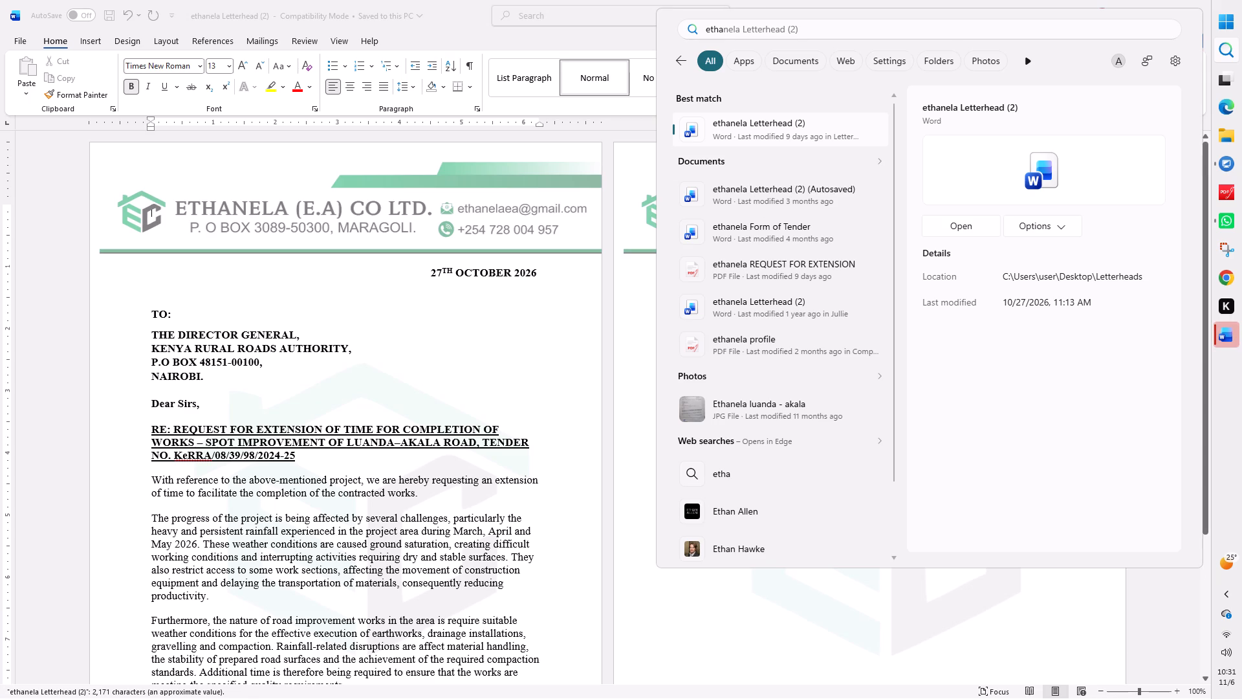
left_click(552, 298)
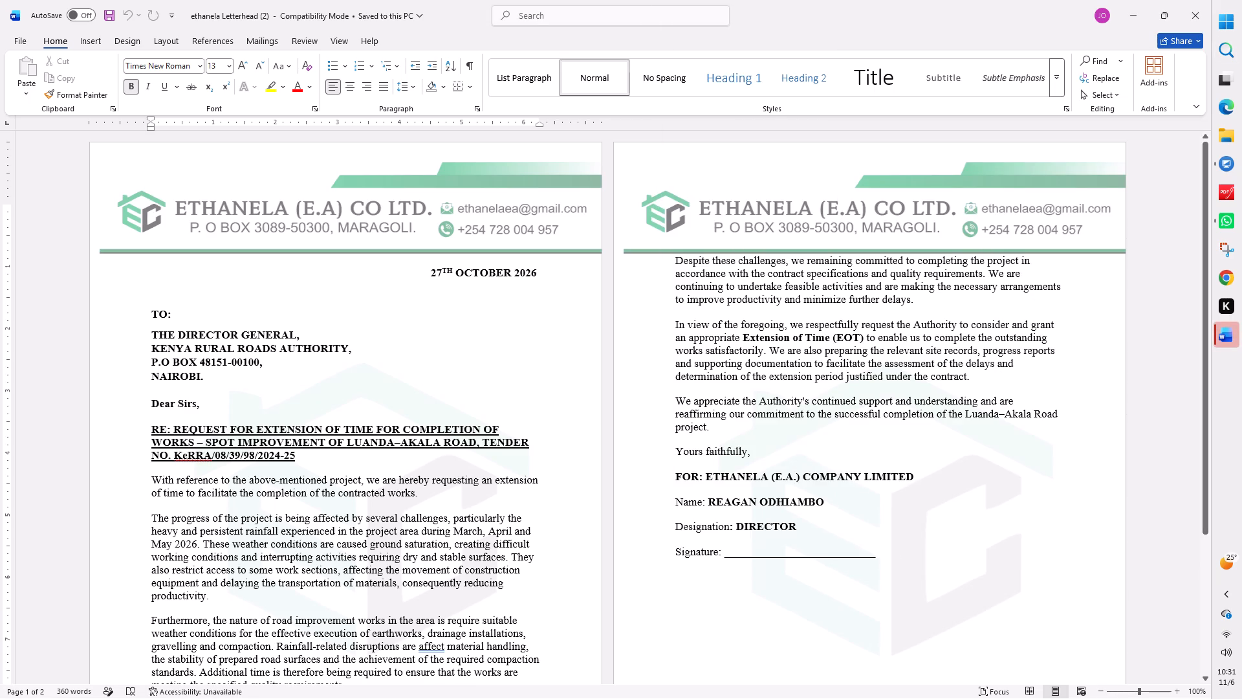
Change the date at the top of the extension request letter to 6TH NOVEMBER 2026.
left_click(510, 273)
key("BackSpace")
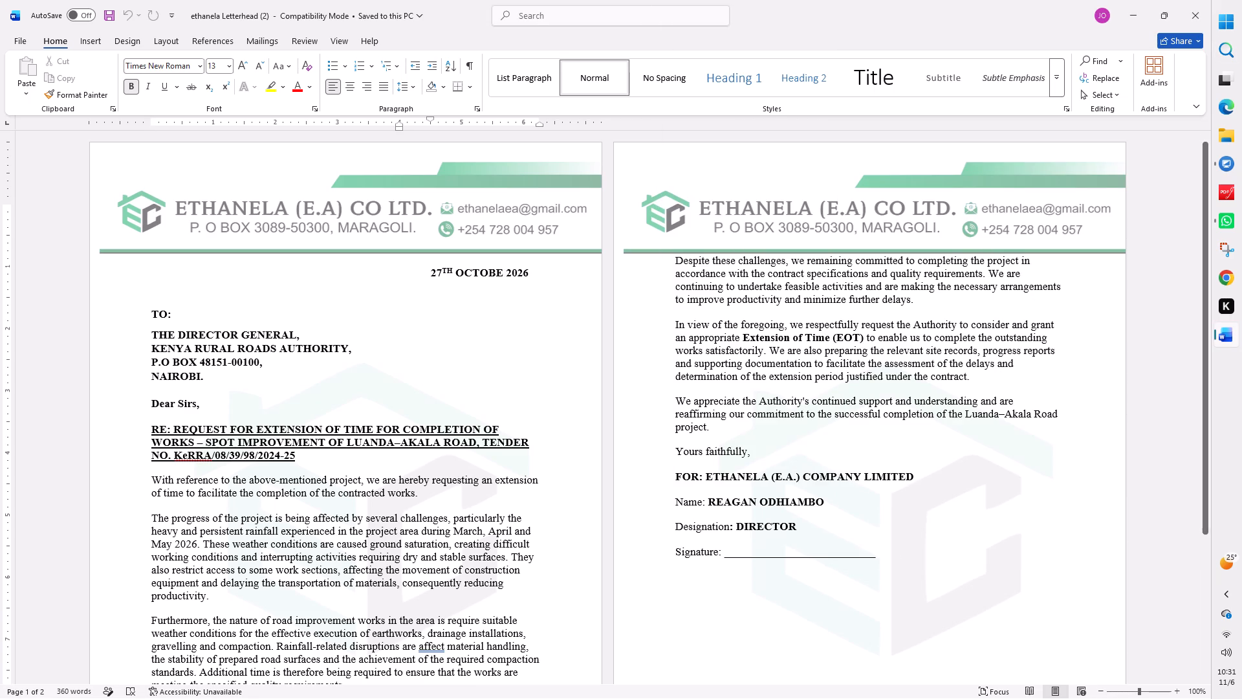
key("BackSpace")
key("BackSpace")
key("BackSpace")
key("BackSpace")
key("BackSpace")
key("BackSpace")
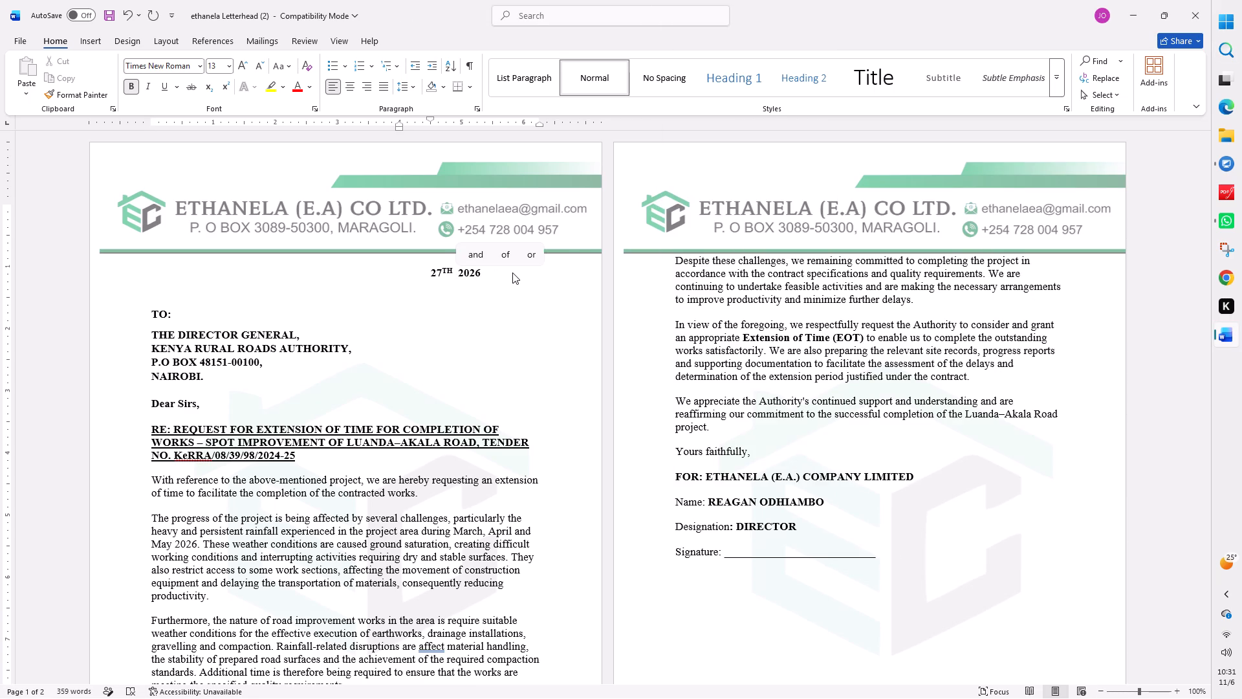
type("OVEMBER")
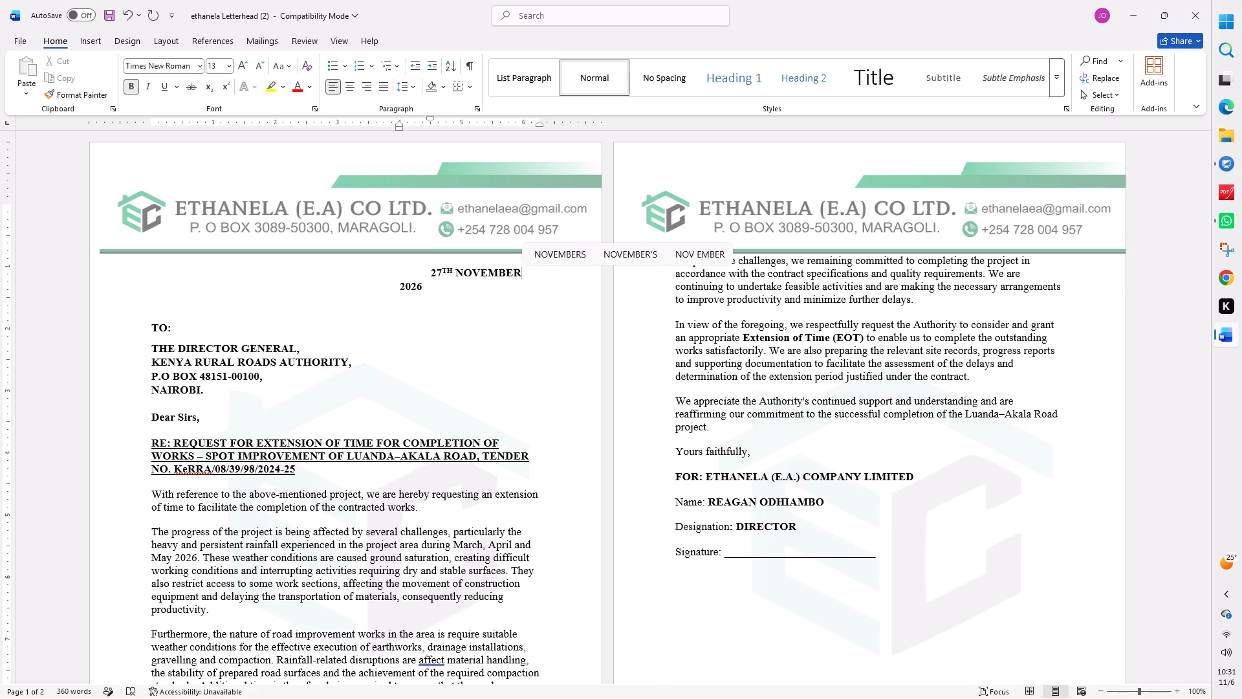
left_click(441, 273)
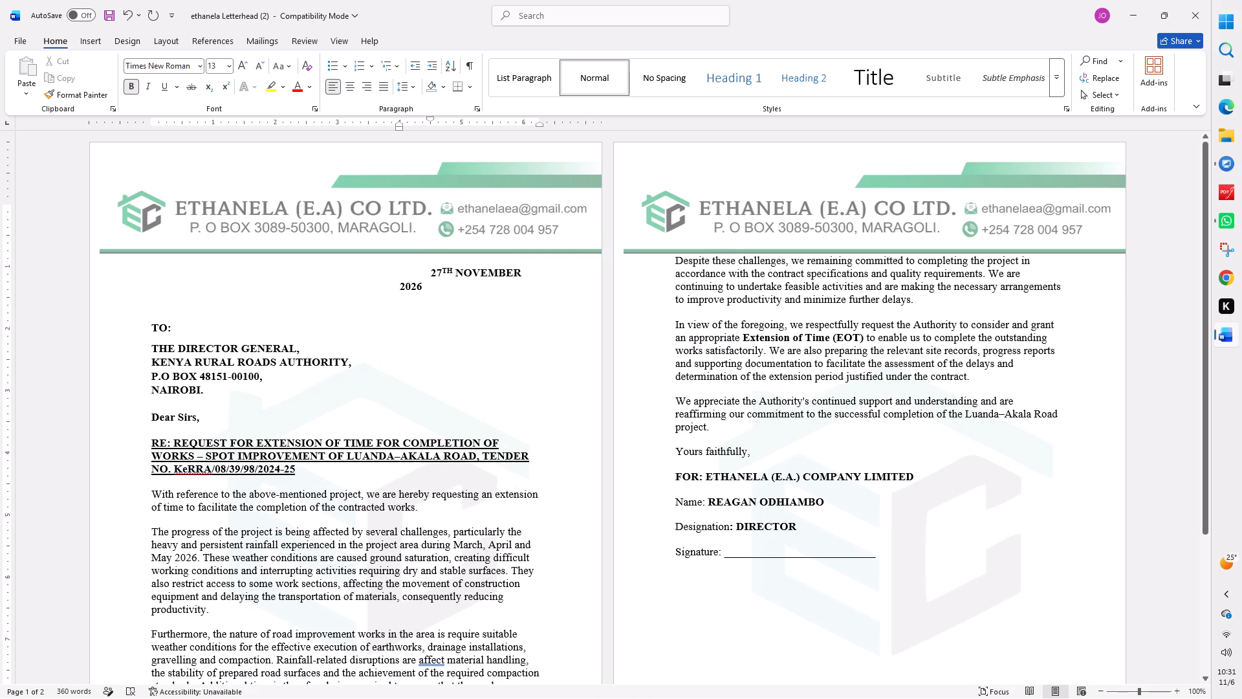
key("BackSpace")
key("BackSpace")
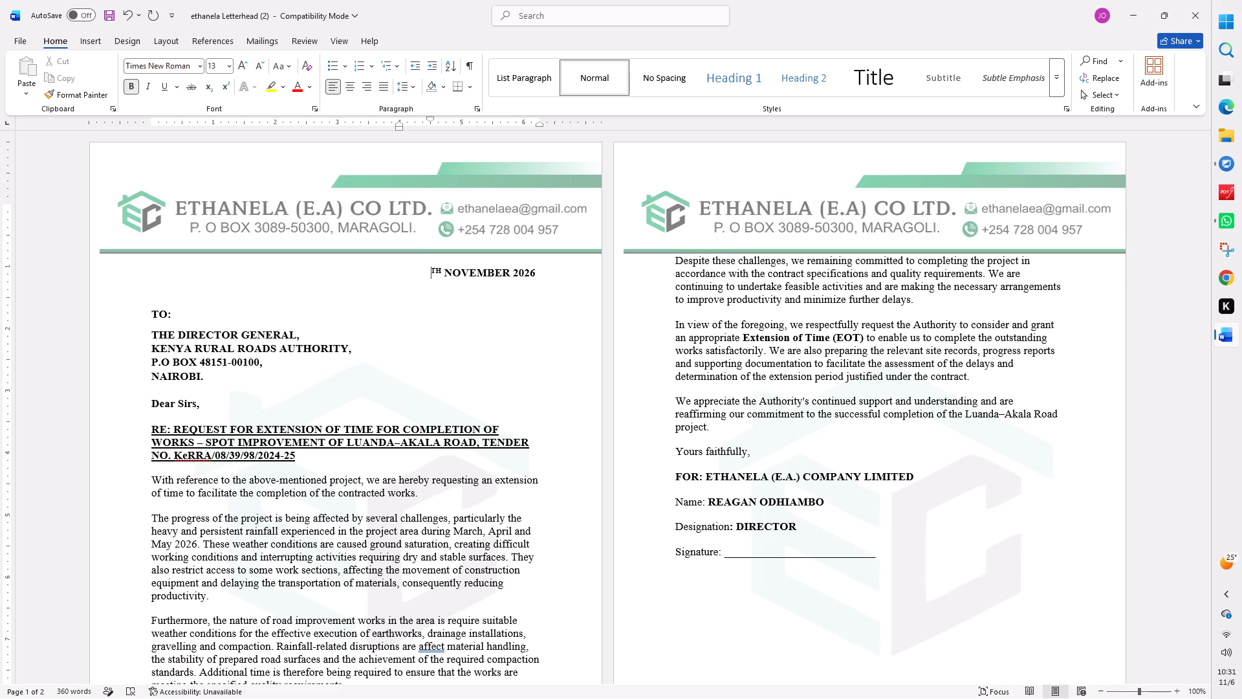
key("6")
key("Left")
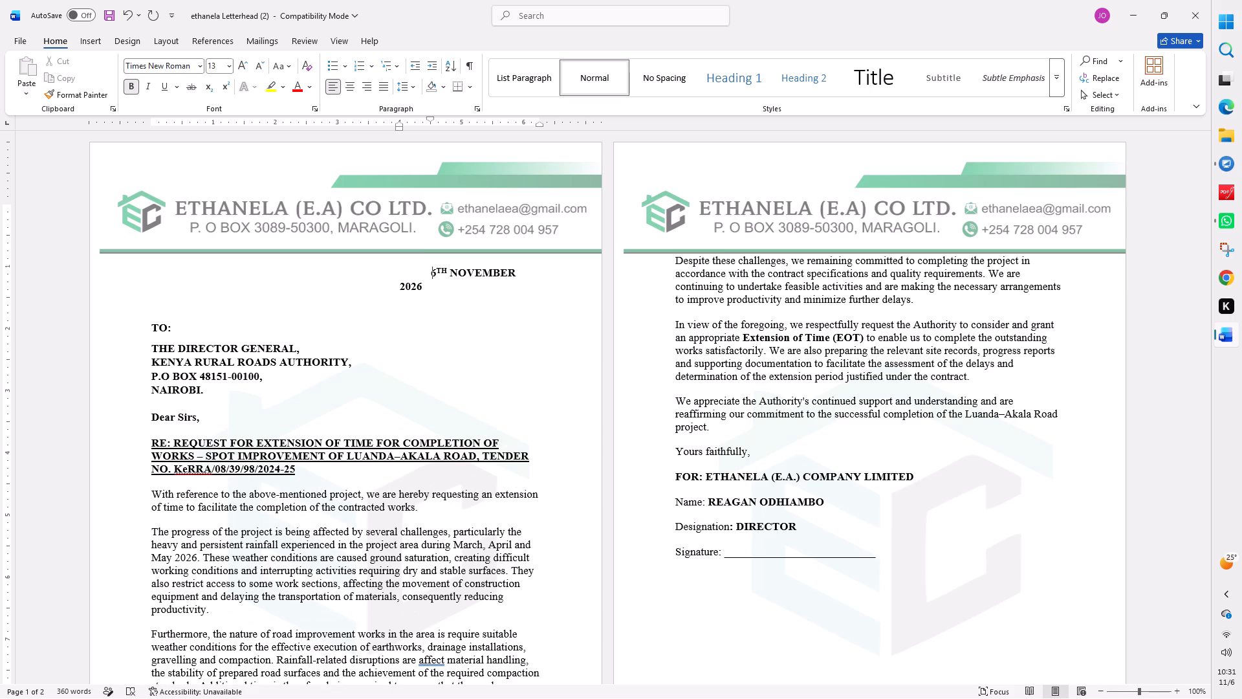
key("BackSpace")
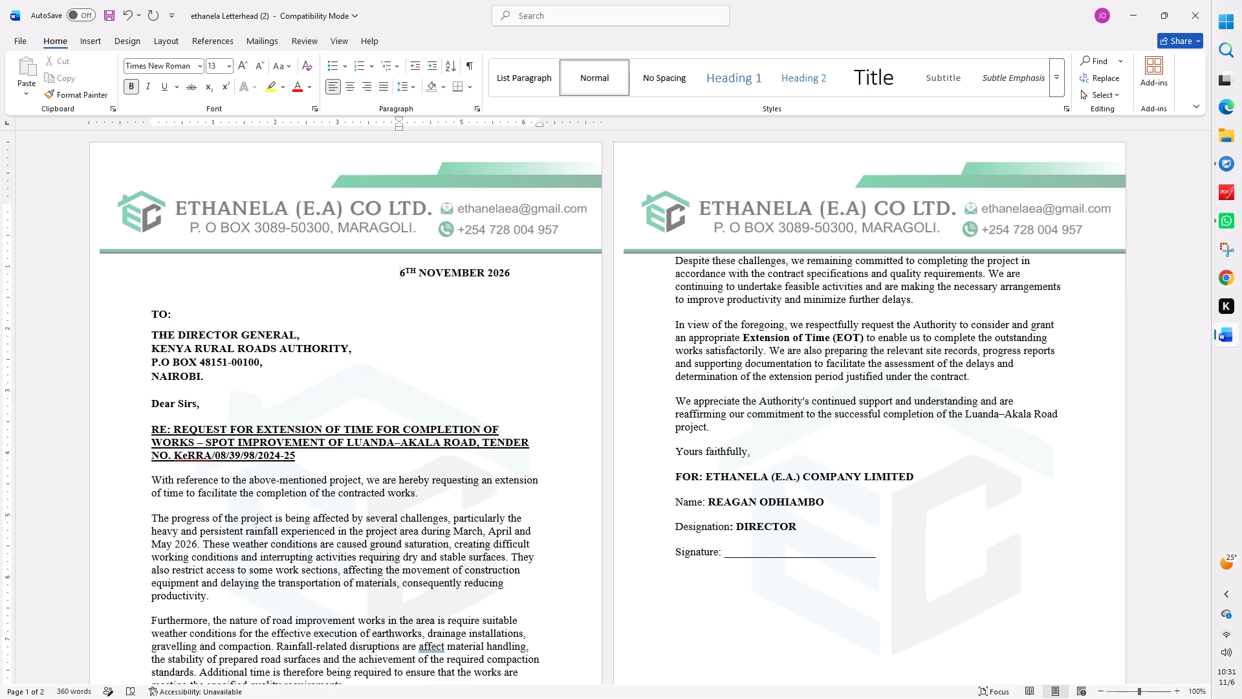
Underline the whole date line at the top of the letter's first page.
scroll(478, 355, "down", 11)
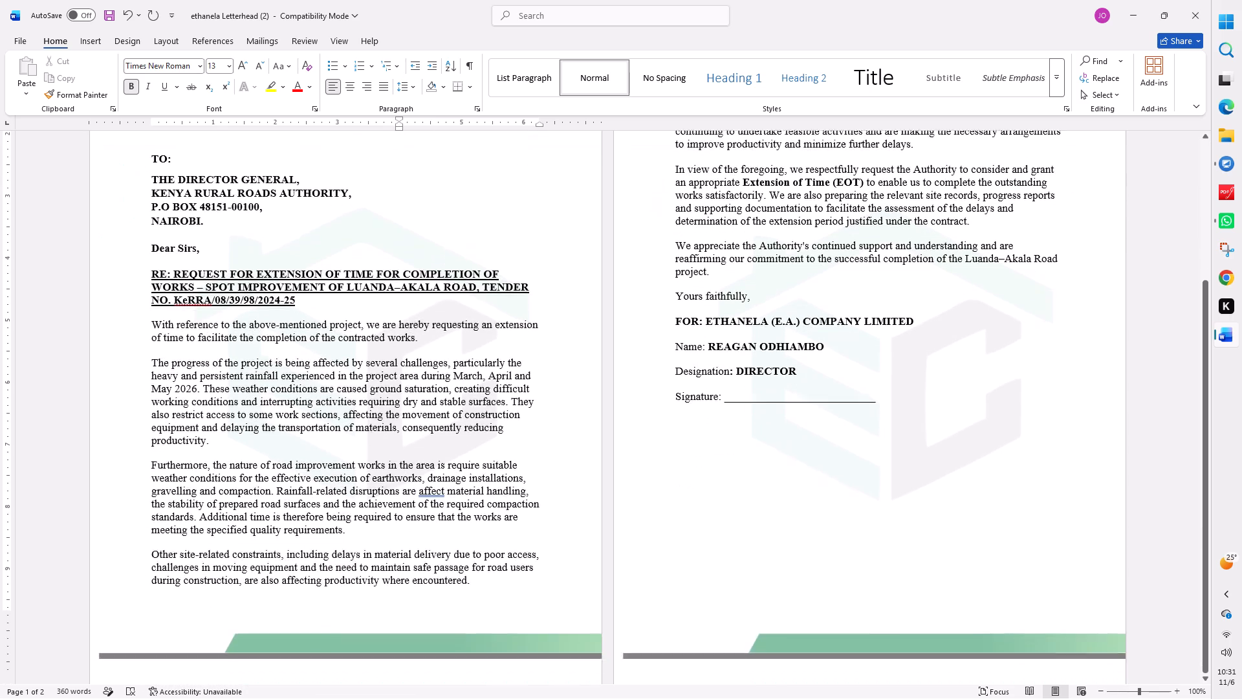
scroll(478, 355, "down", 5)
scroll(478, 355, "up", 15)
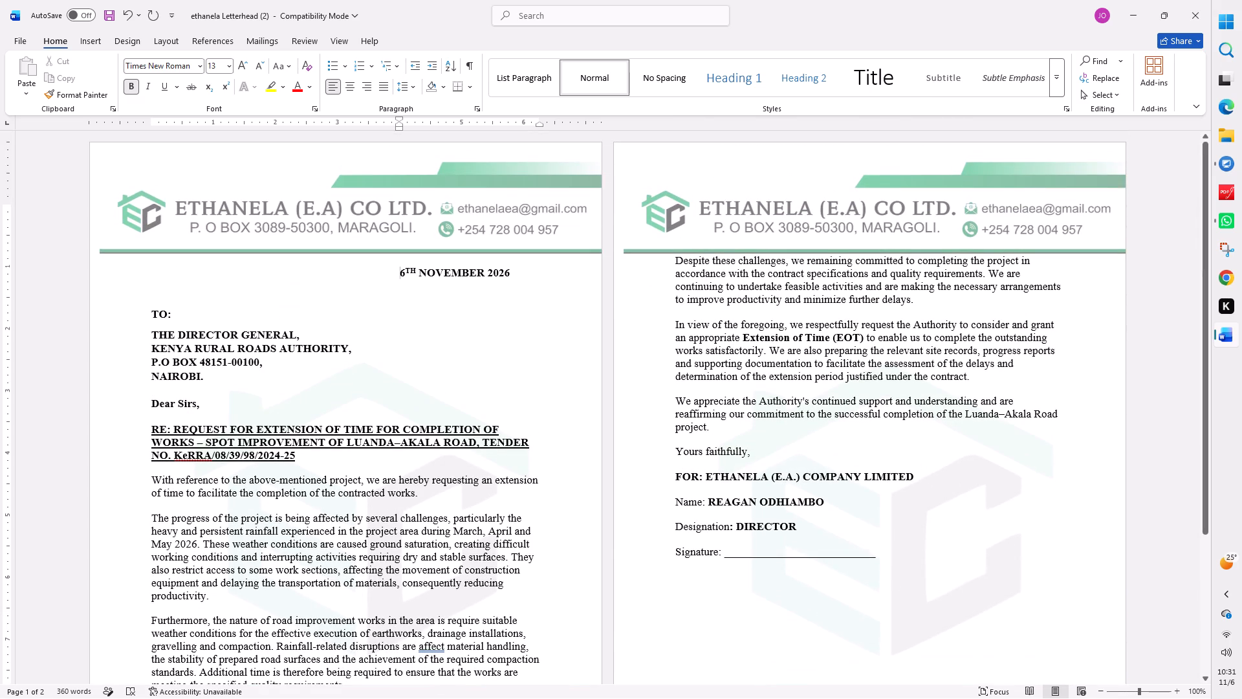
left_click_drag(395, 268, 516, 272)
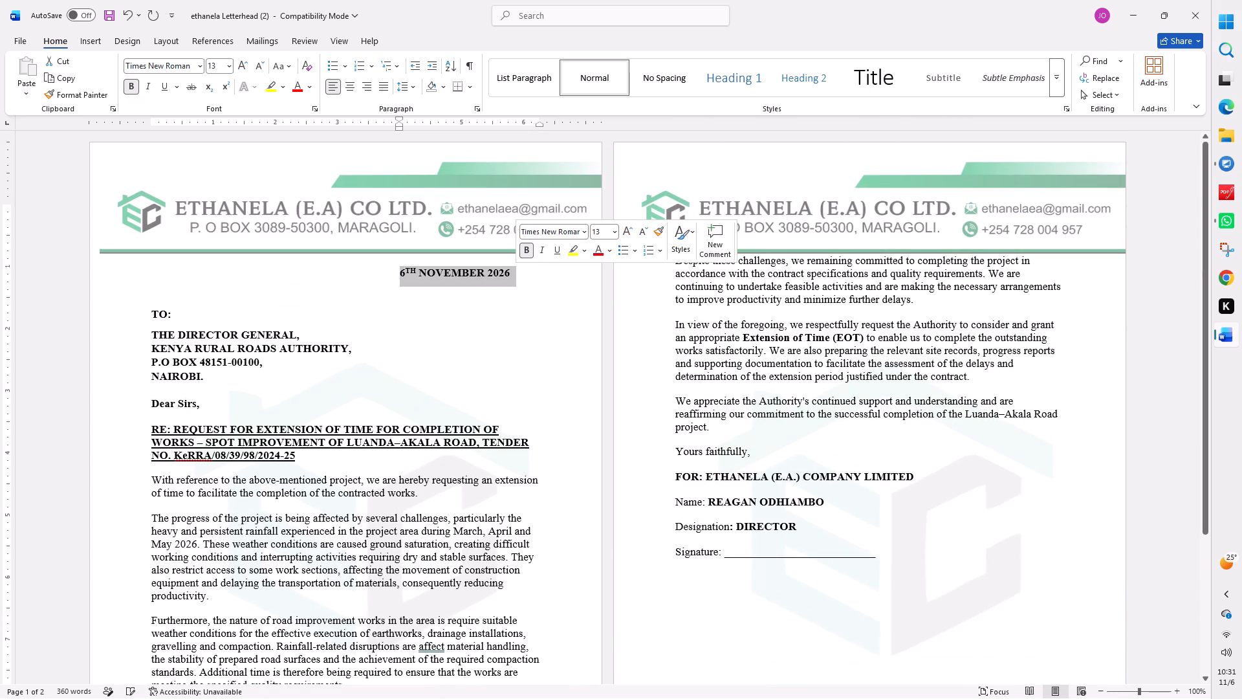
left_click(556, 250)
left_click(555, 278)
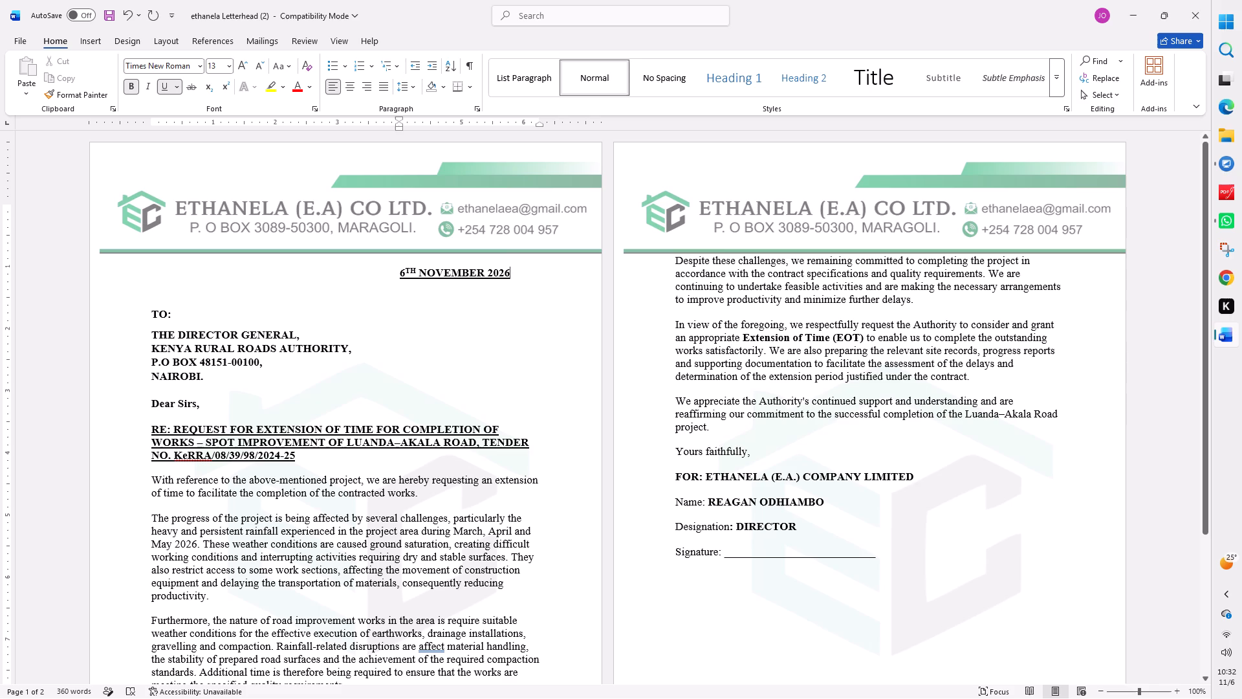
Print one copy of the whole letter on the Kyocera TASKalfa 4012i KX.
scroll(856, 326, "up", 13)
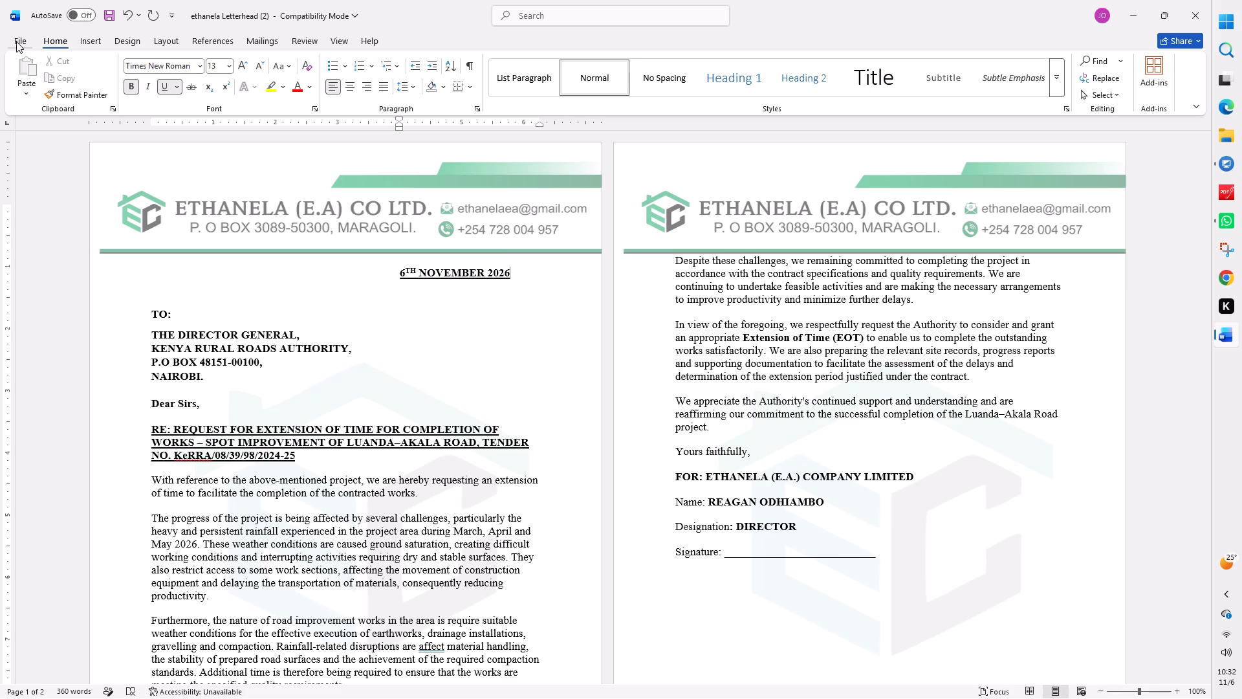
left_click(16, 41)
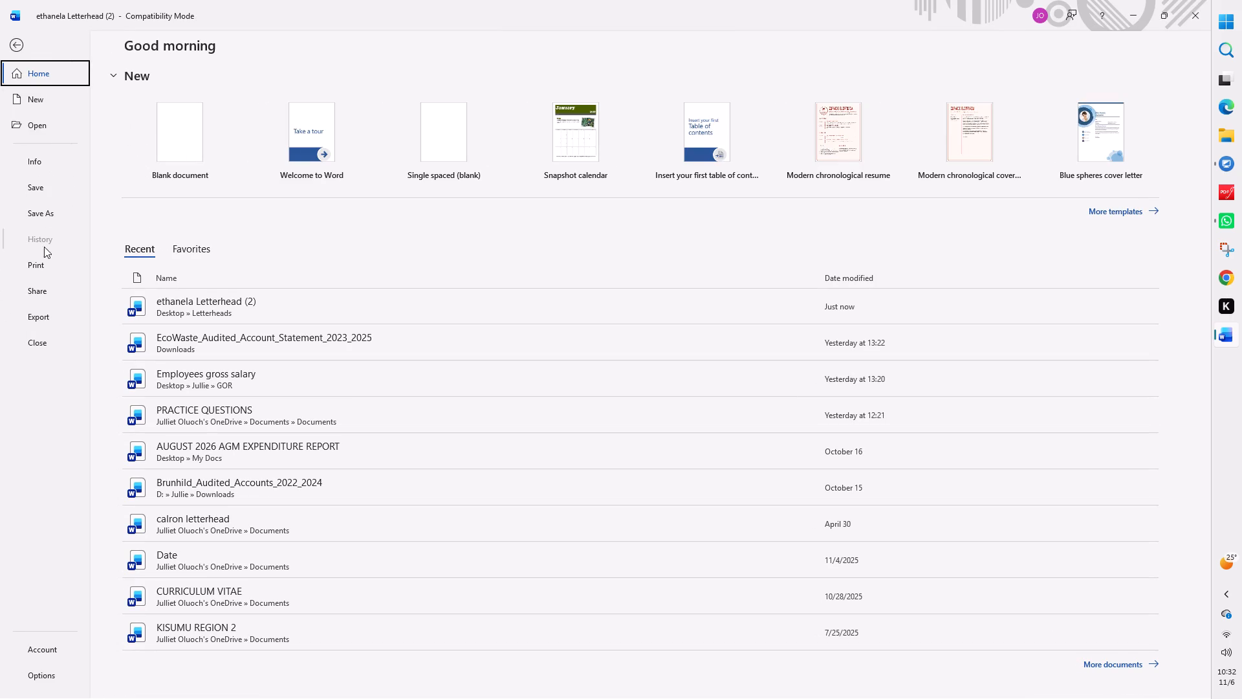
left_click(43, 265)
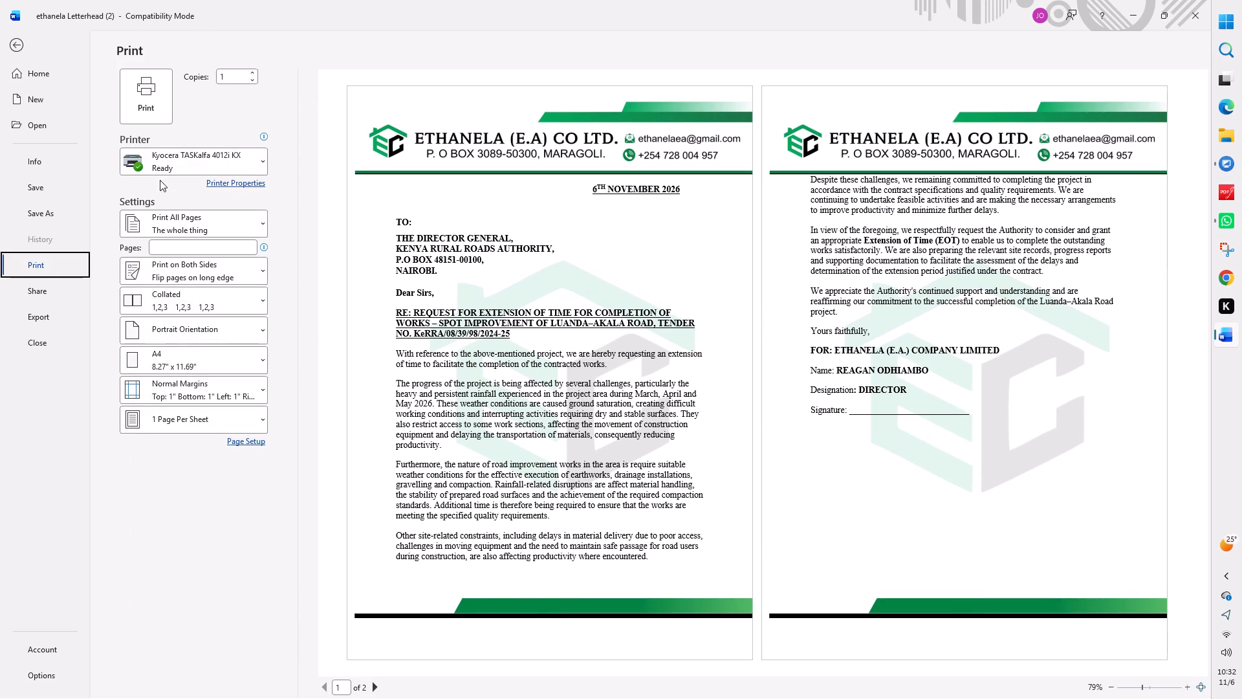
left_click(145, 101)
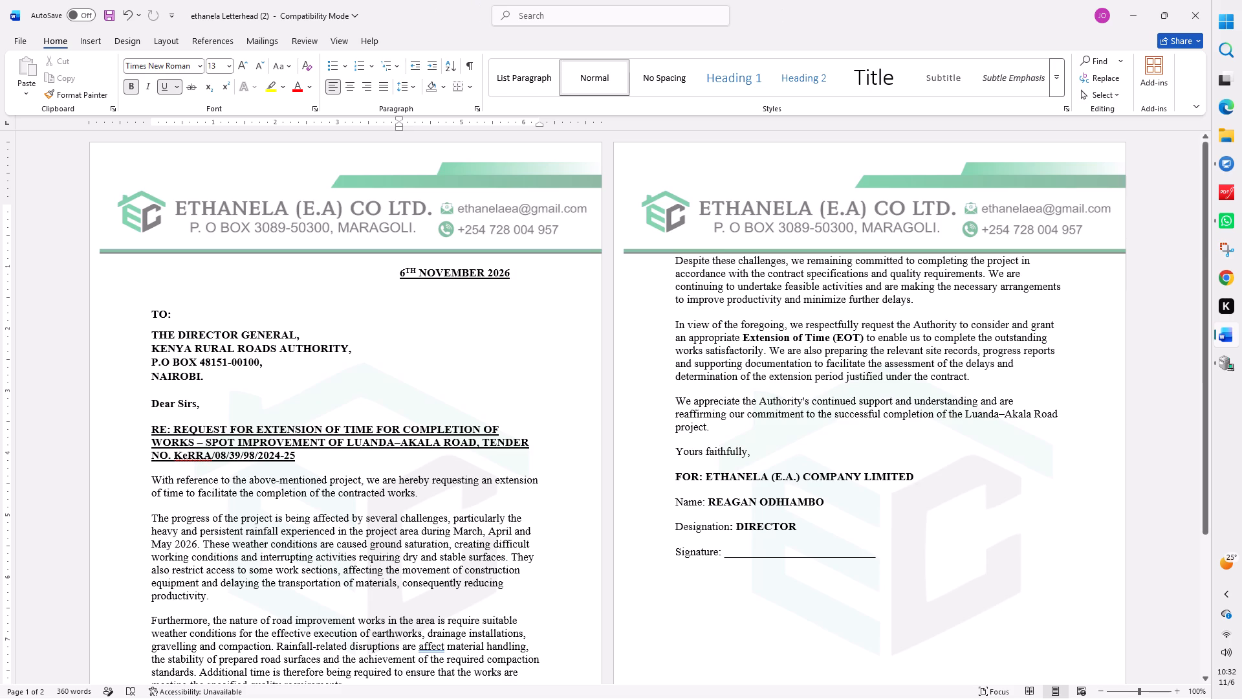
Switch to Chrome and open the Welfare Group Contribution Tracking Sheet in Google Sheets.
left_click(1226, 274)
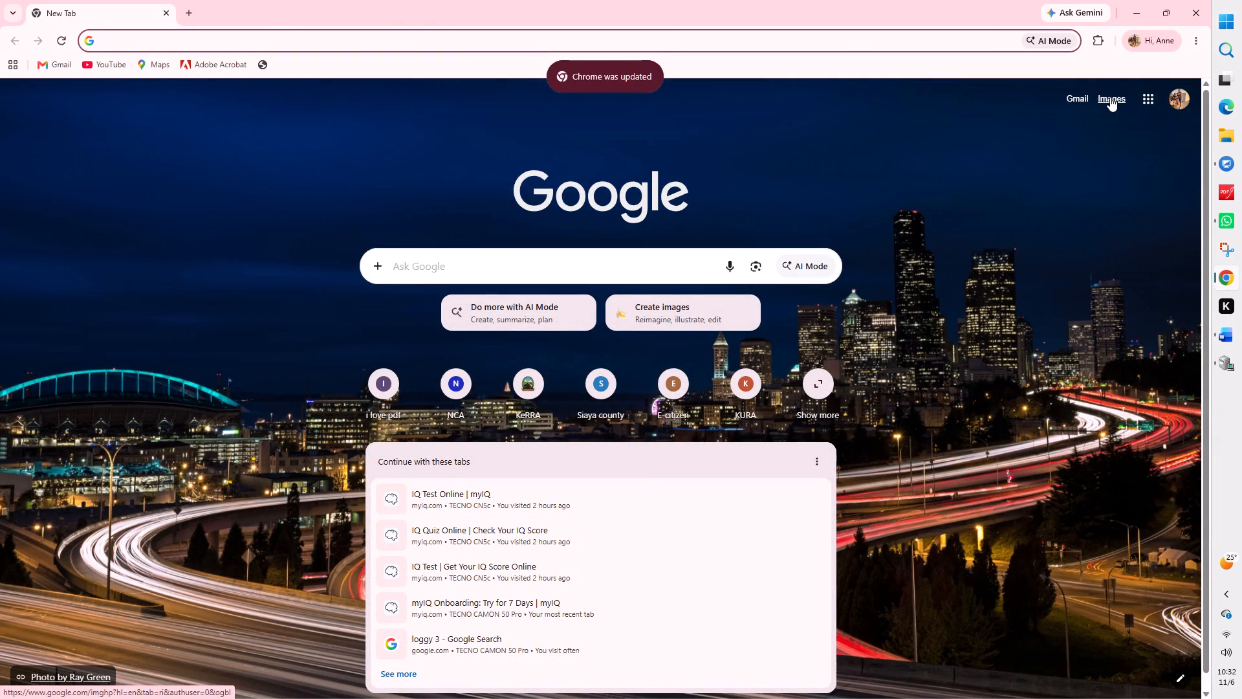
left_click(1145, 94)
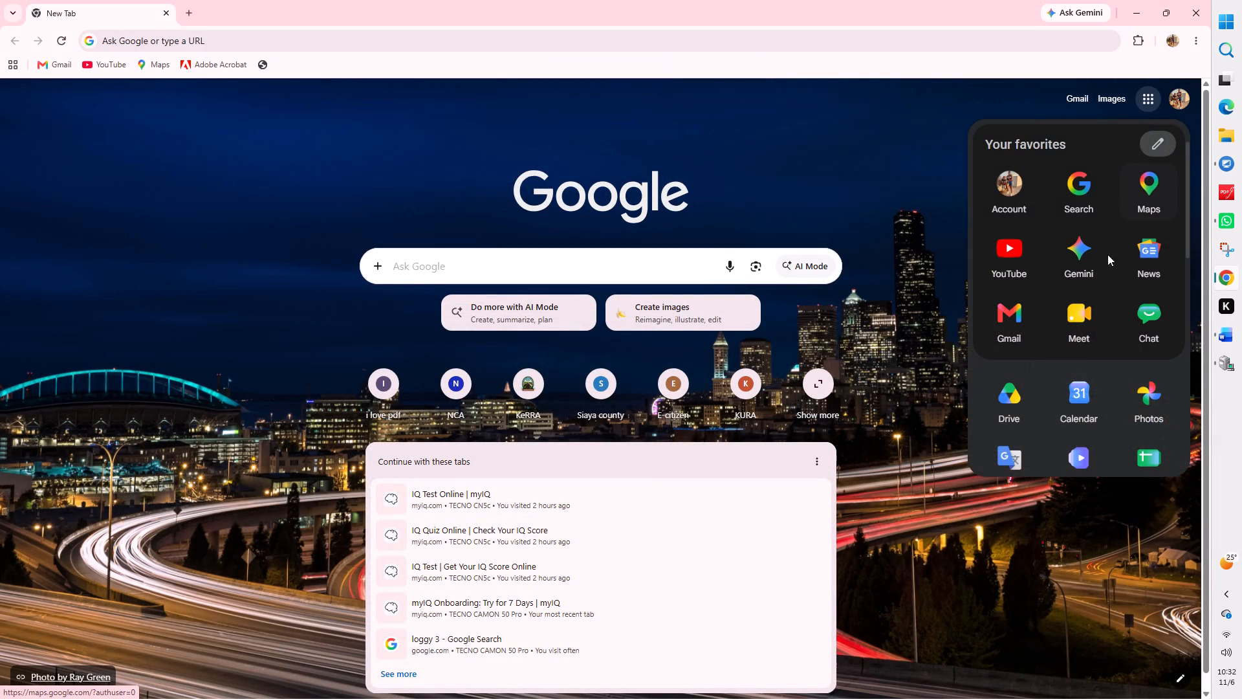
left_click(1146, 447)
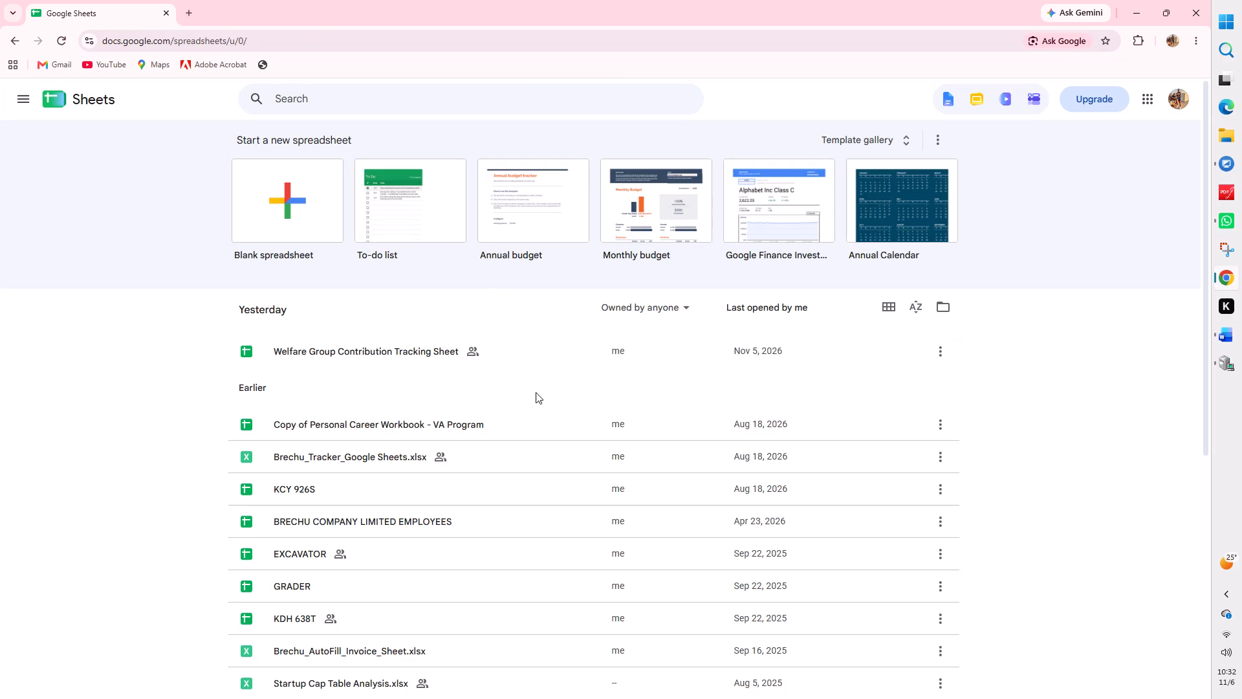
double_click(417, 351)
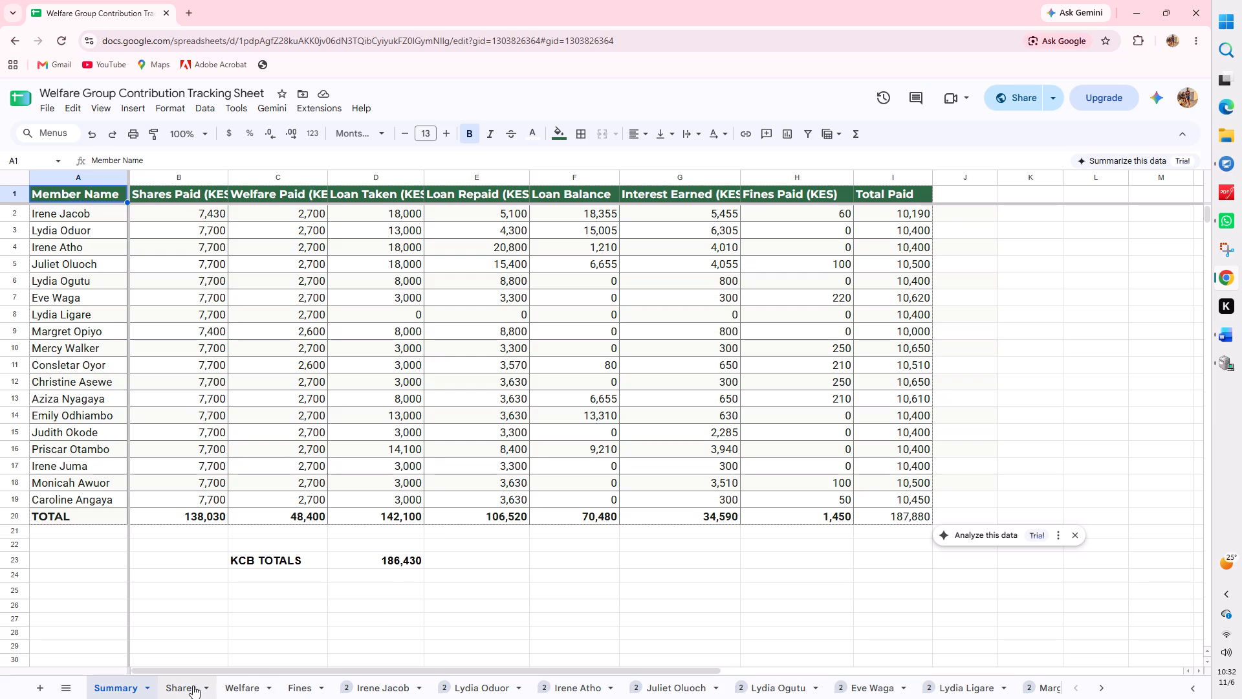
On the first individual member's sheet, insert three empty rows below the 5/October/2026 entry.
left_click(403, 693)
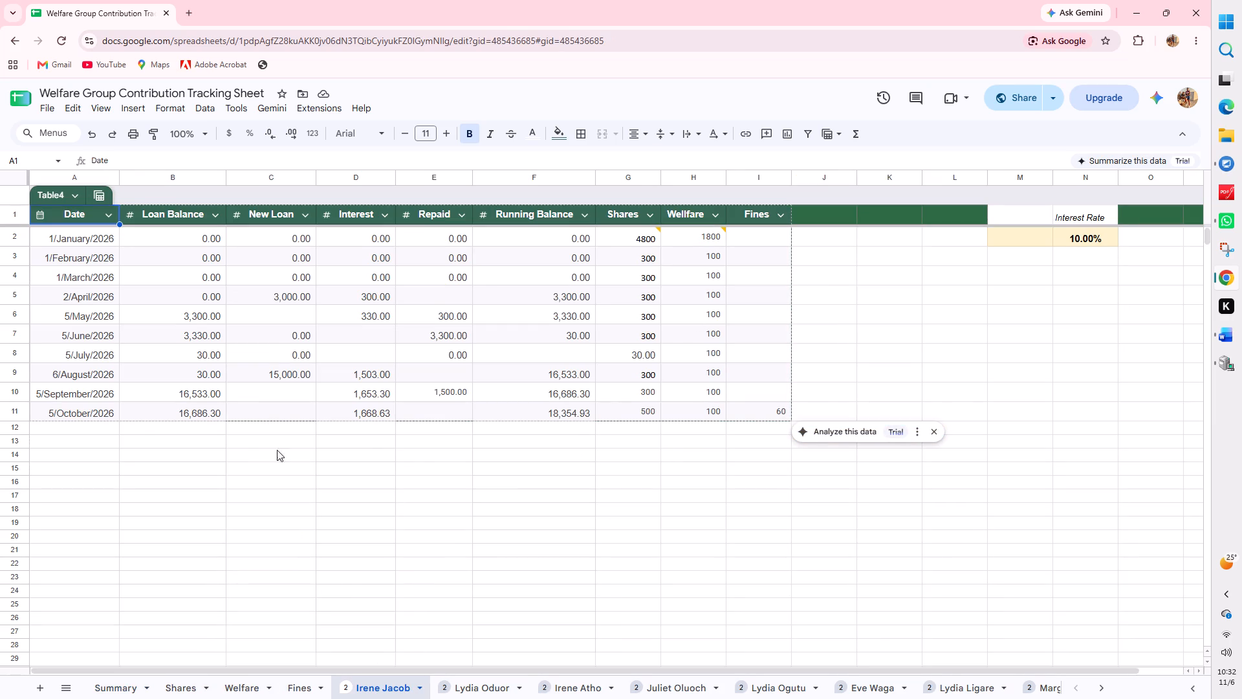
left_click(17, 409)
right_click(17, 409)
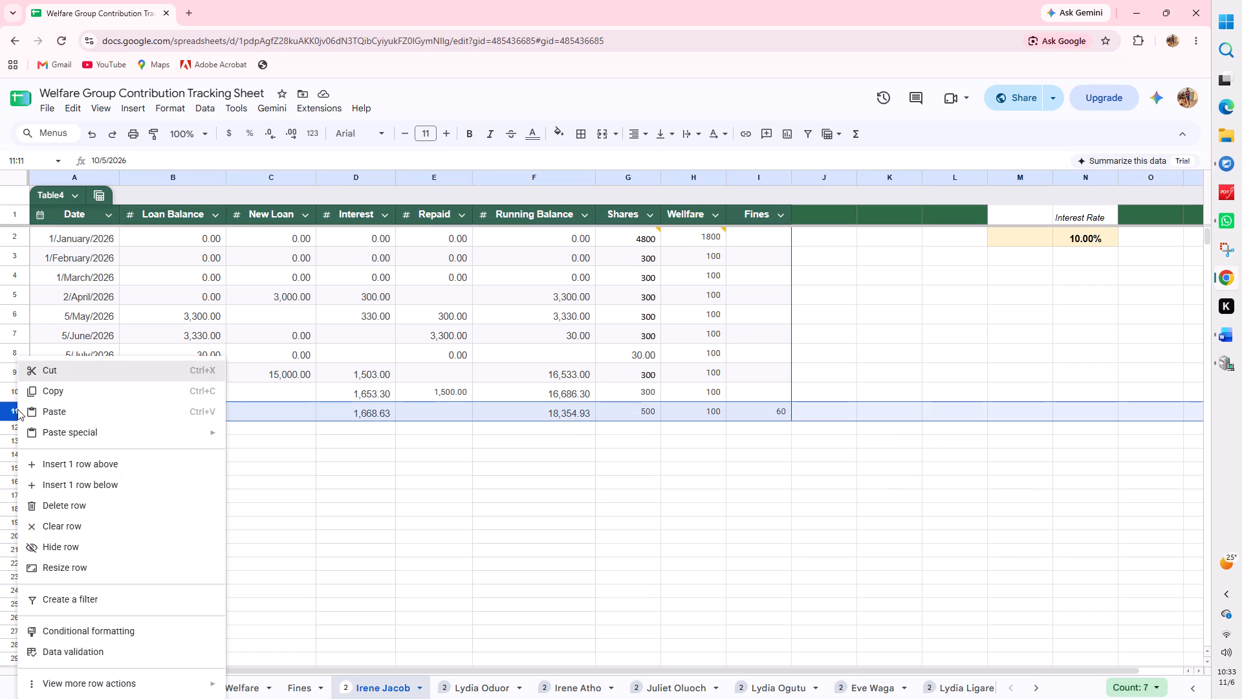
left_click(69, 482)
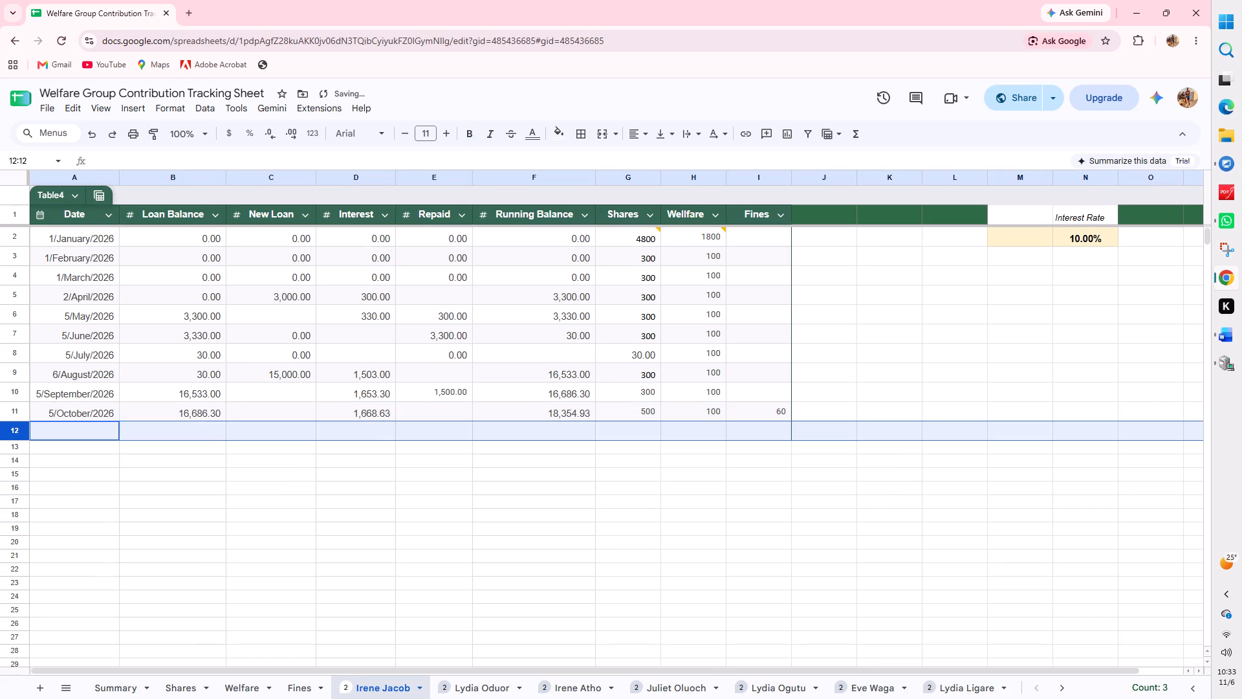
right_click(21, 431)
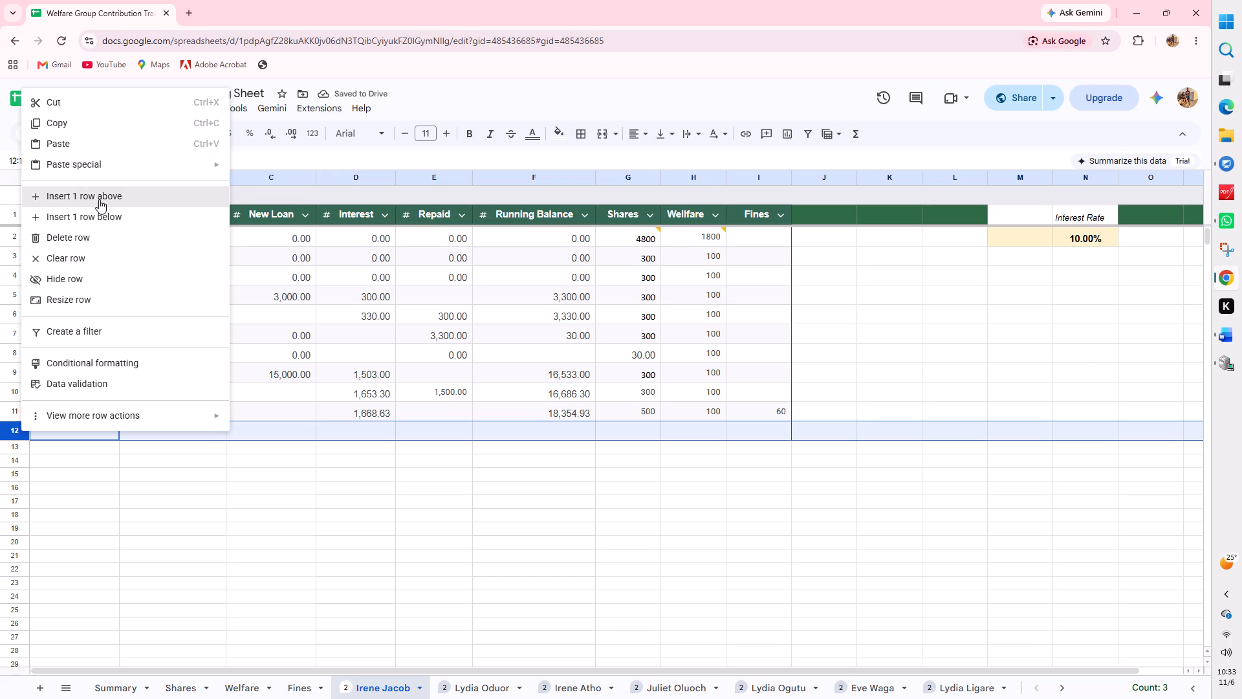
left_click(108, 219)
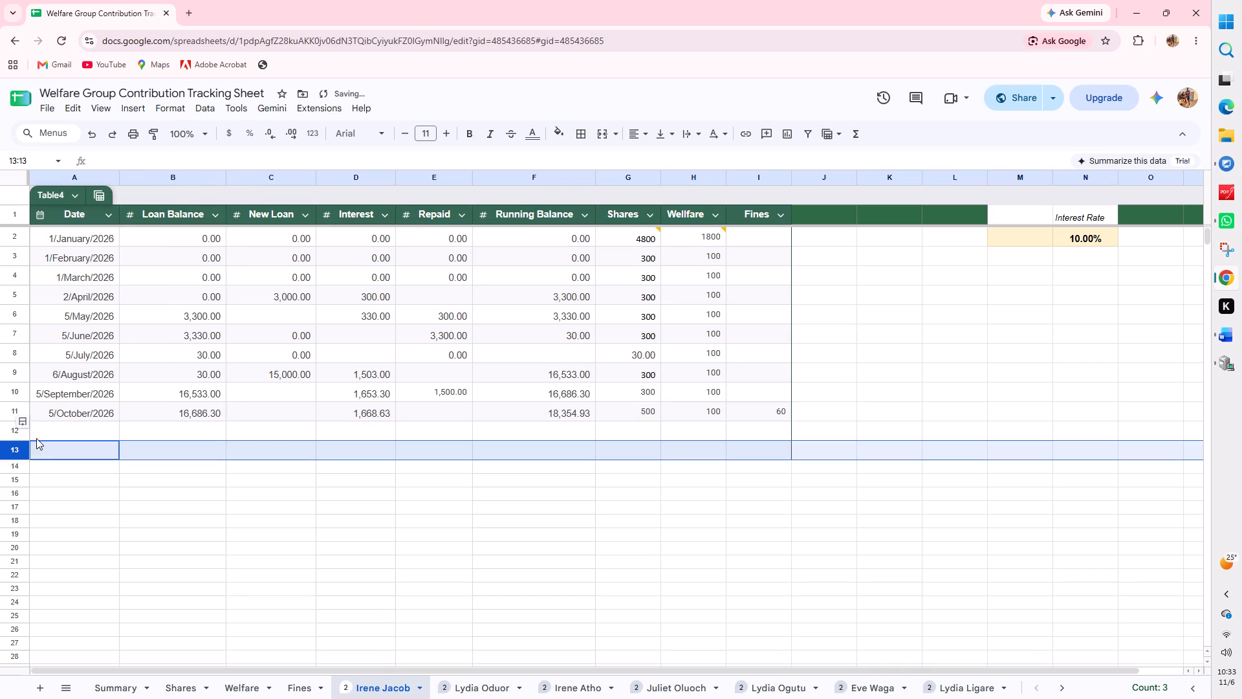
right_click(11, 447)
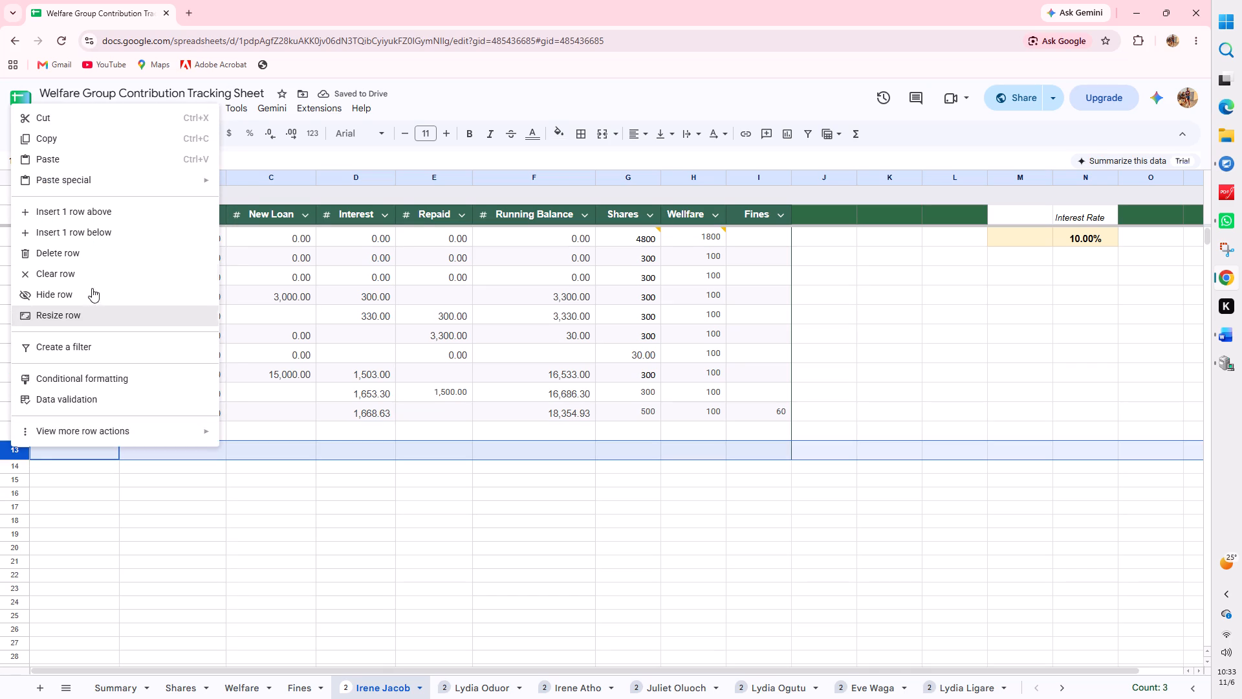
left_click(108, 228)
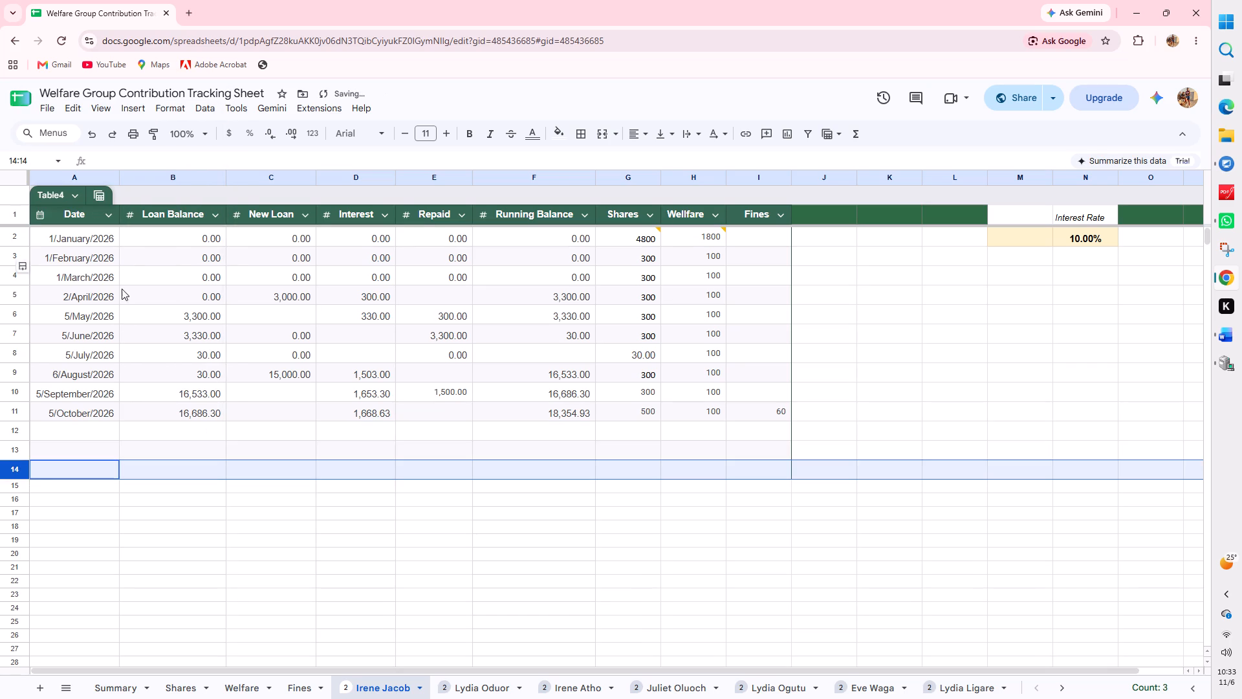
On the first member's sheet, enter the date 5/November/2026 in the row directly below the 5/October/2026 entry.
left_click(83, 424)
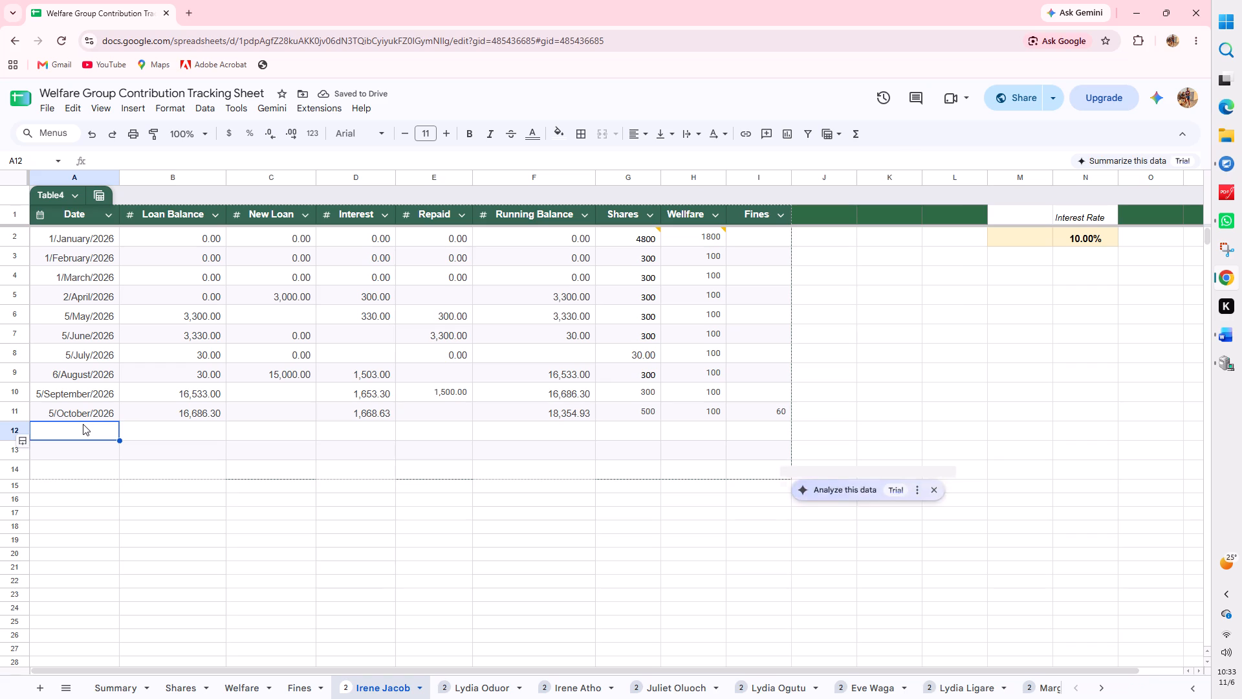
type("5/")
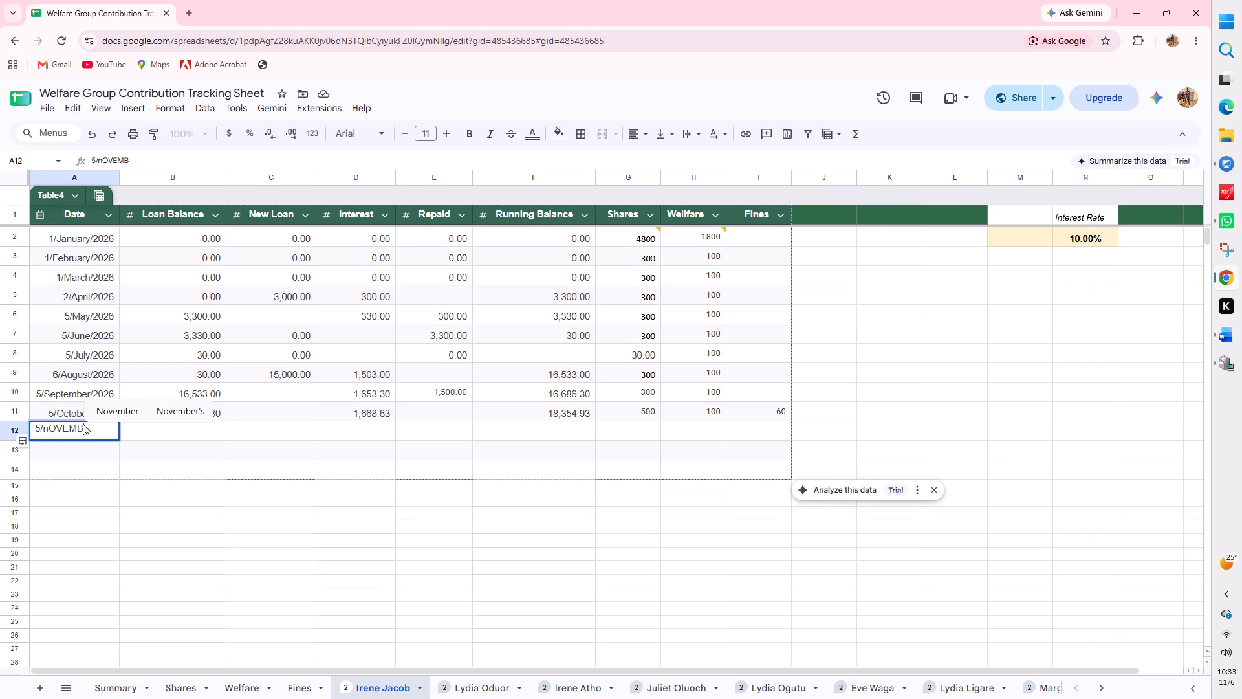
key("BackSpace")
key("BackSpace")
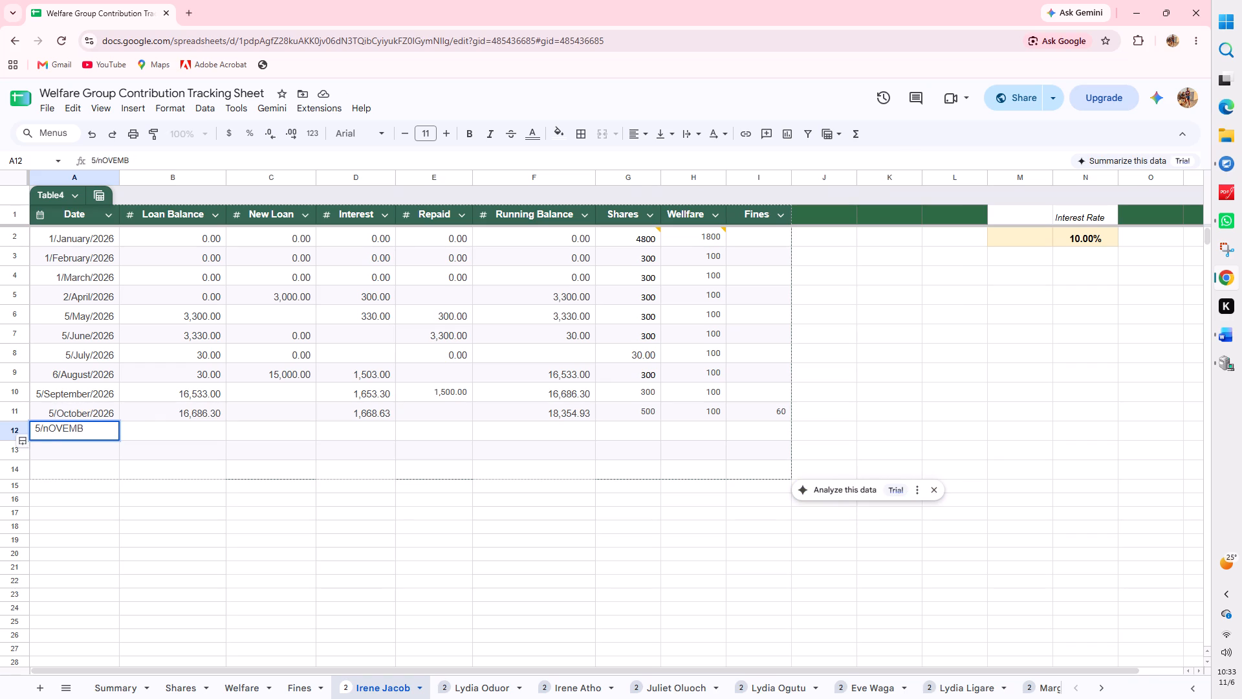
key("BackSpace")
key("BackSpace")
key("BackSpace")
key("BackSpace")
key("BackSpace")
key("BackSpace")
key("n")
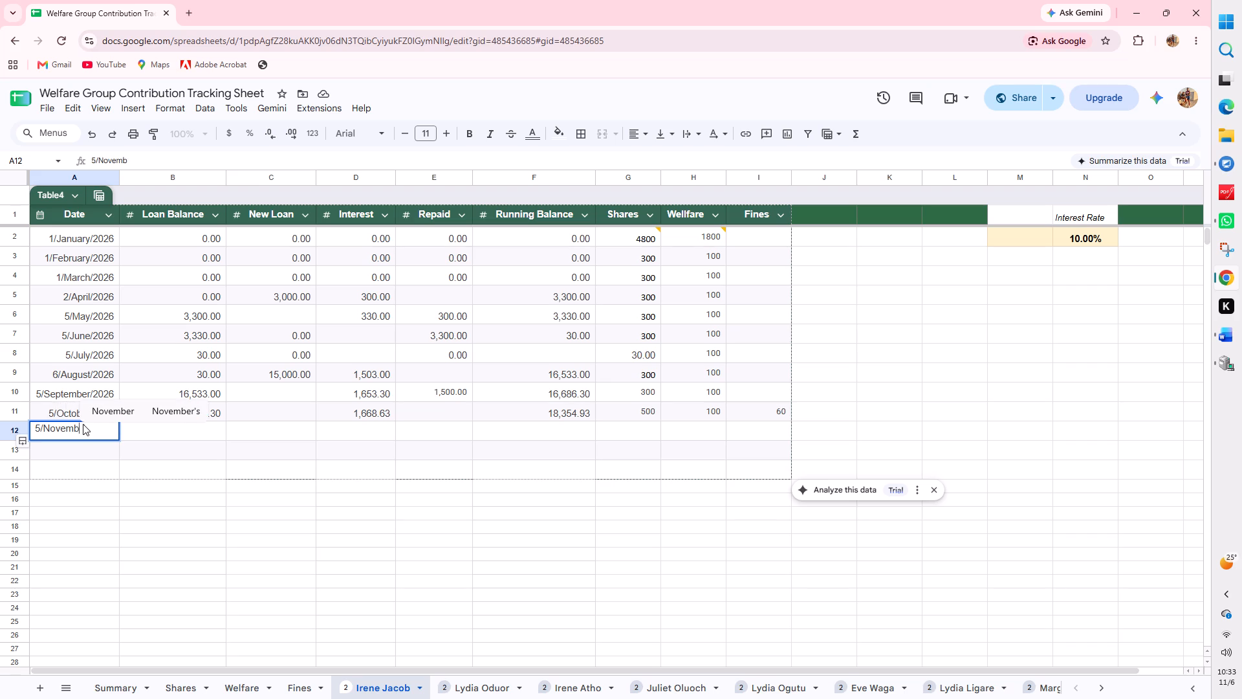
type("/2026")
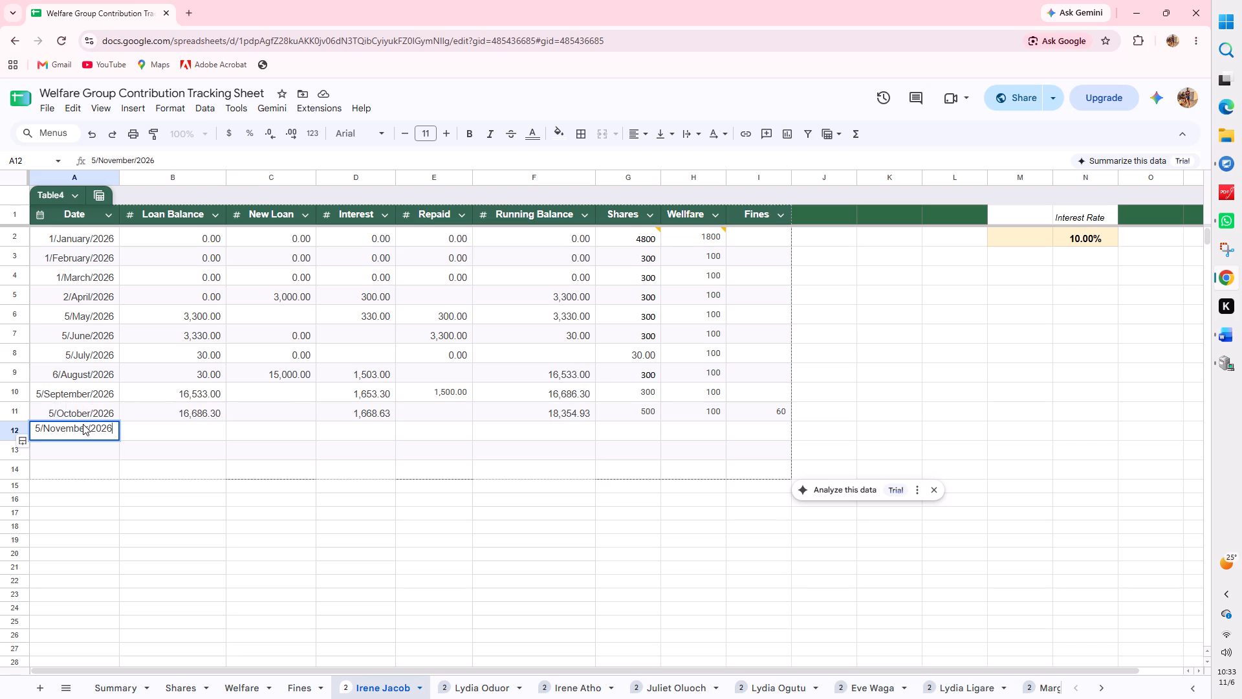
Enter 500 for Shares and 100 for Wellfare in the 5/November/2026 row of the first member's sheet.
left_click(617, 424)
type("500")
left_click(708, 431)
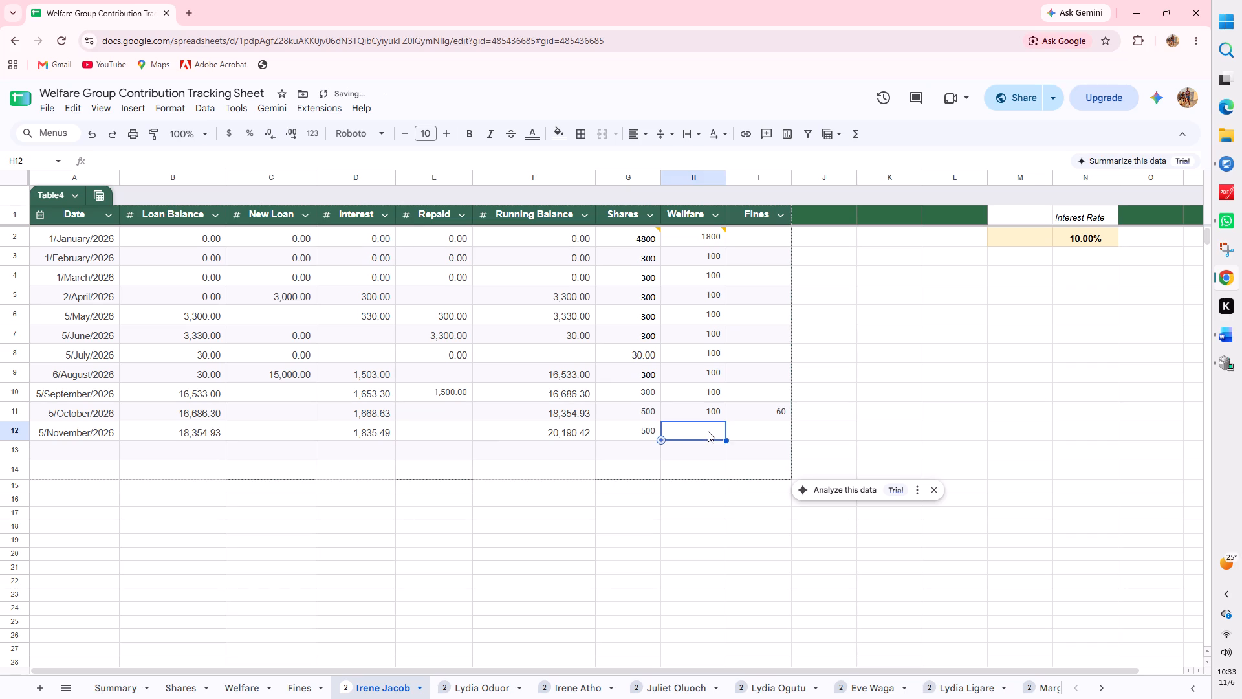
type("100")
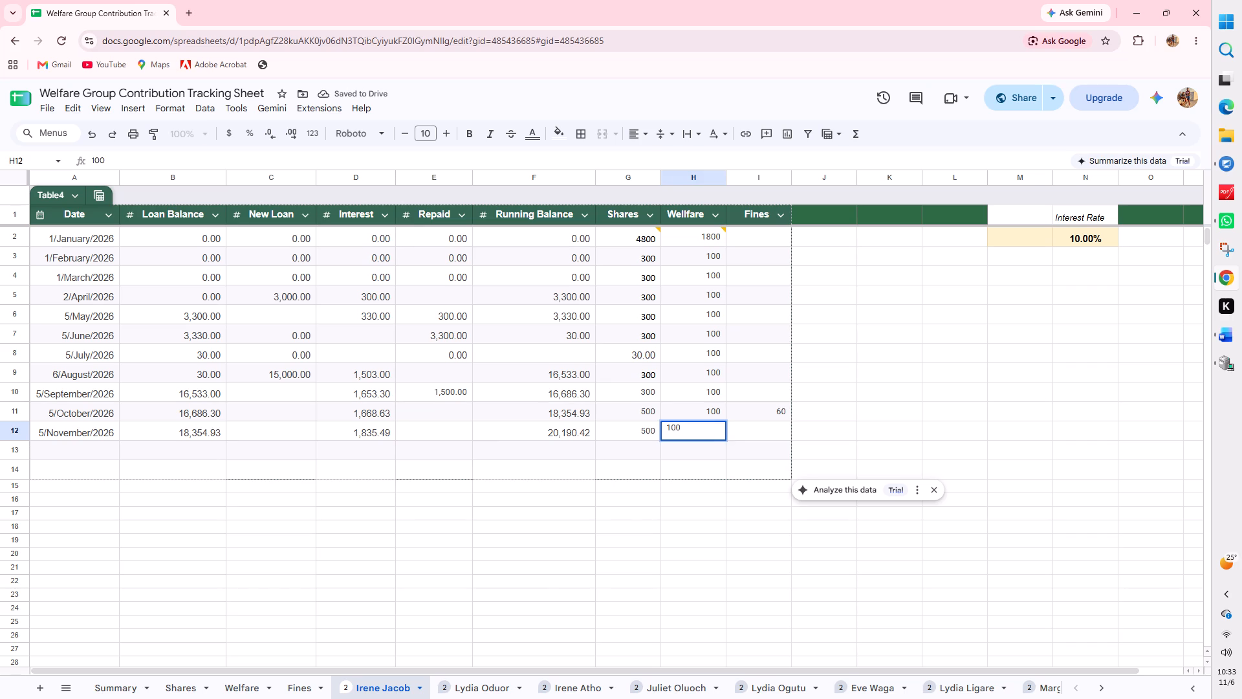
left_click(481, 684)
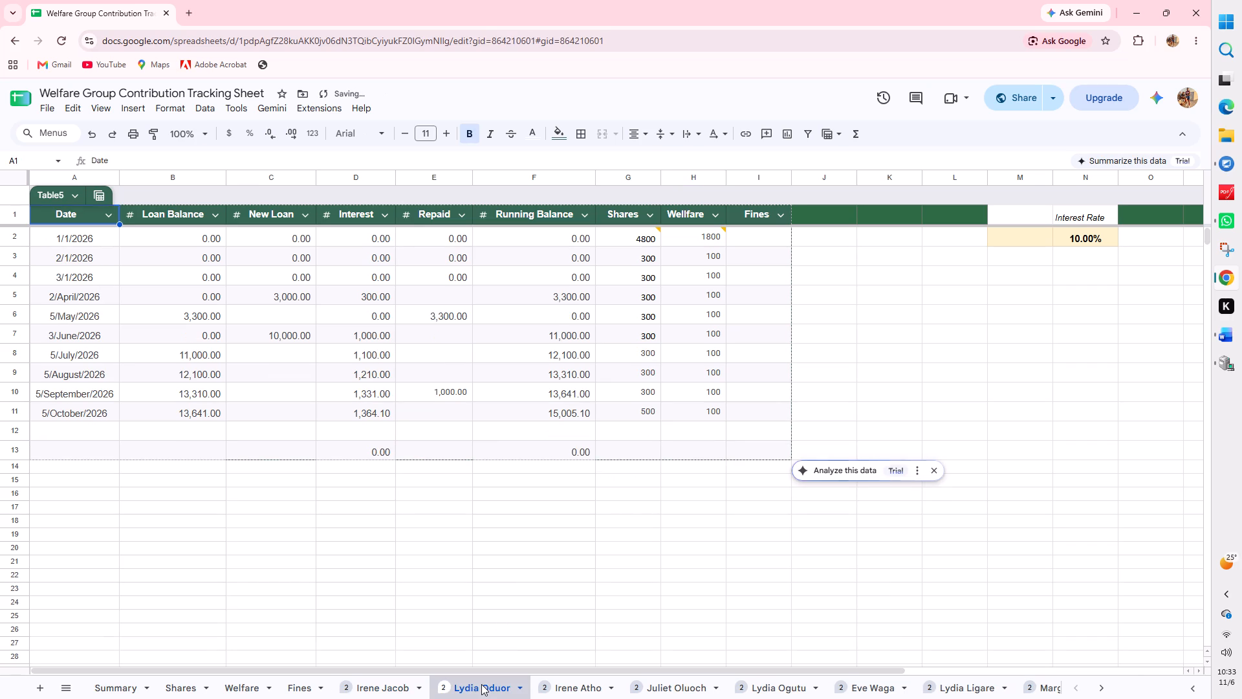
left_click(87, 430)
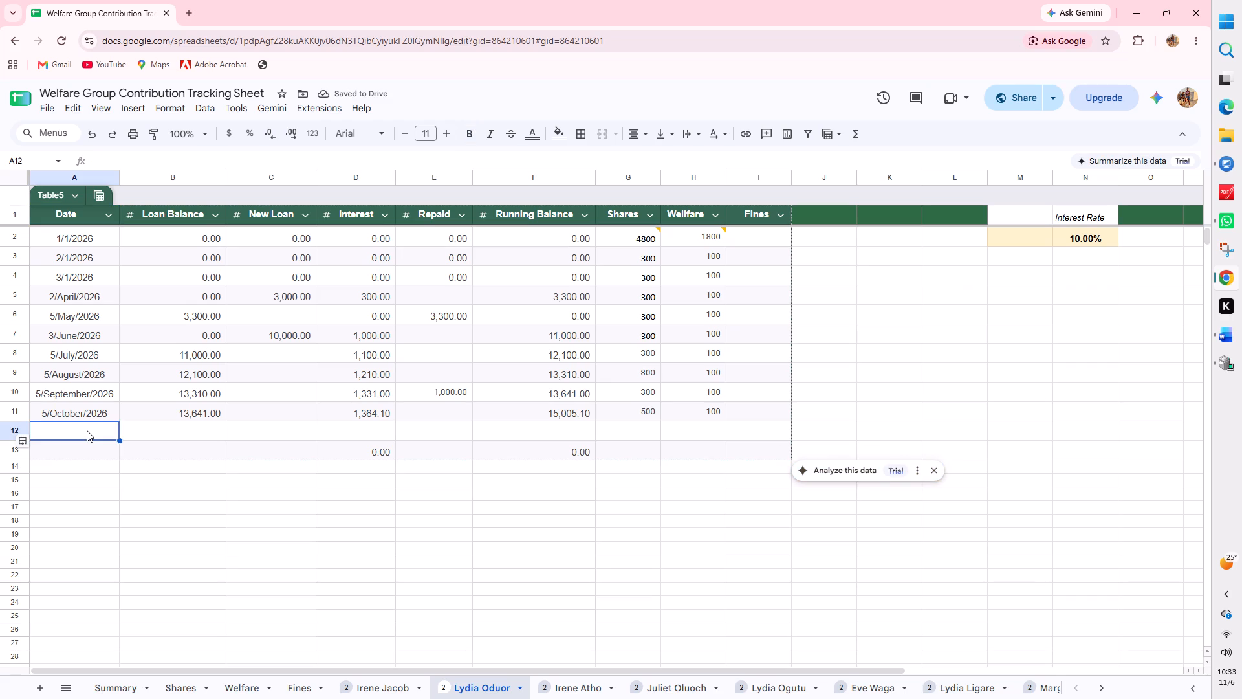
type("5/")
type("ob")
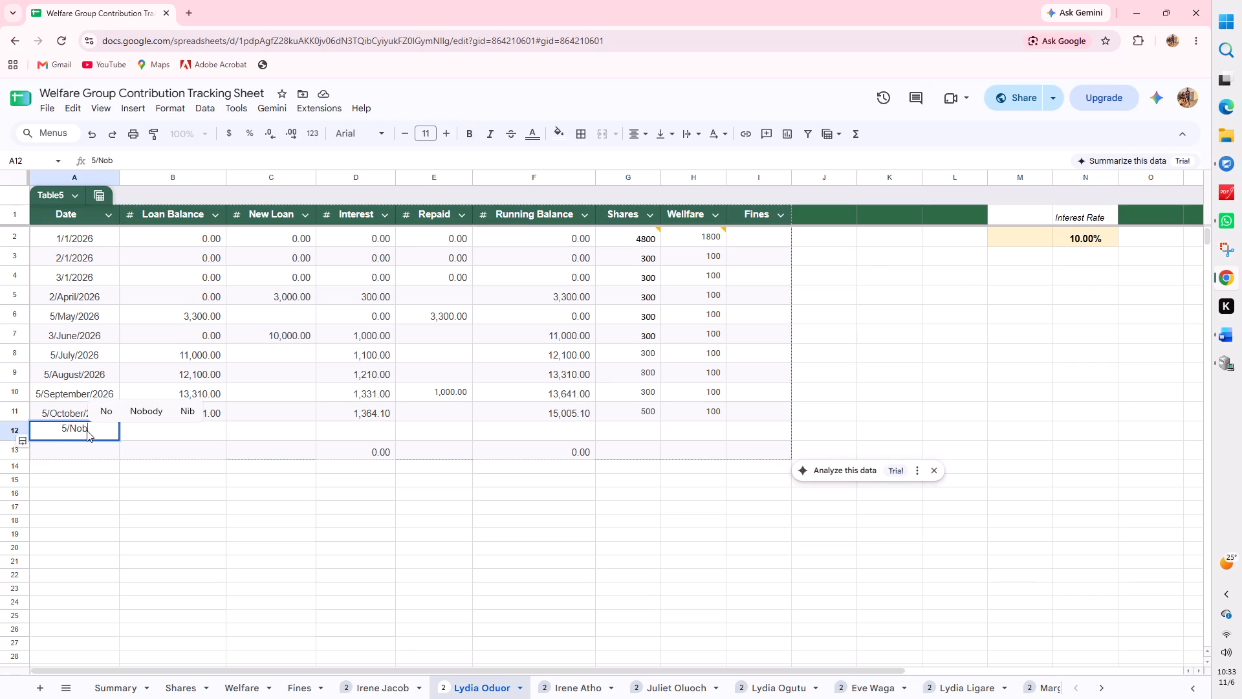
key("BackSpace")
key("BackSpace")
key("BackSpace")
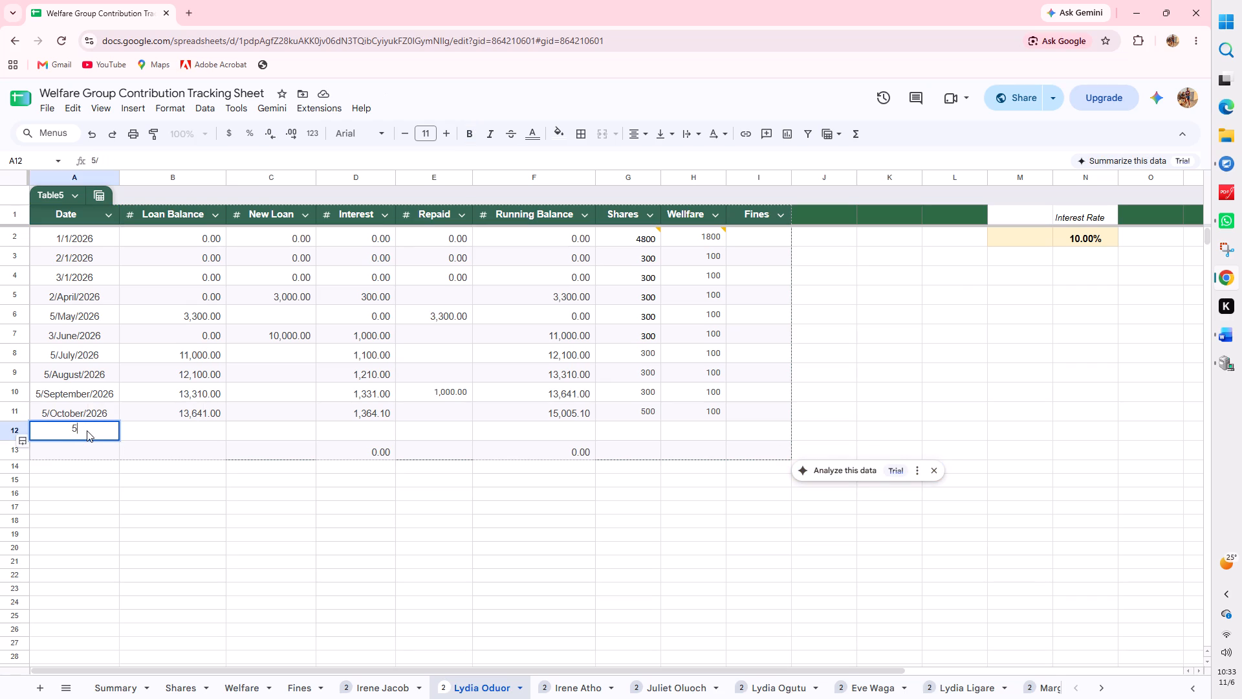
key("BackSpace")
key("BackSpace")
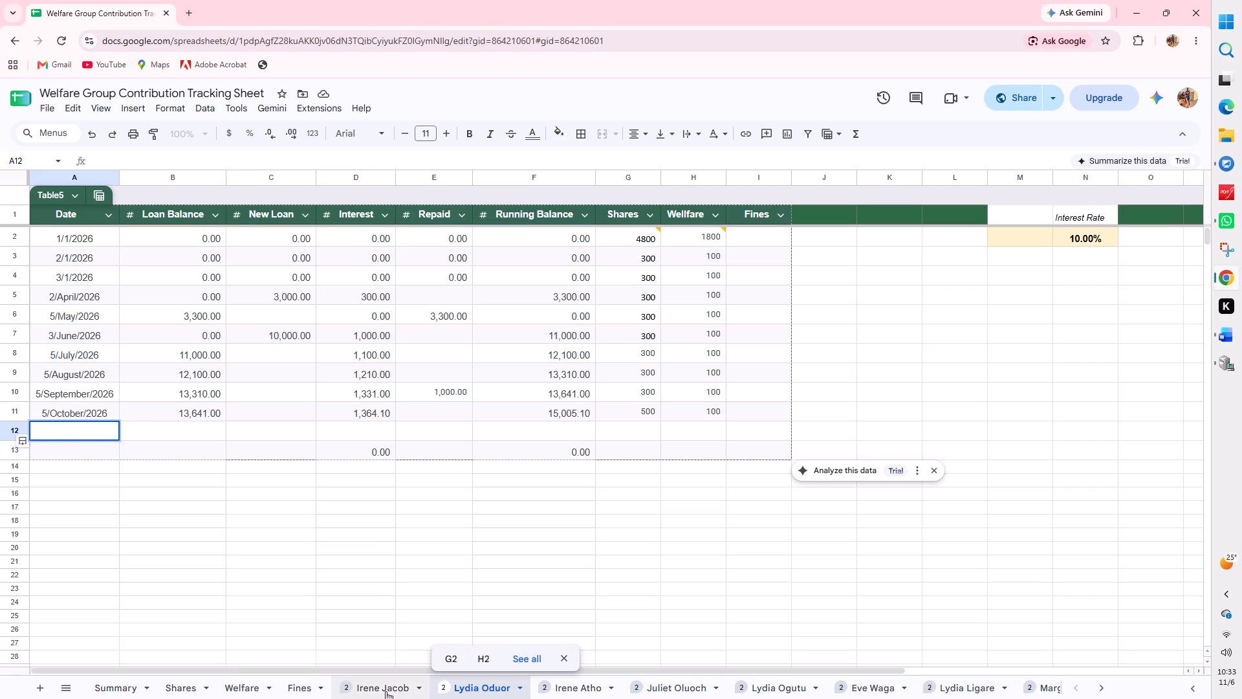
Copy the 5/November/2026 date from the first member's sheet and return to the second member's sheet.
left_click(386, 691)
left_click(63, 431)
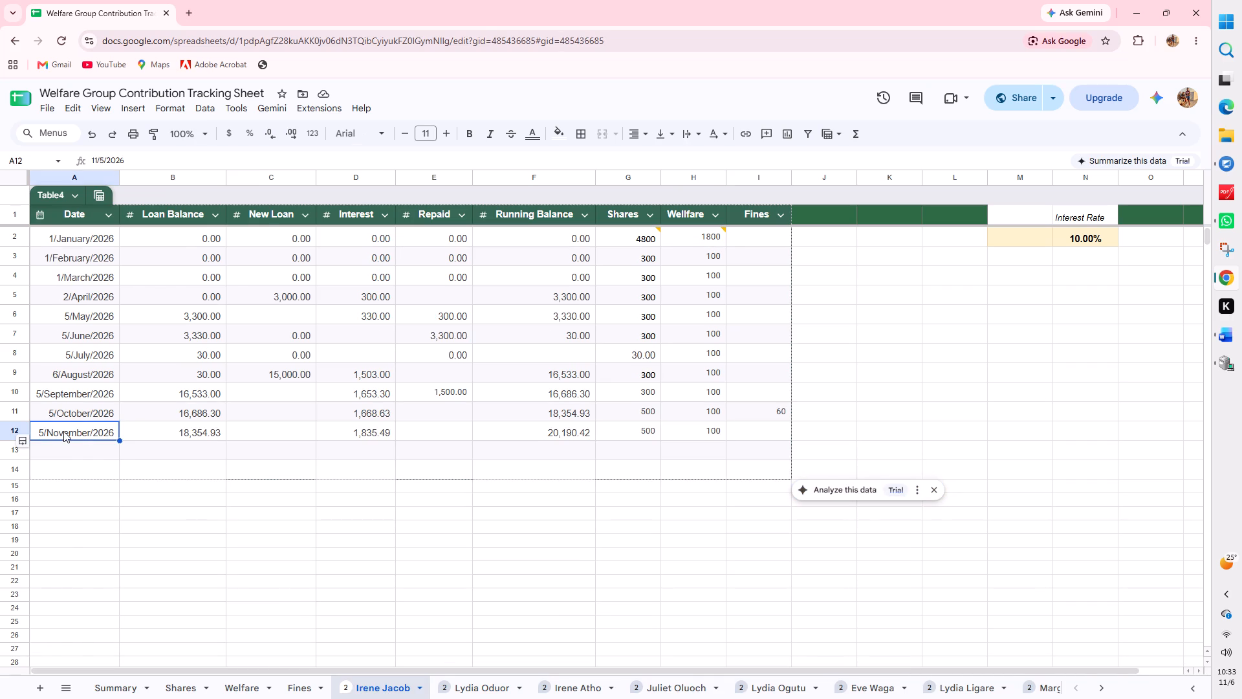
right_click(63, 431)
left_click(137, 217)
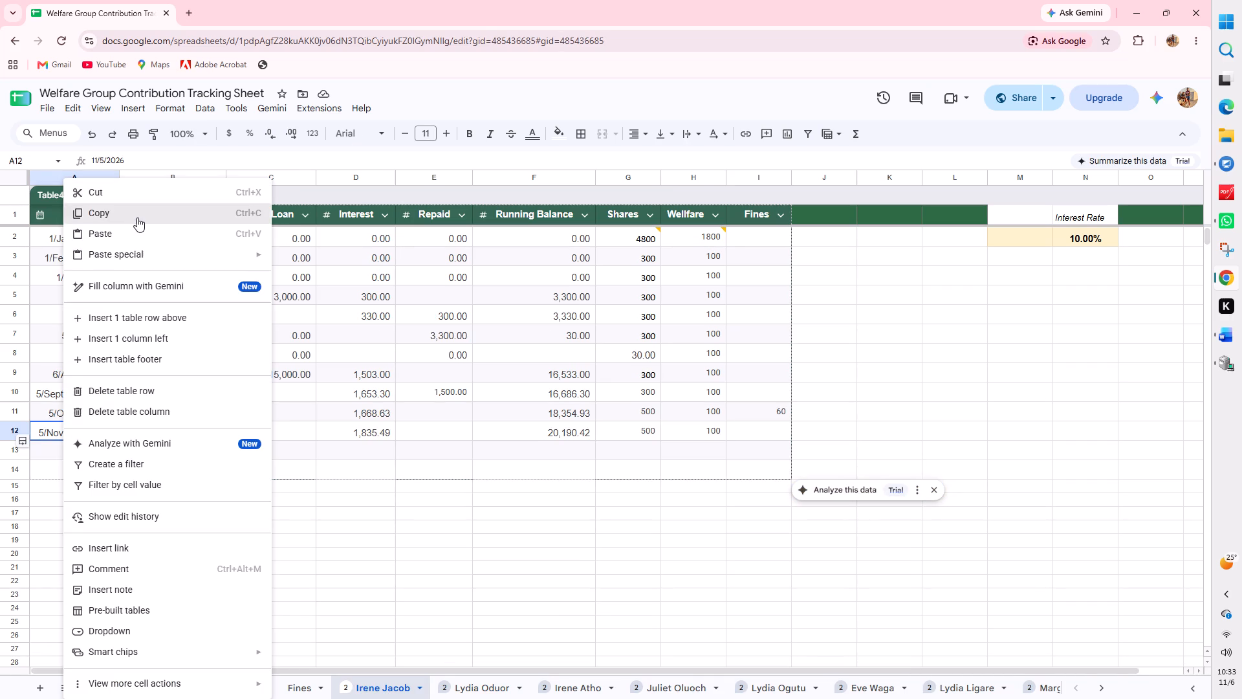
left_click(483, 689)
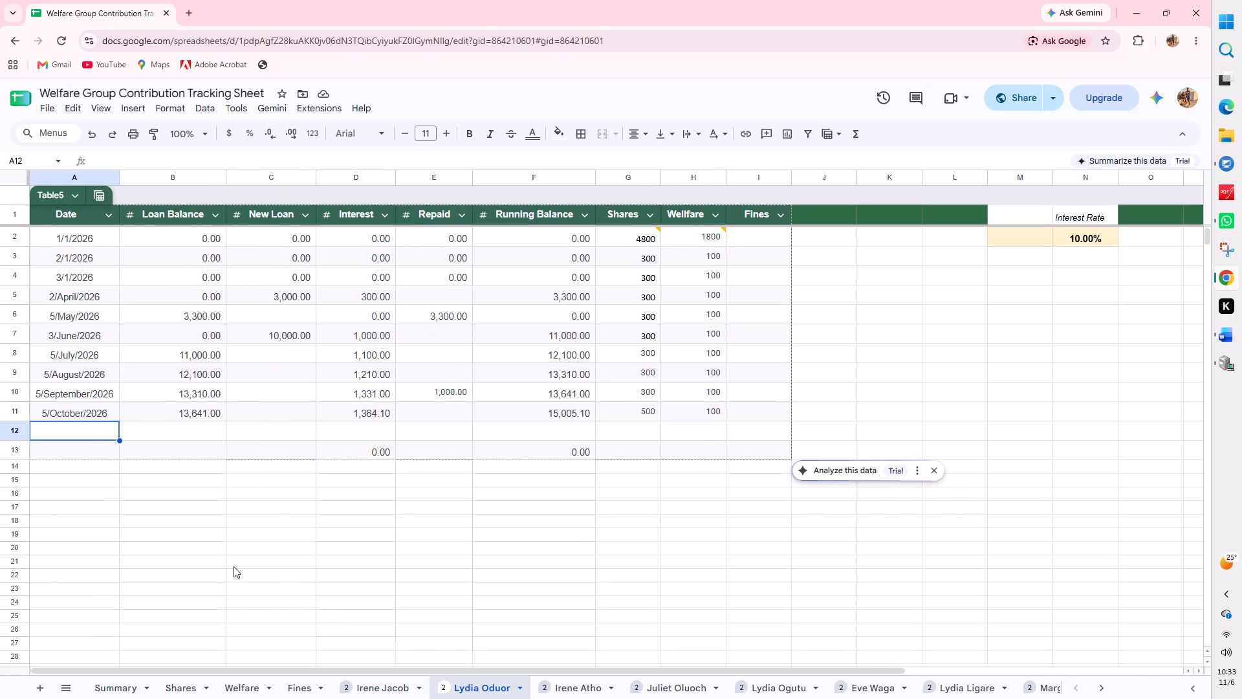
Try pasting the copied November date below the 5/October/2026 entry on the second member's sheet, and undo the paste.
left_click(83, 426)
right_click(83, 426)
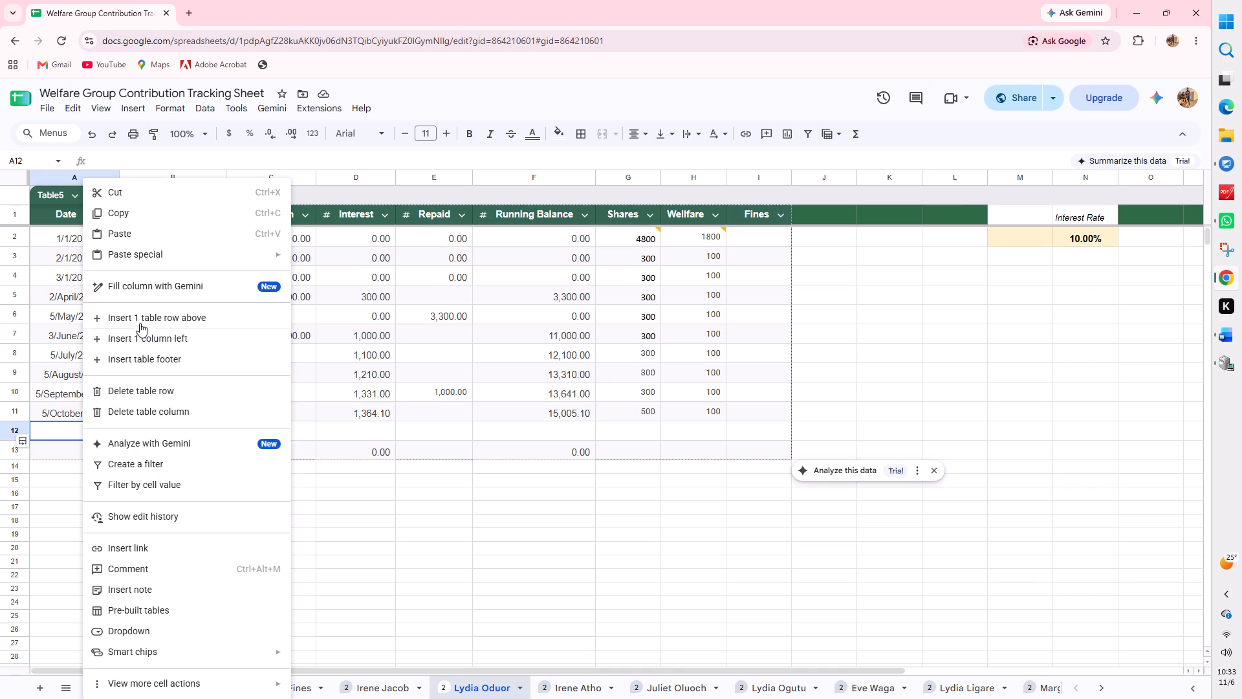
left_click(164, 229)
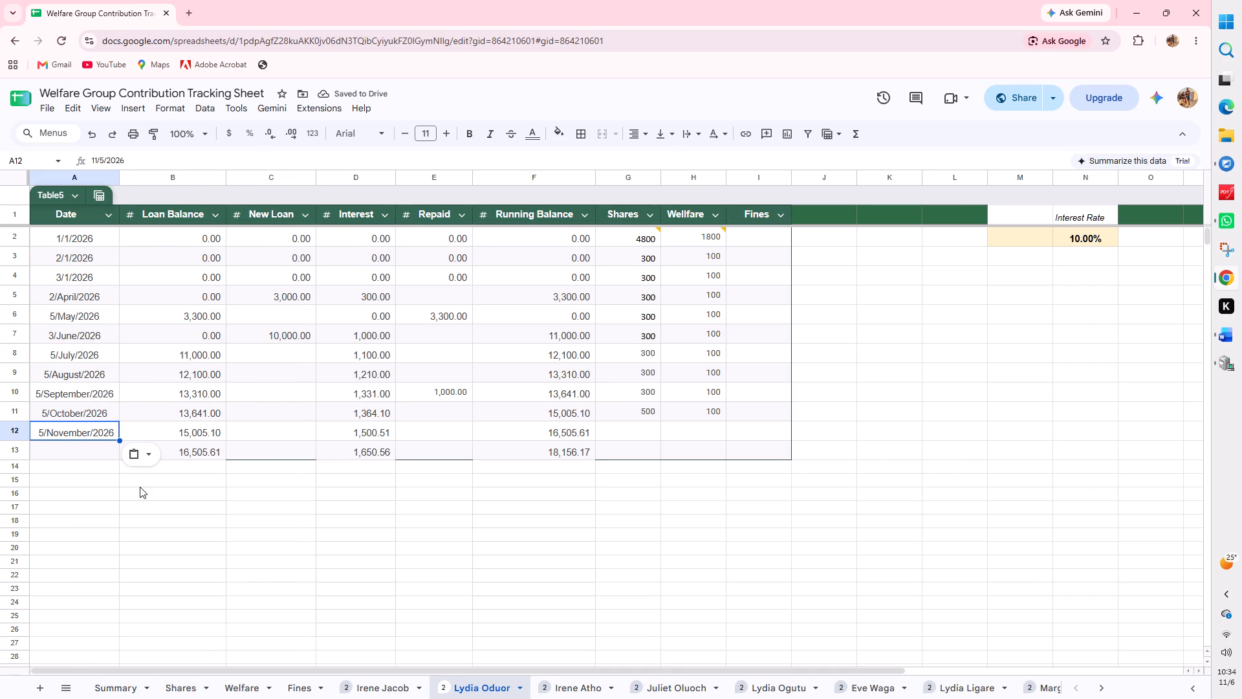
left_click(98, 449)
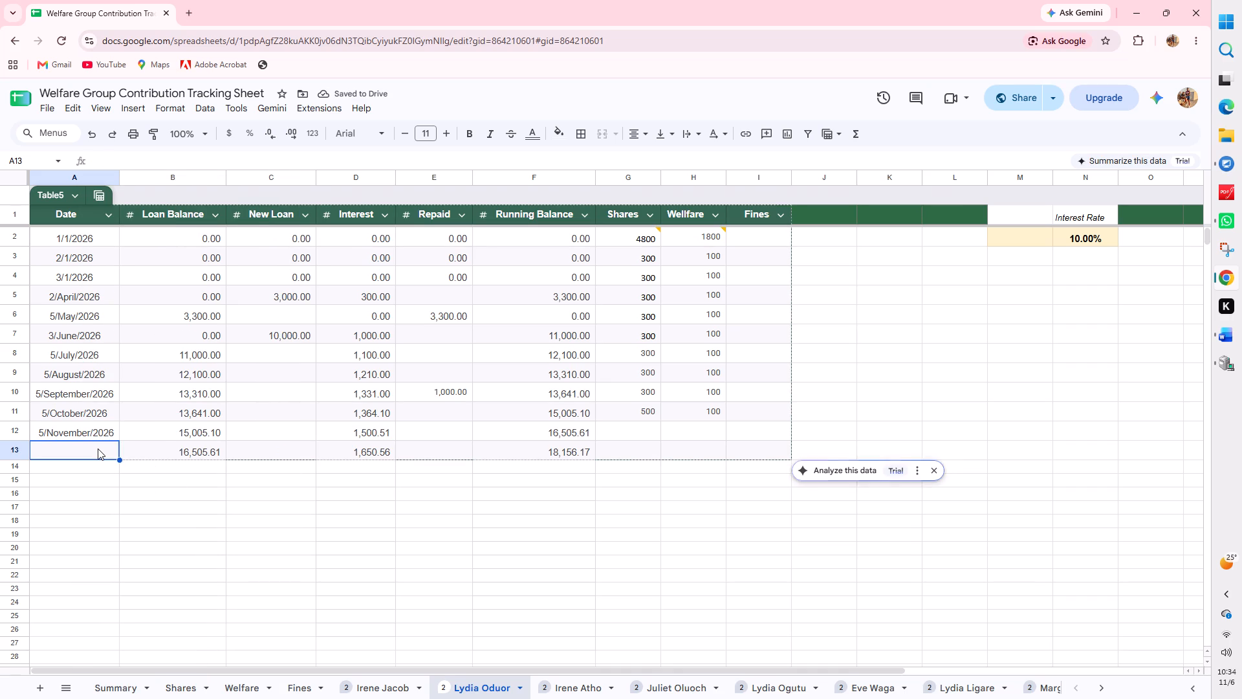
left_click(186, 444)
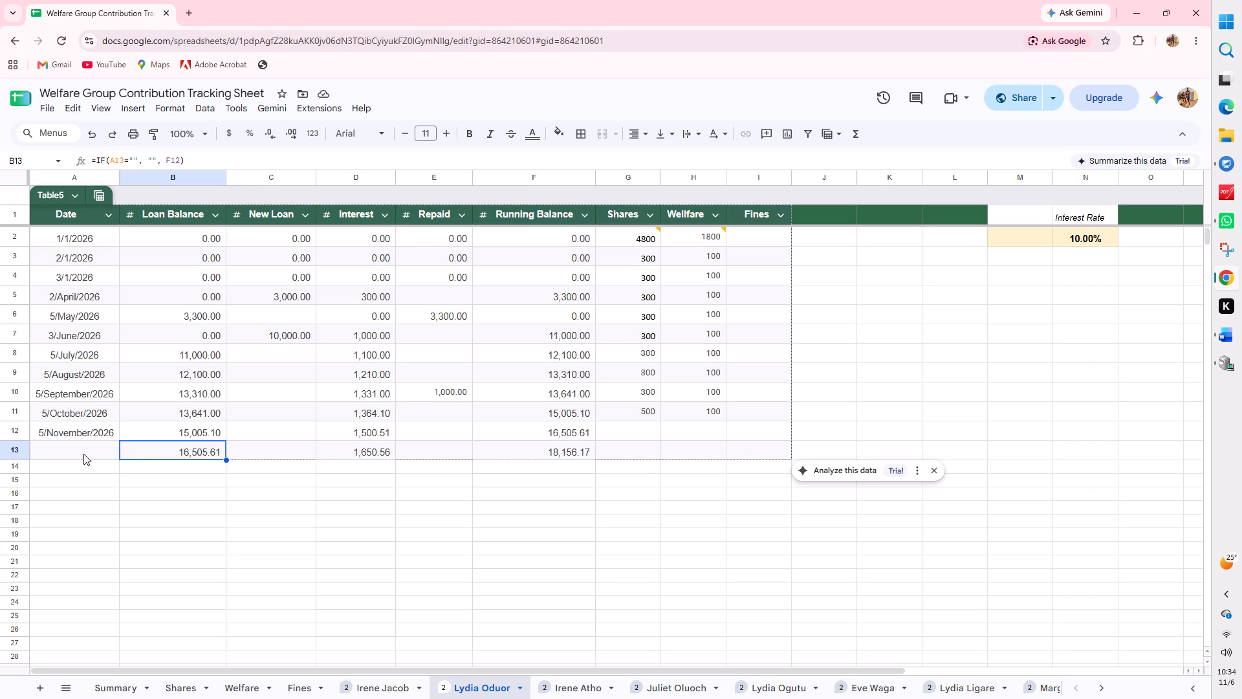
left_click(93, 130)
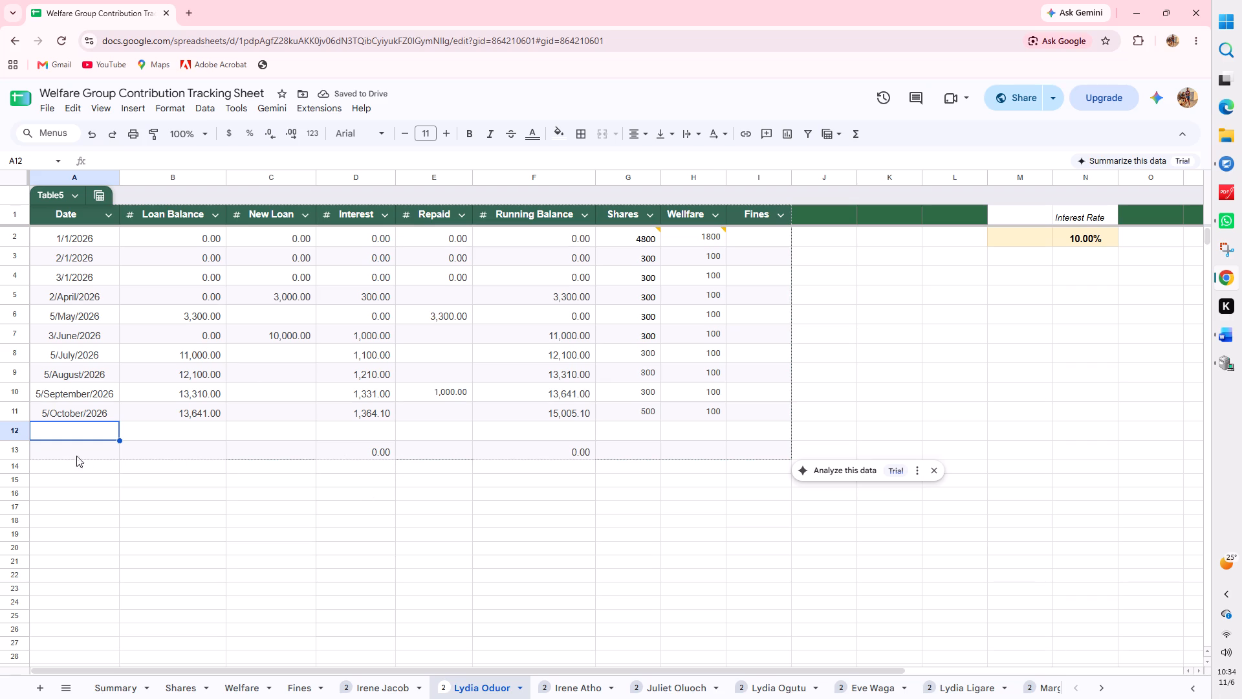
Delete row 13, the last table row, from the second member's sheet.
left_click(19, 450)
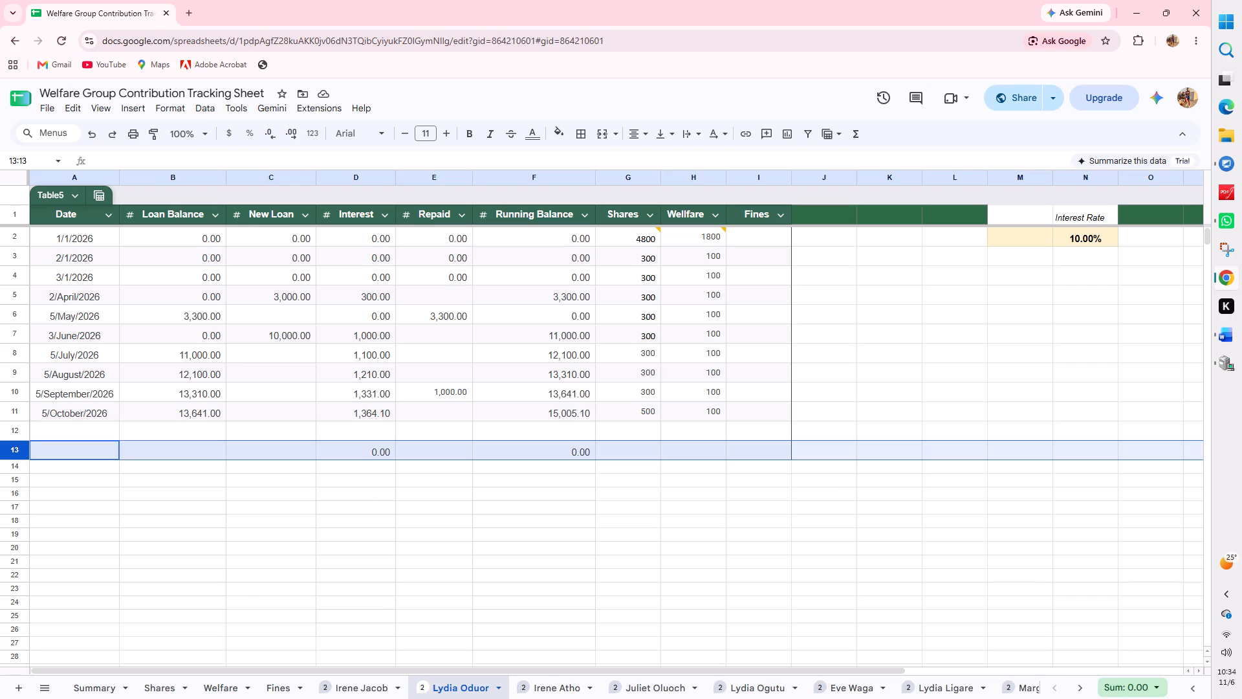
right_click(19, 450)
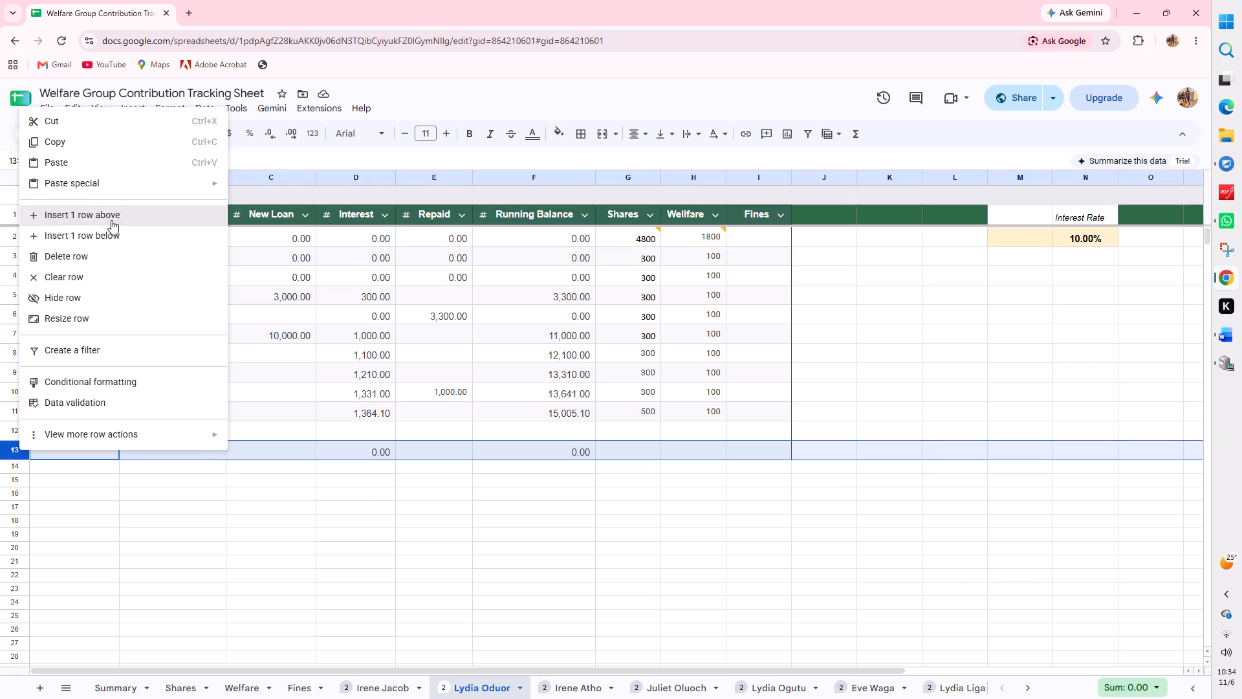
left_click(94, 255)
left_click(120, 494)
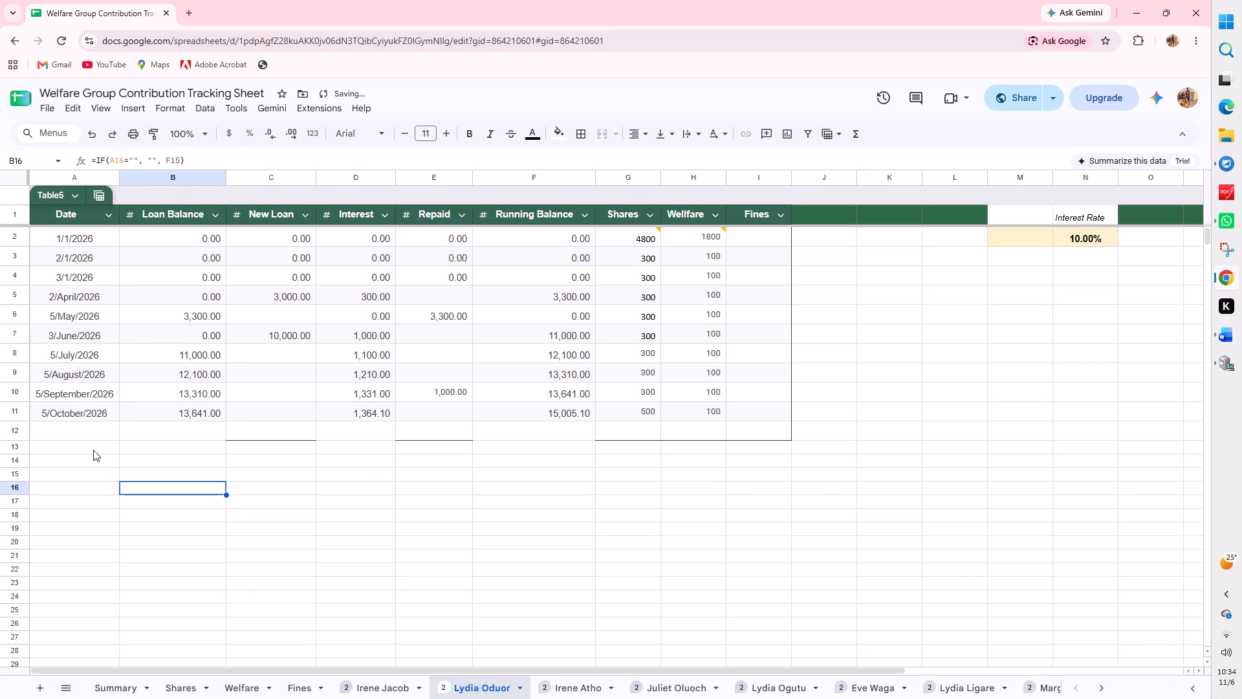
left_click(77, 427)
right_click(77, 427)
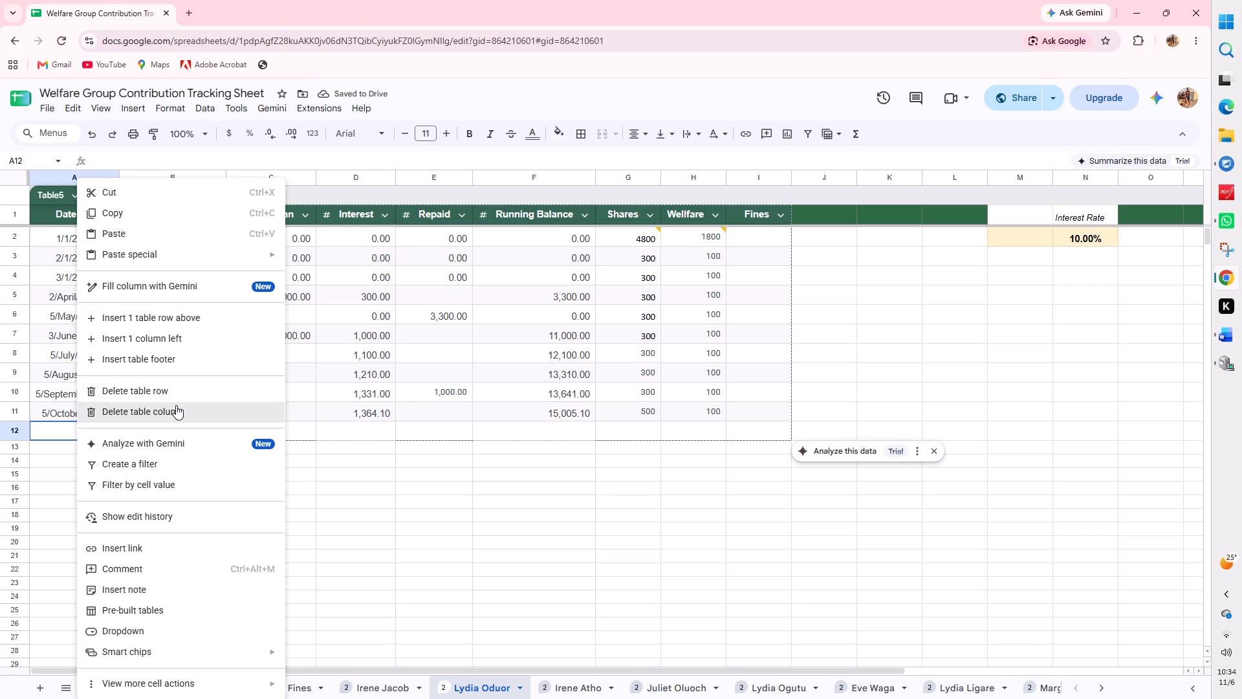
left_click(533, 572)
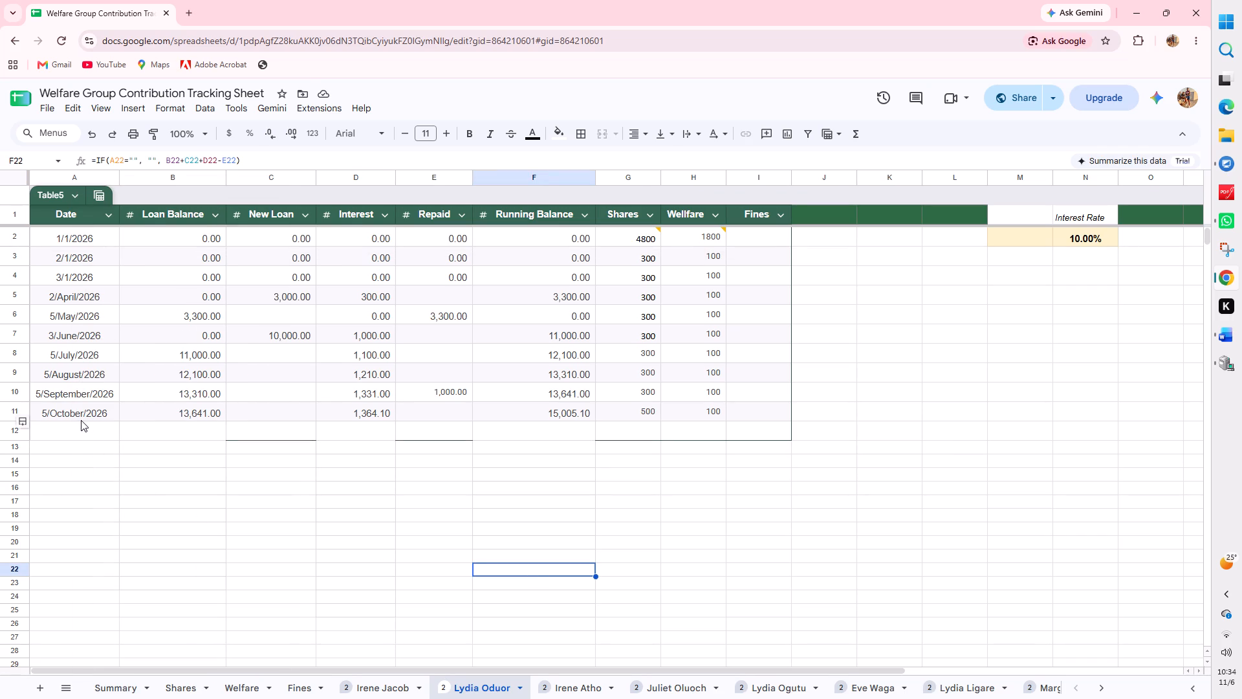
Insert one new row below the 5/October/2026 entry on the second member's sheet.
left_click(73, 410)
left_click(20, 410)
right_click(20, 410)
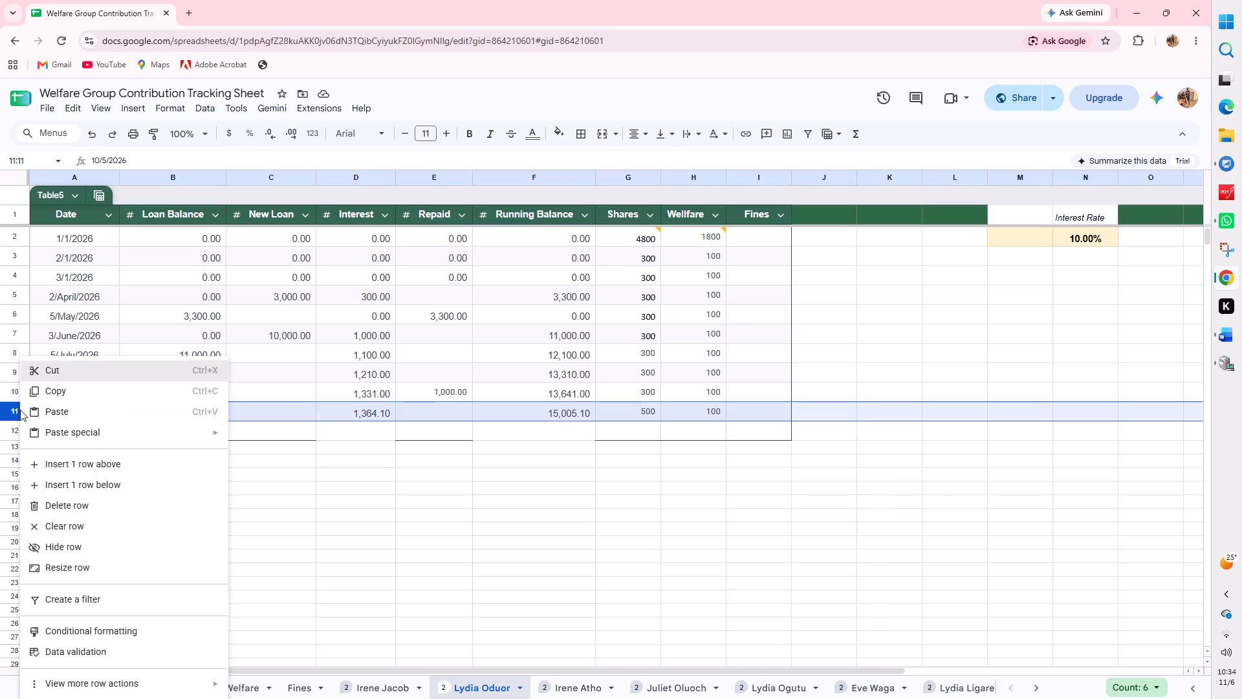
left_click(98, 479)
left_click(177, 483)
Record the second member's November entry in row 12: paste the 5/November/2026 date and enter 500 for Shares and 100 for Wellfare.
left_click(74, 428)
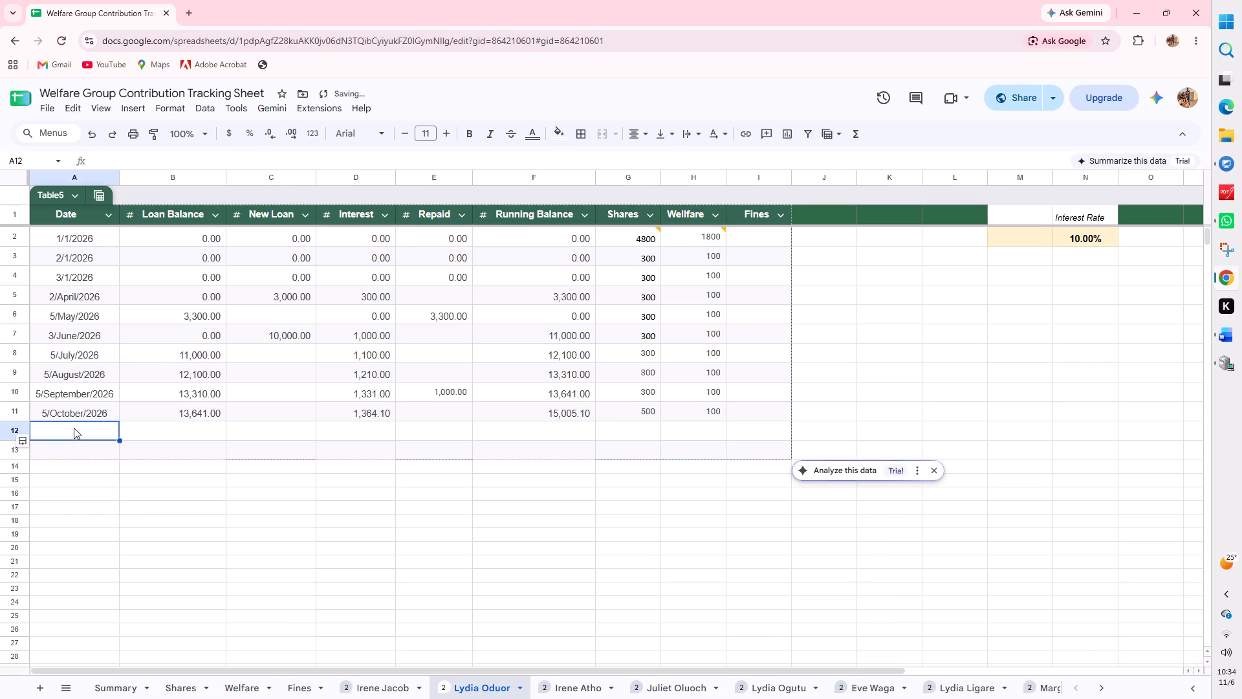
right_click(74, 428)
left_click(159, 232)
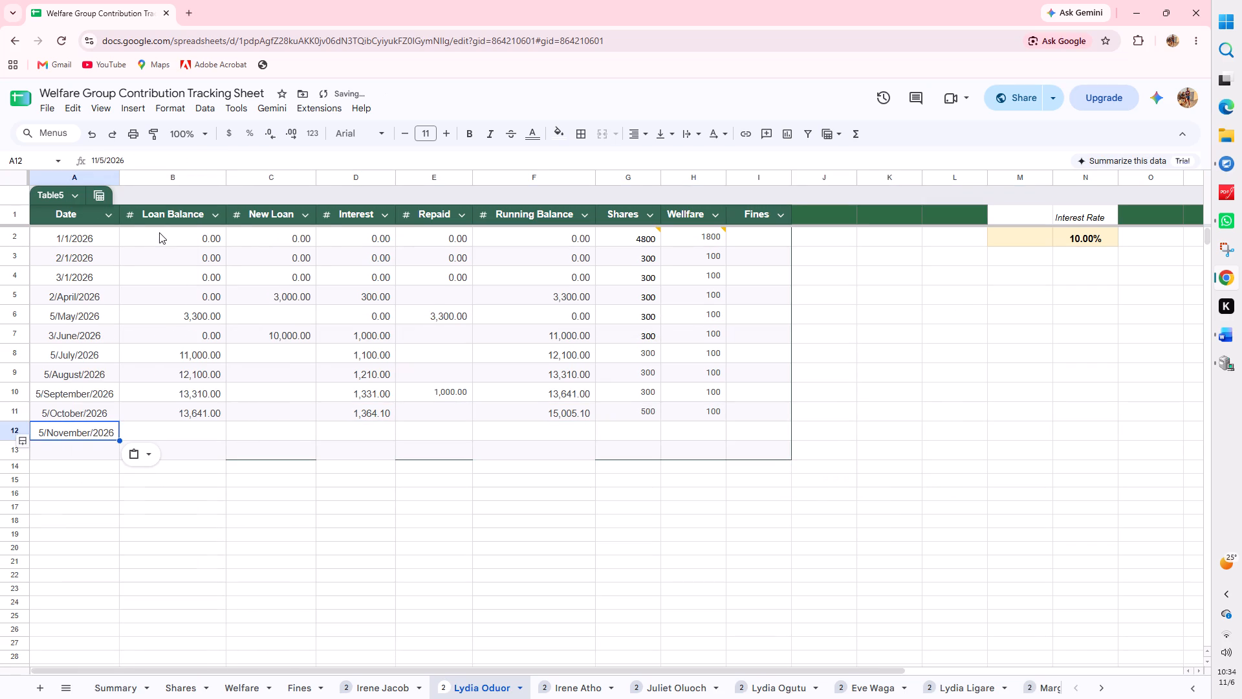
left_click(633, 433)
type("500")
left_click(723, 430)
type("100")
On the third member's sheet, insert two empty rows below the 5/October/2026 entry.
left_click(589, 682)
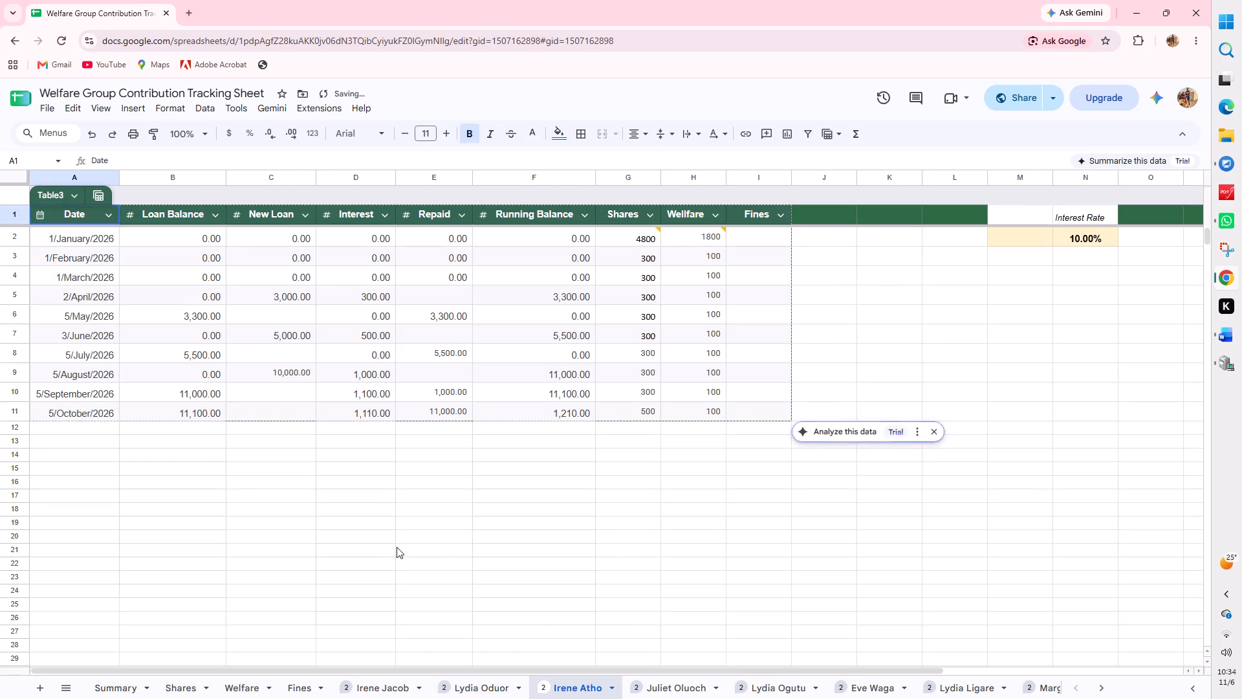
left_click(18, 410)
right_click(18, 410)
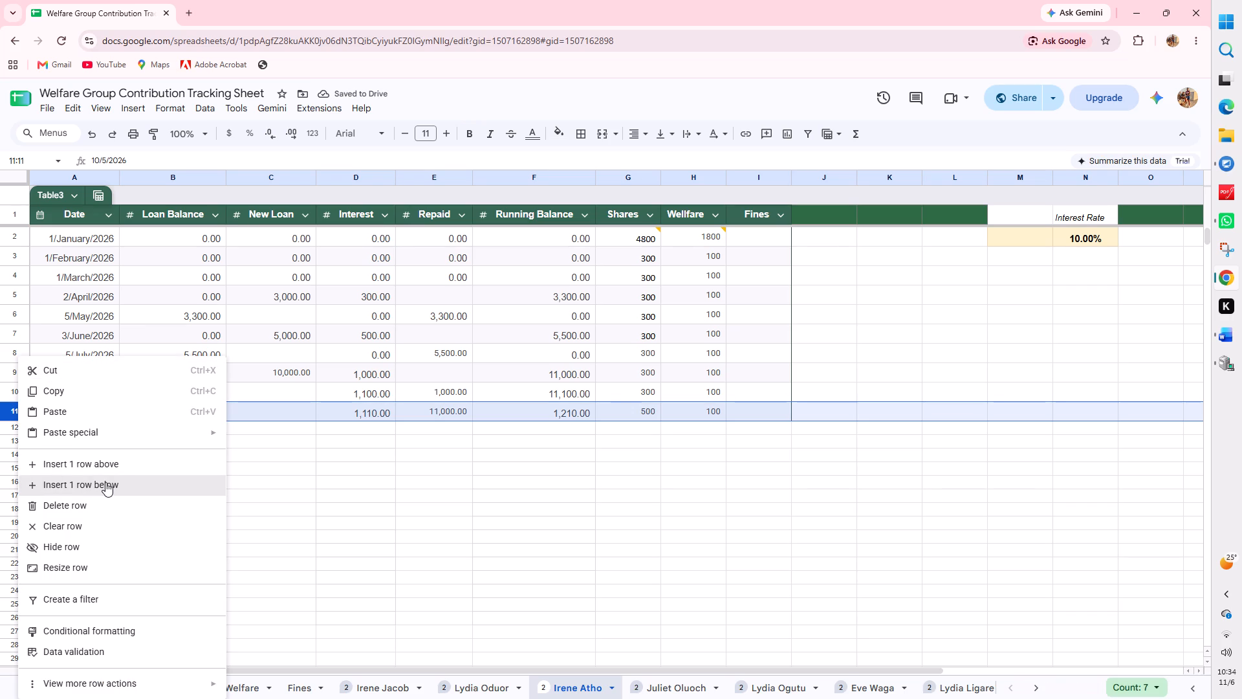
left_click(105, 482)
left_click(14, 430)
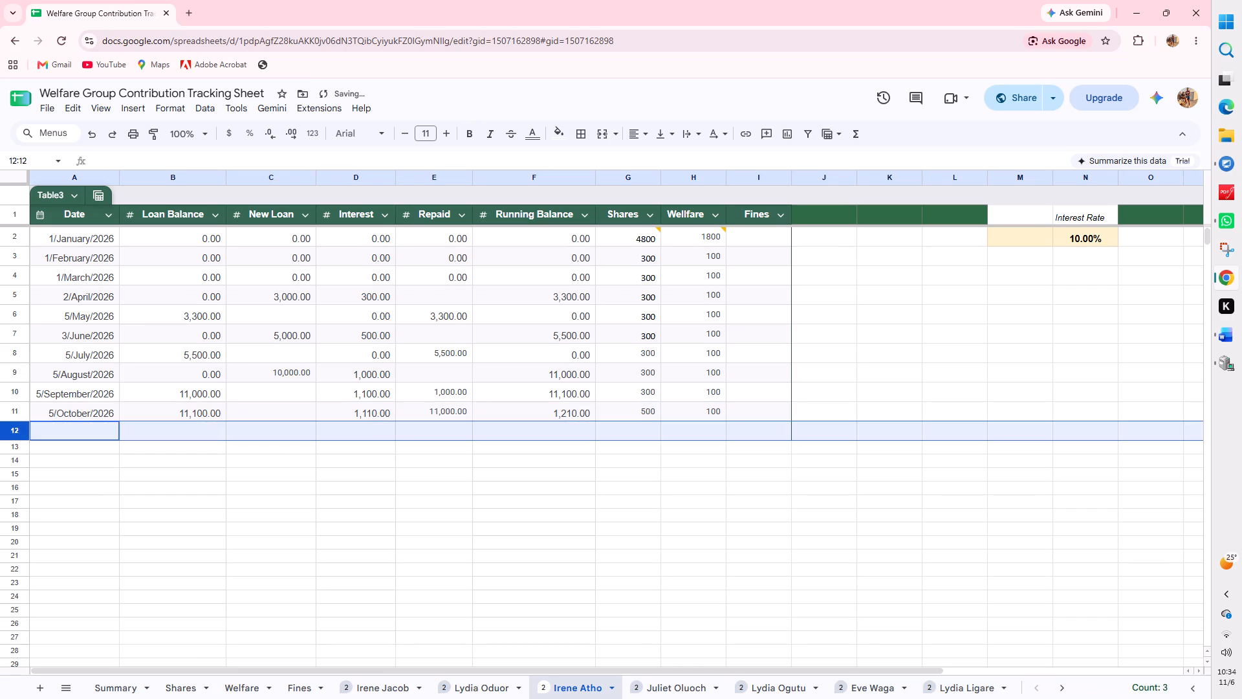
right_click(14, 430)
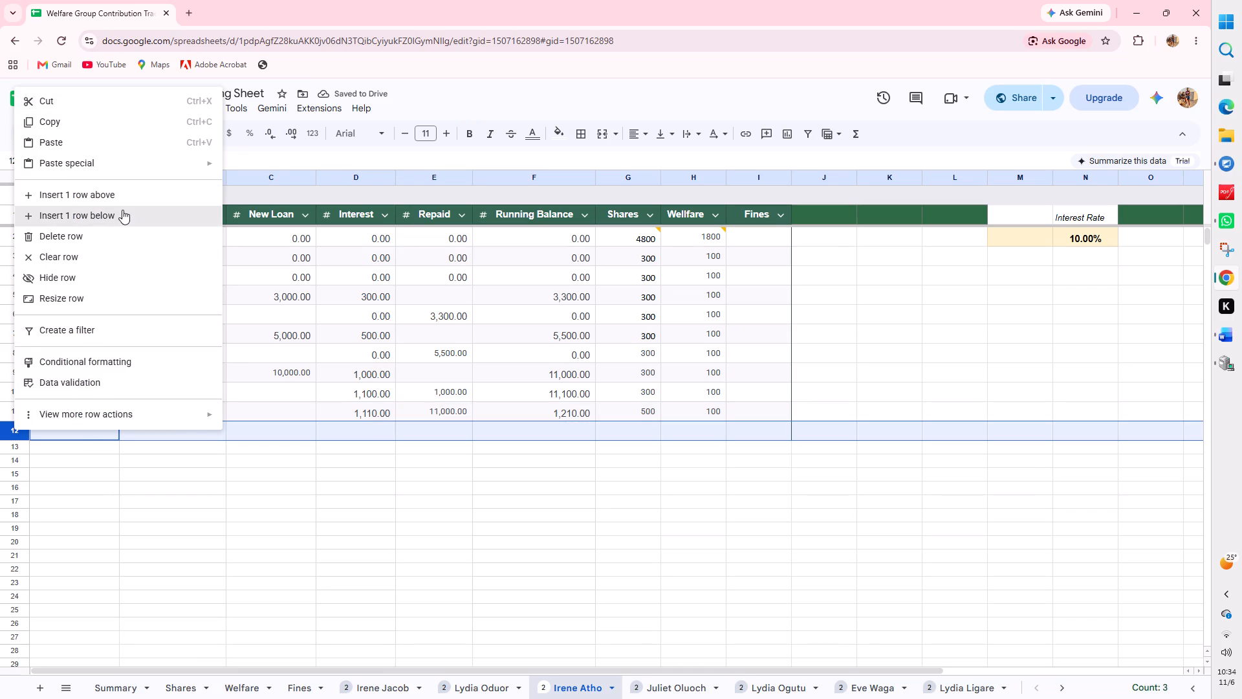
left_click(123, 213)
Record the third member's November entry in row 12: paste the 5/November/2026 date and enter 500 for Shares and 100 for Wellfare.
left_click(88, 432)
right_click(88, 432)
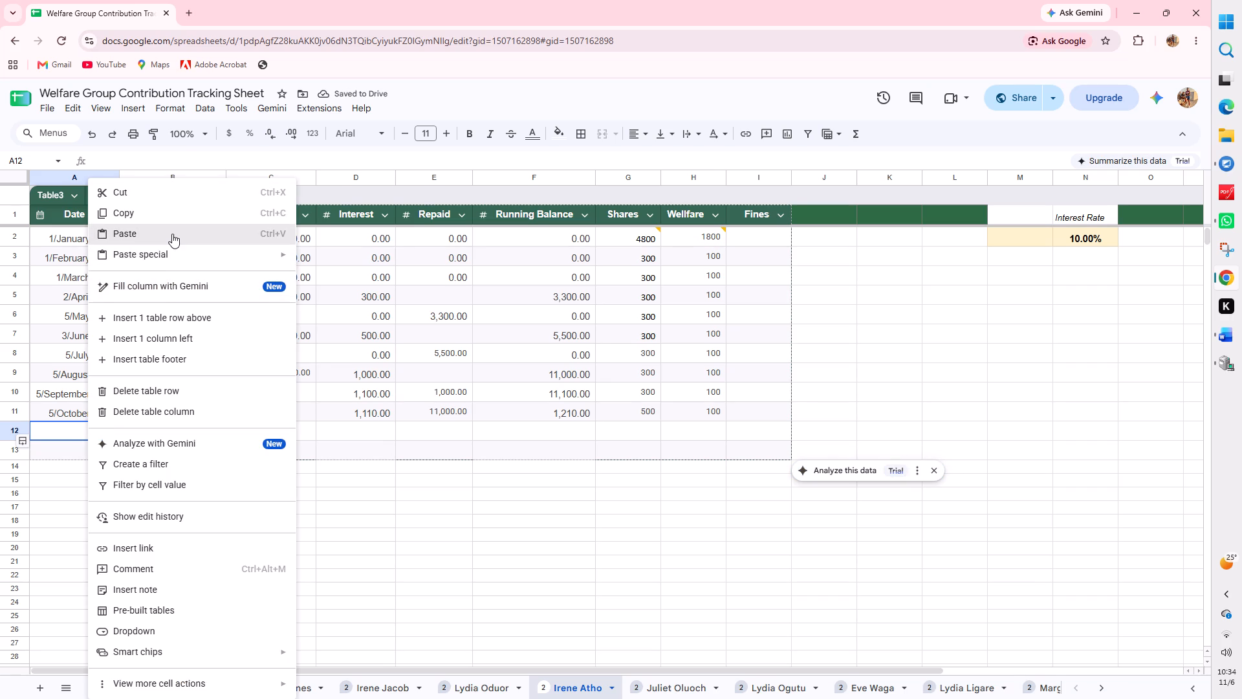
left_click(172, 234)
left_click(651, 437)
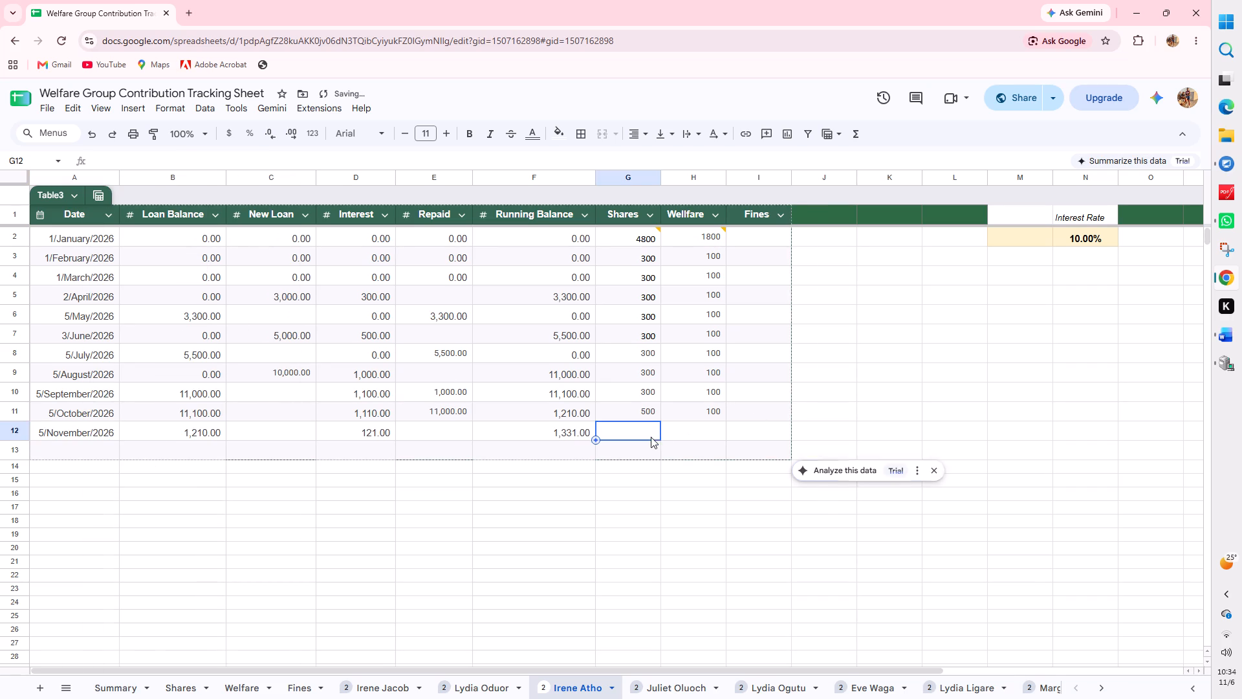
type("500")
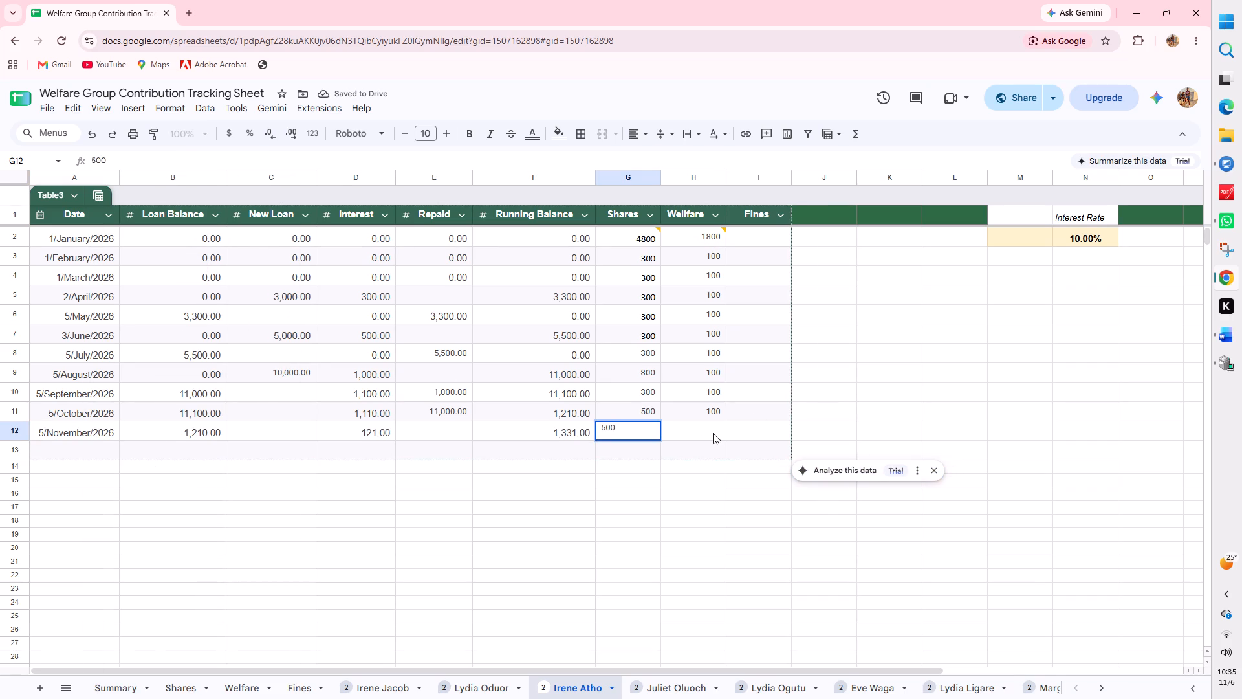
left_click(713, 433)
type("100")
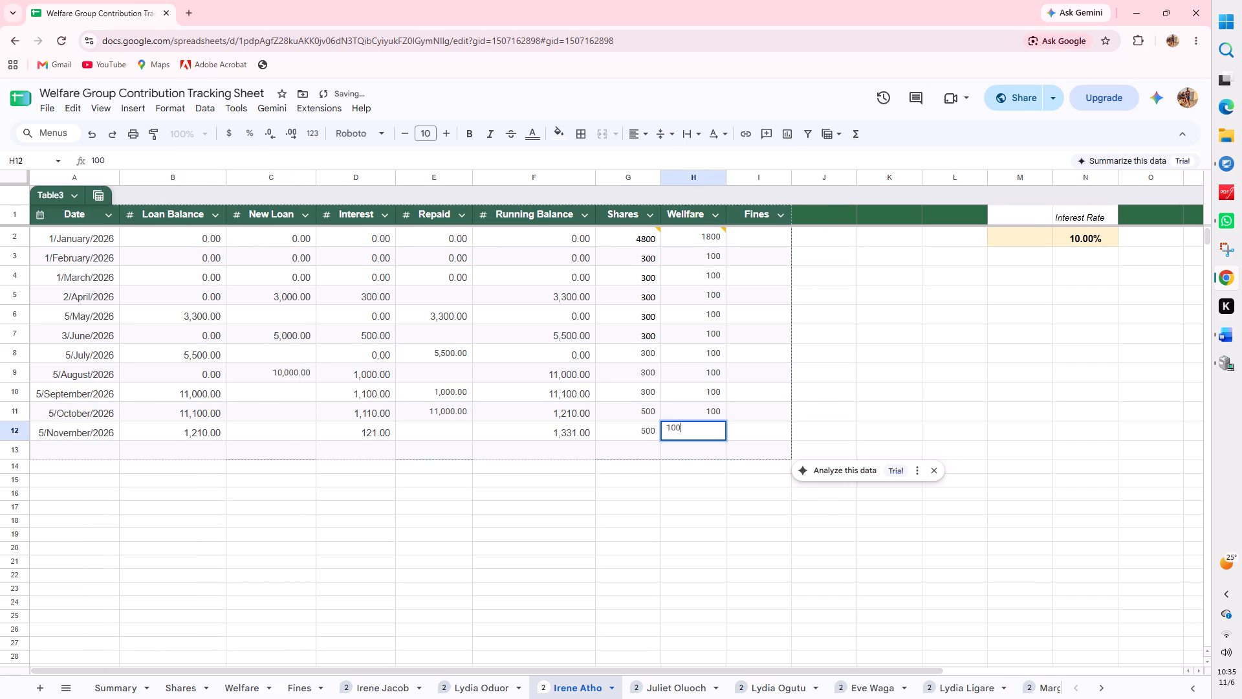
On the fourth member's sheet, insert one row below the empty row 13.
left_click(675, 685)
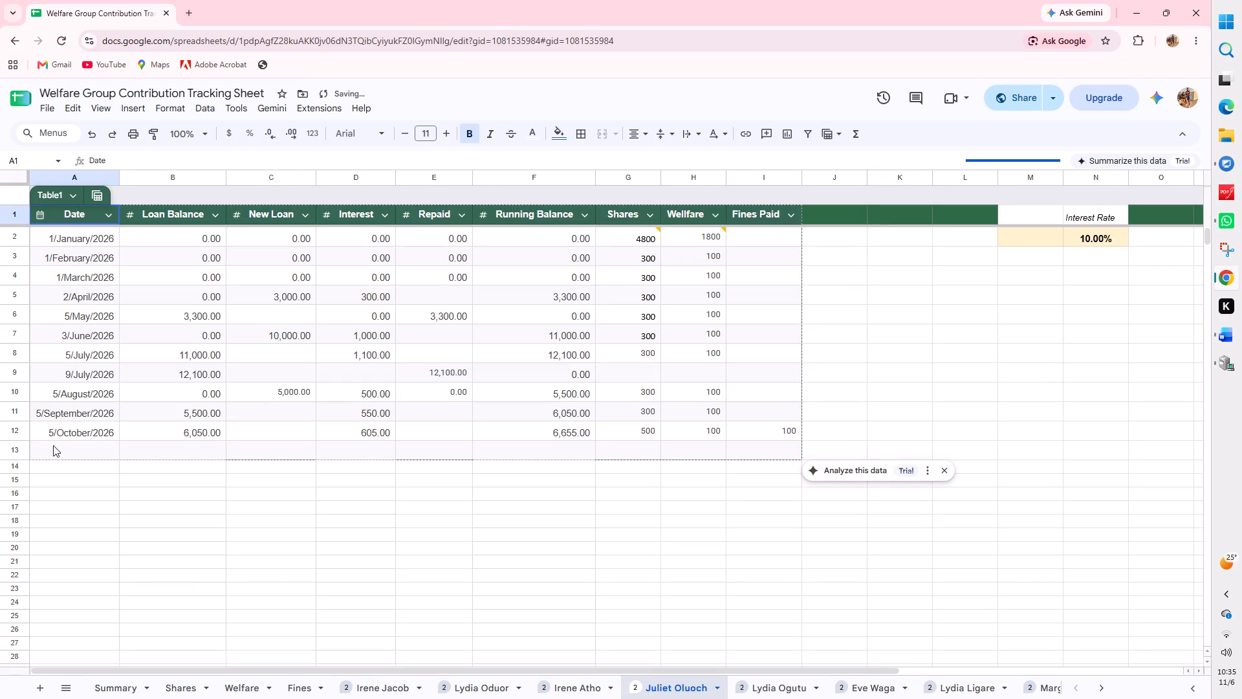
left_click(21, 448)
right_click(21, 448)
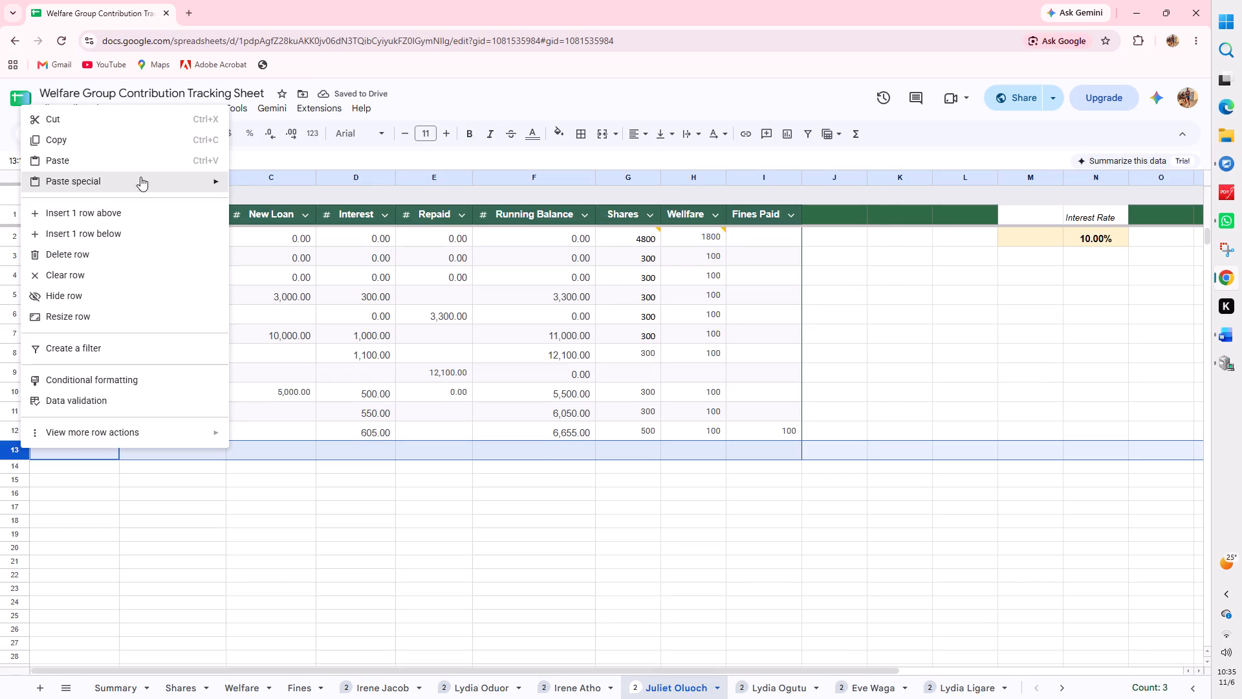
left_click(131, 233)
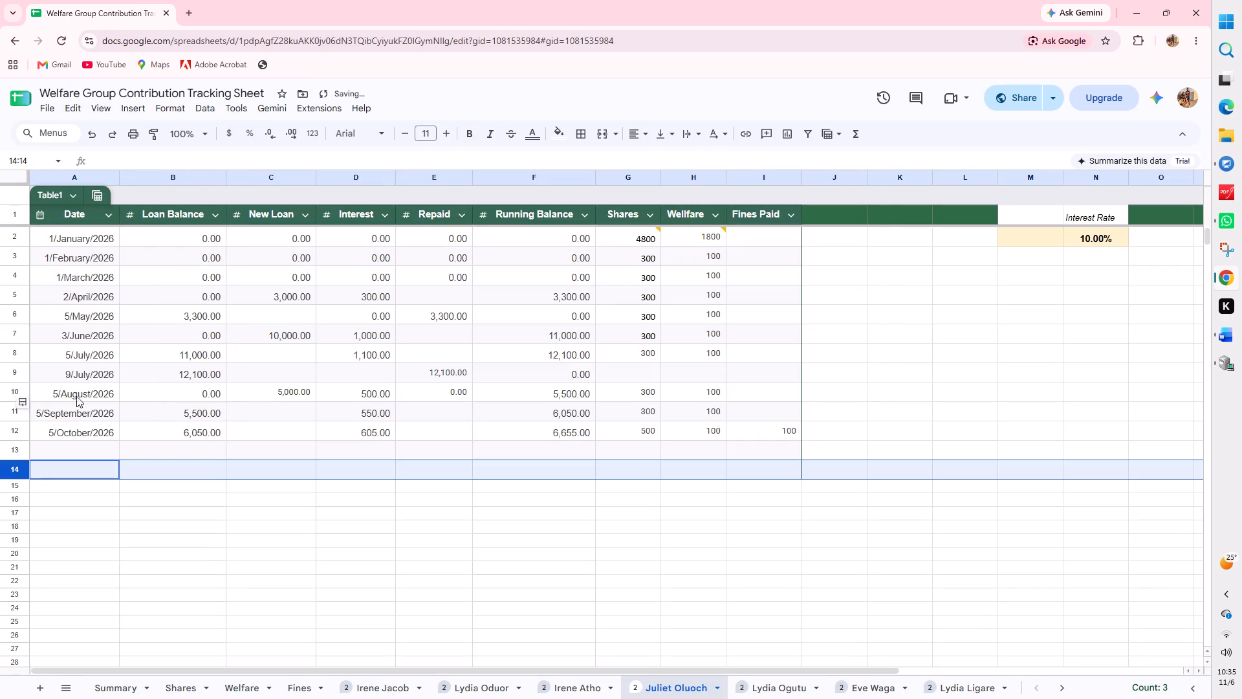
Record the fourth member's November entry in row 13: paste the 5/November/2026 date and enter 500 for Shares and 100 for Wellfare.
left_click(73, 448)
right_click(73, 448)
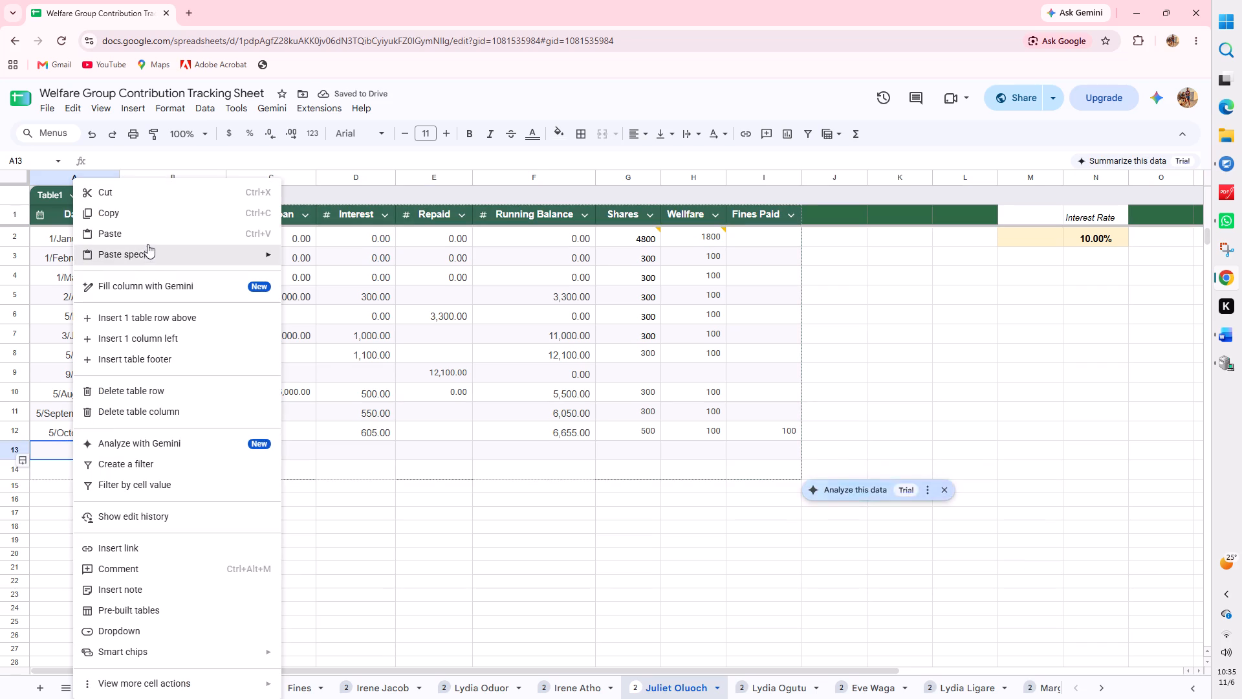
left_click(149, 235)
left_click(635, 447)
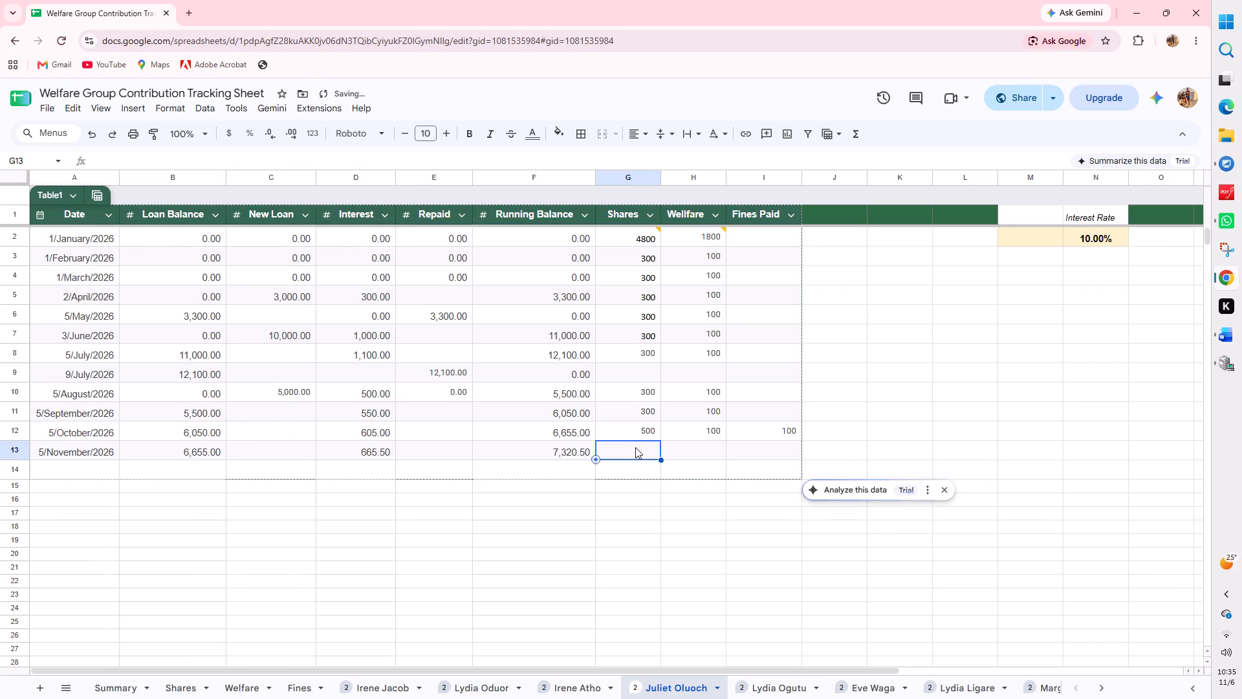
type("500")
left_click(707, 451)
type("100")
On the fifth member's sheet, insert two empty rows below the 5/October/2026 entry.
left_click(773, 682)
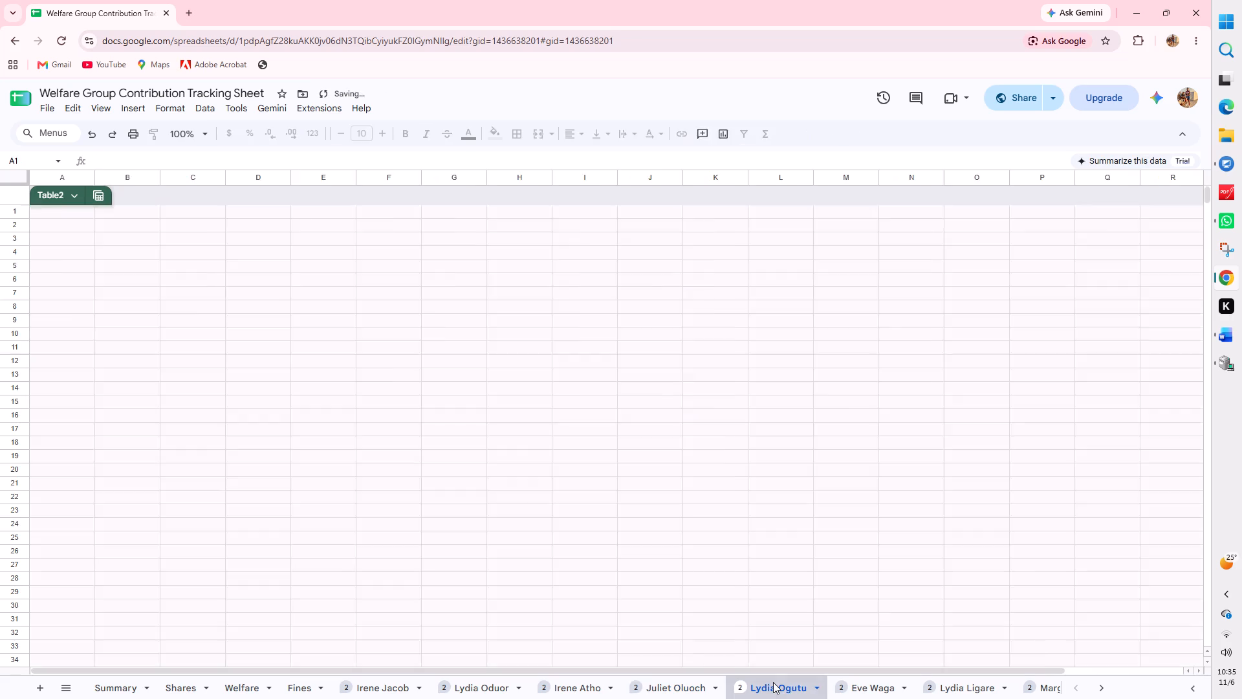
left_click(13, 411)
right_click(13, 411)
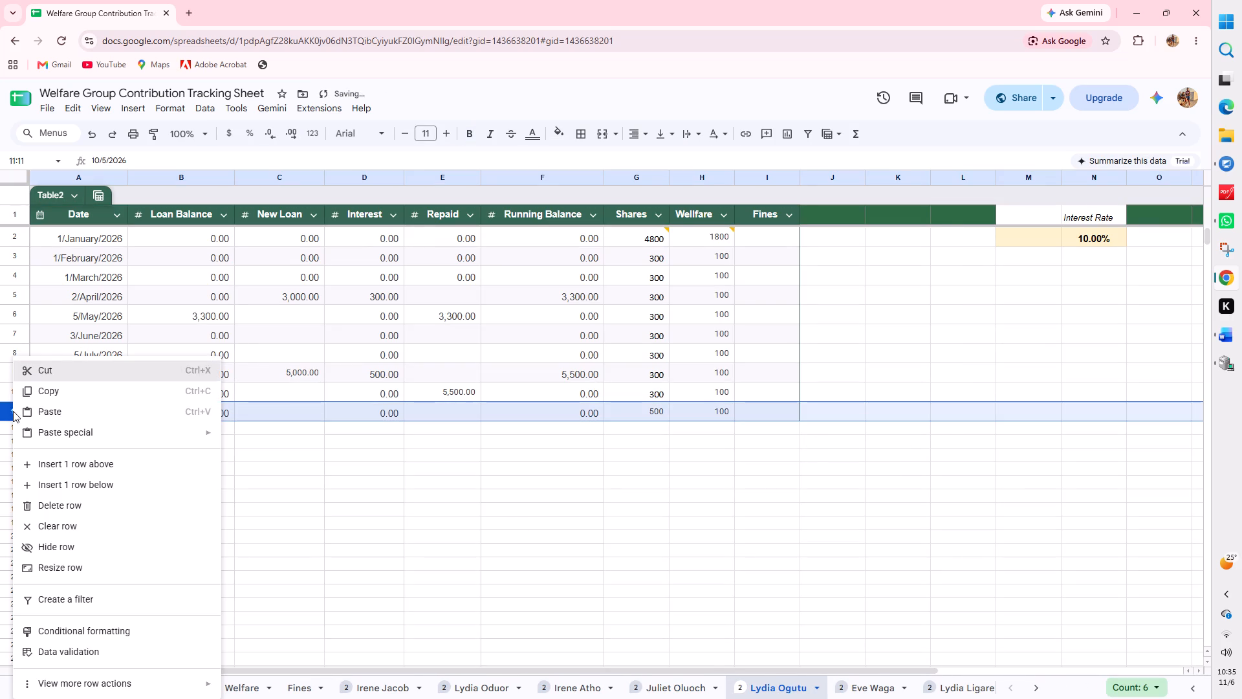
left_click(78, 477)
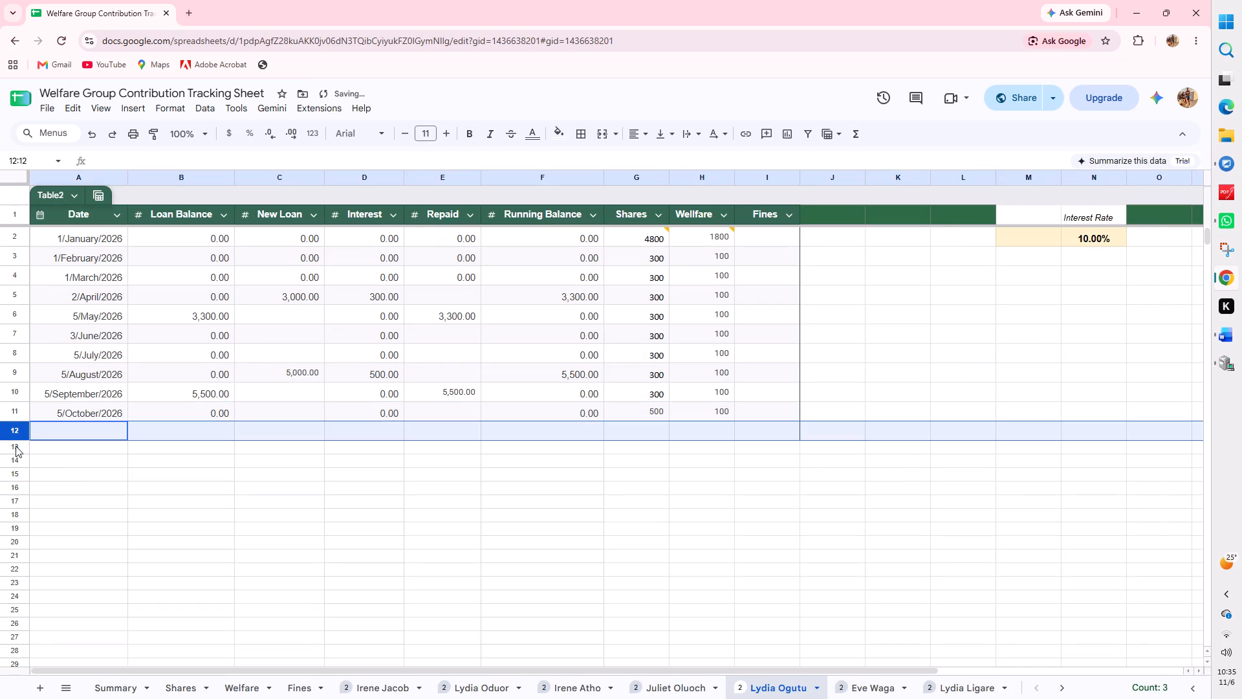
right_click(7, 433)
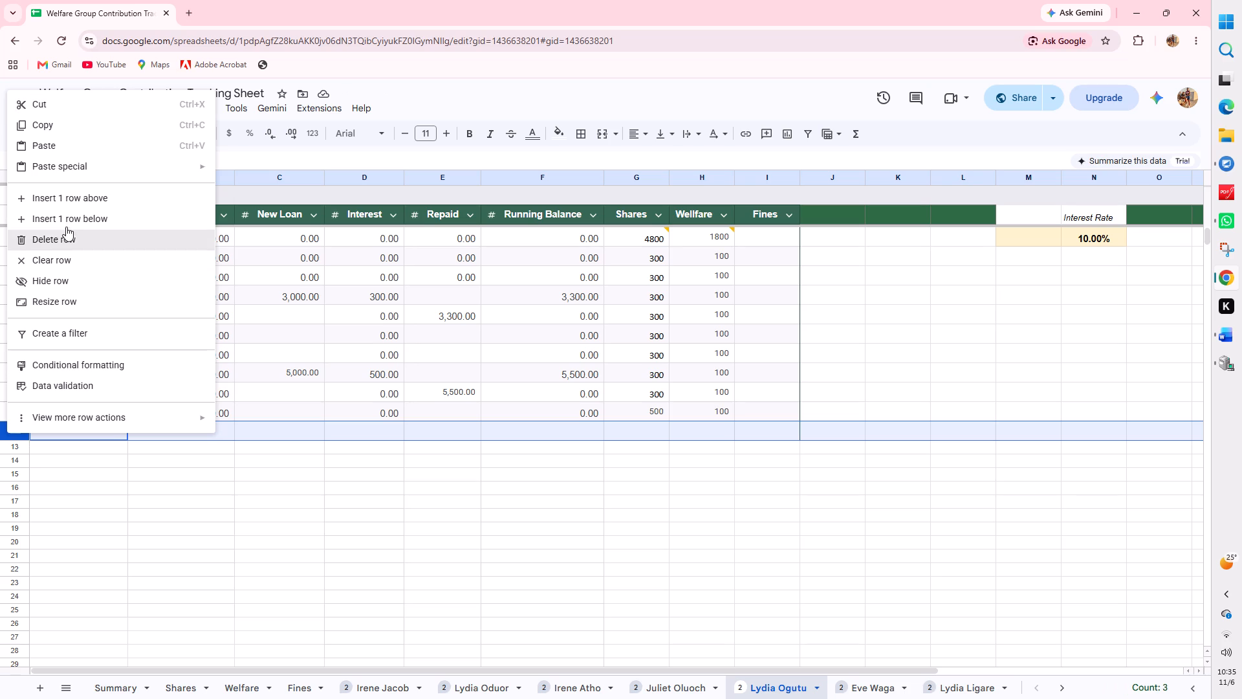
left_click(113, 219)
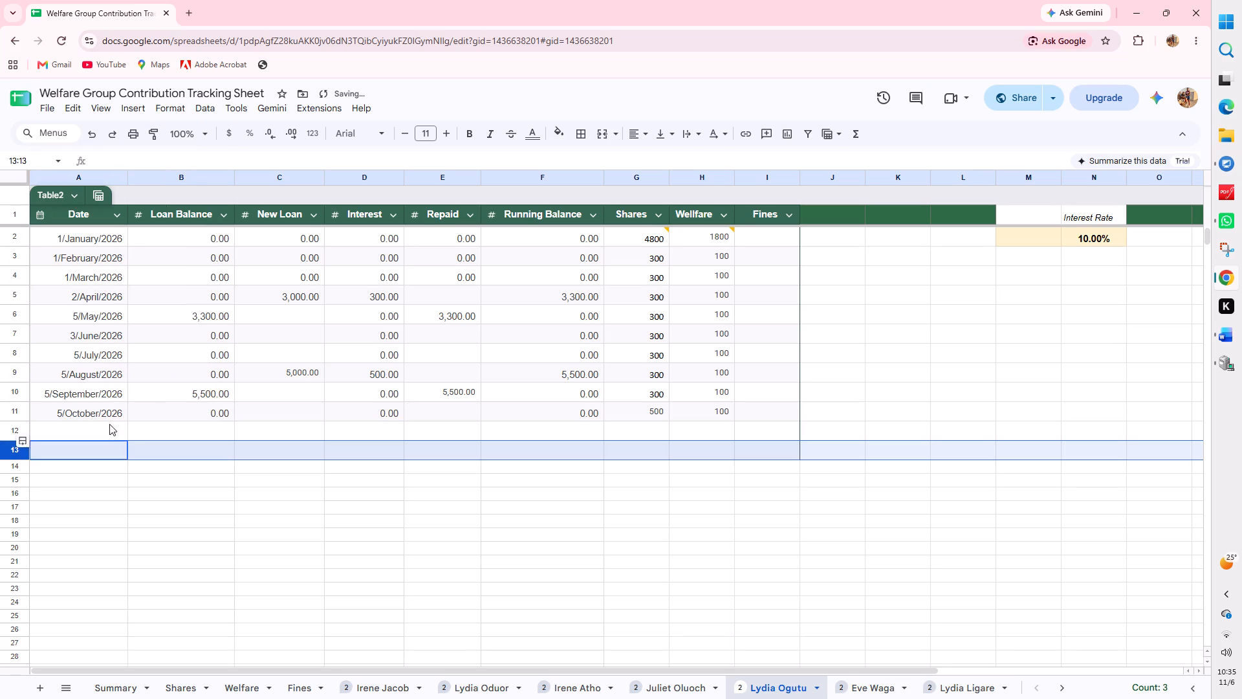
Record the fifth member's November entry in row 12: paste the 5/November/2026 date and enter 500 for Shares and 100 for Wellfare.
left_click(105, 424)
right_click(105, 424)
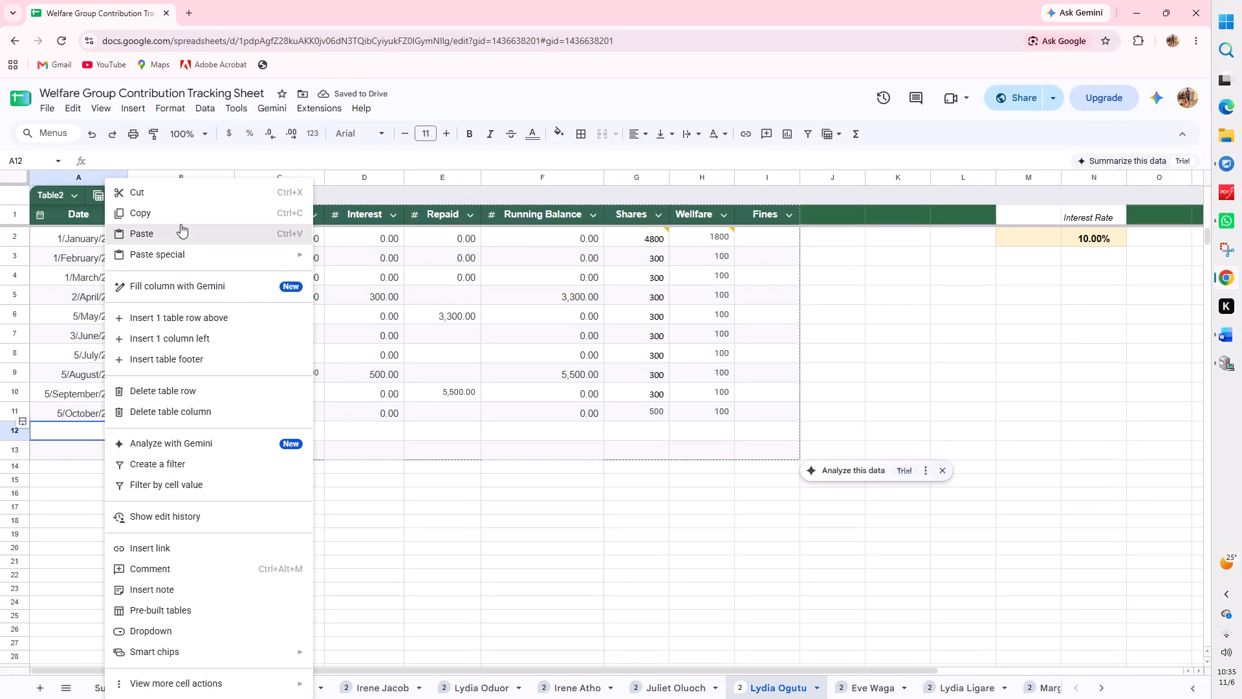
left_click(187, 228)
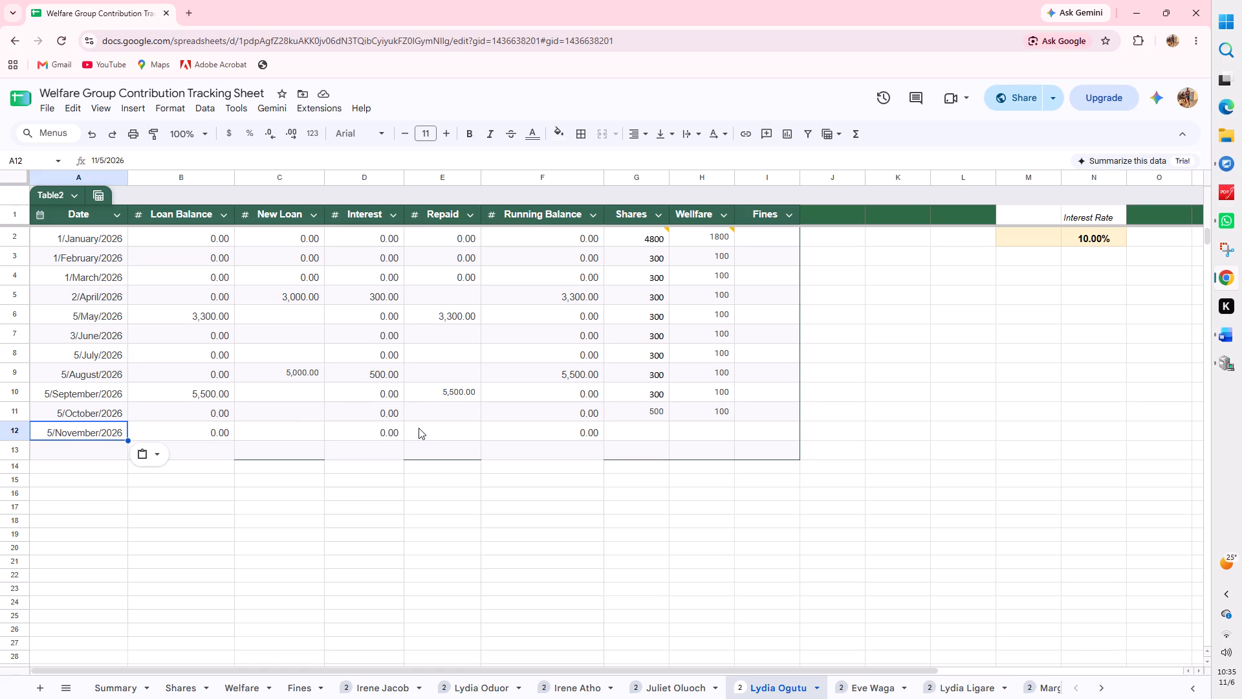
left_click(622, 434)
type("500")
left_click(695, 427)
type("100")
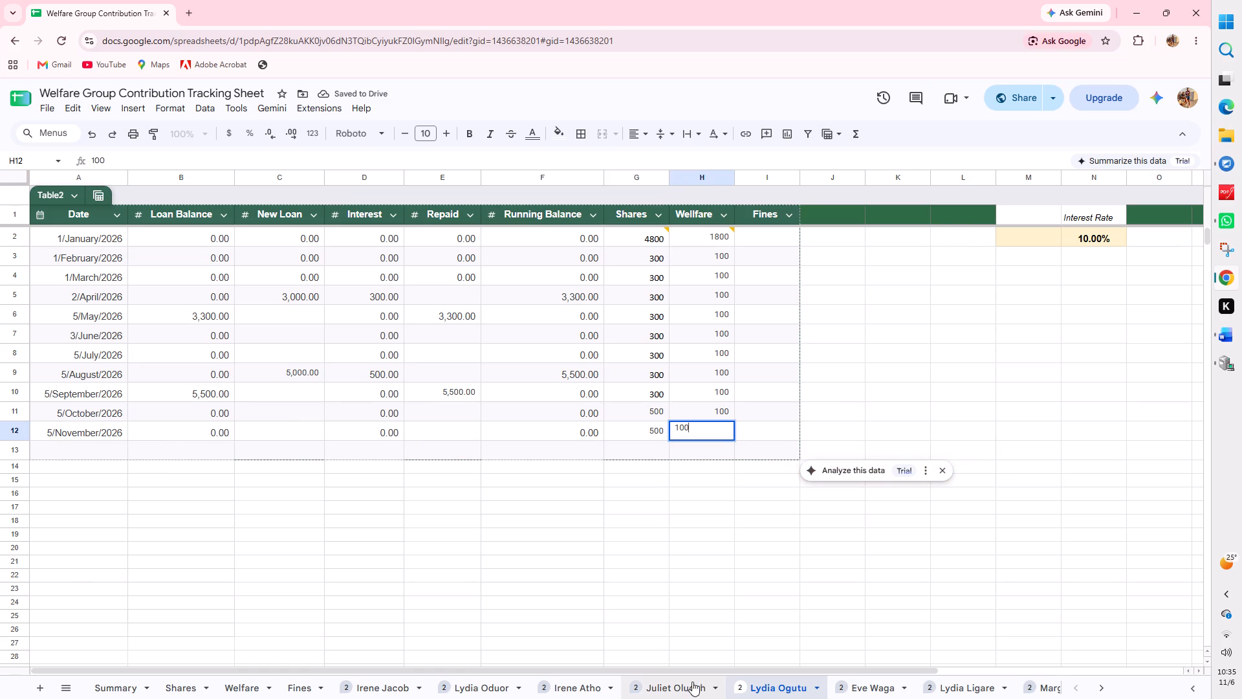
Return to the second member's sheet and enter 1000 as Repaid in the 5/November/2026 row.
left_click(464, 689)
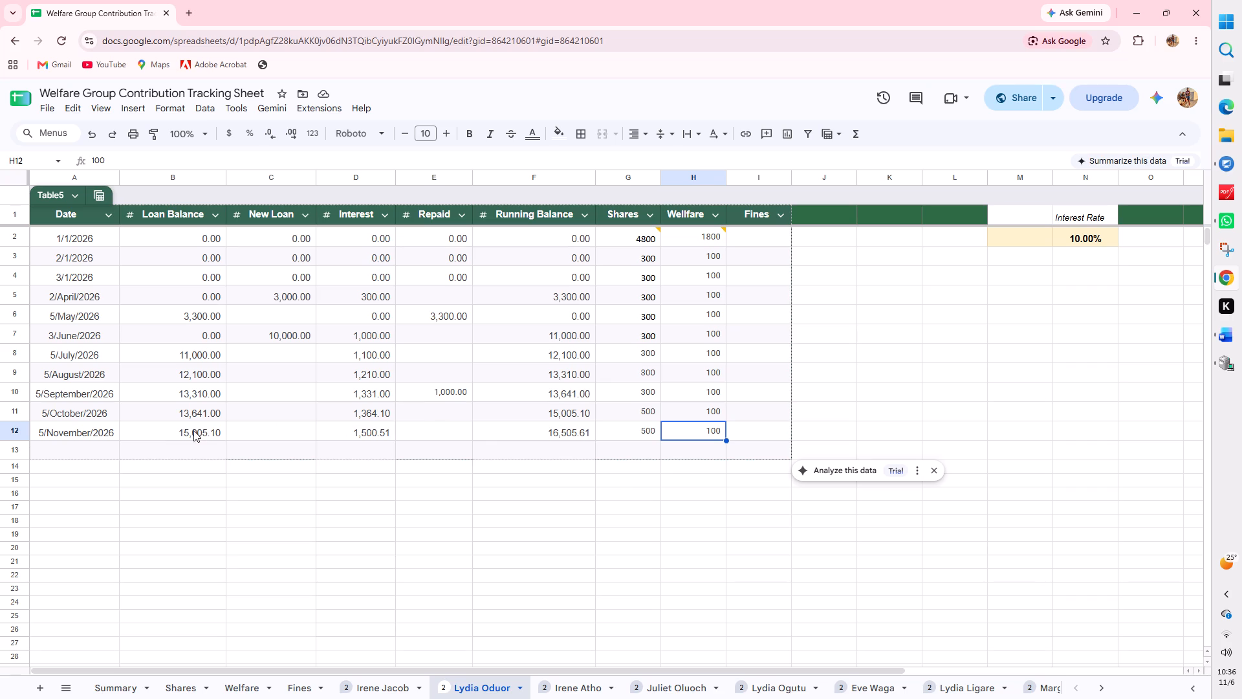
left_click(424, 429)
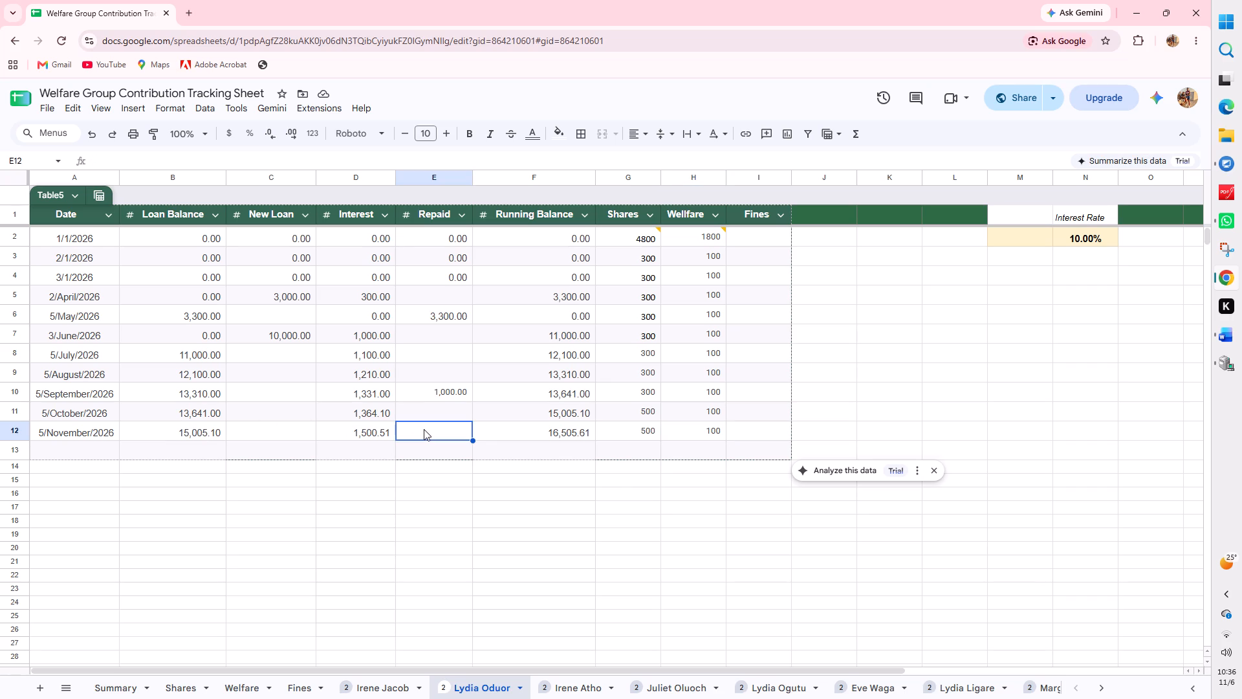
type("1000")
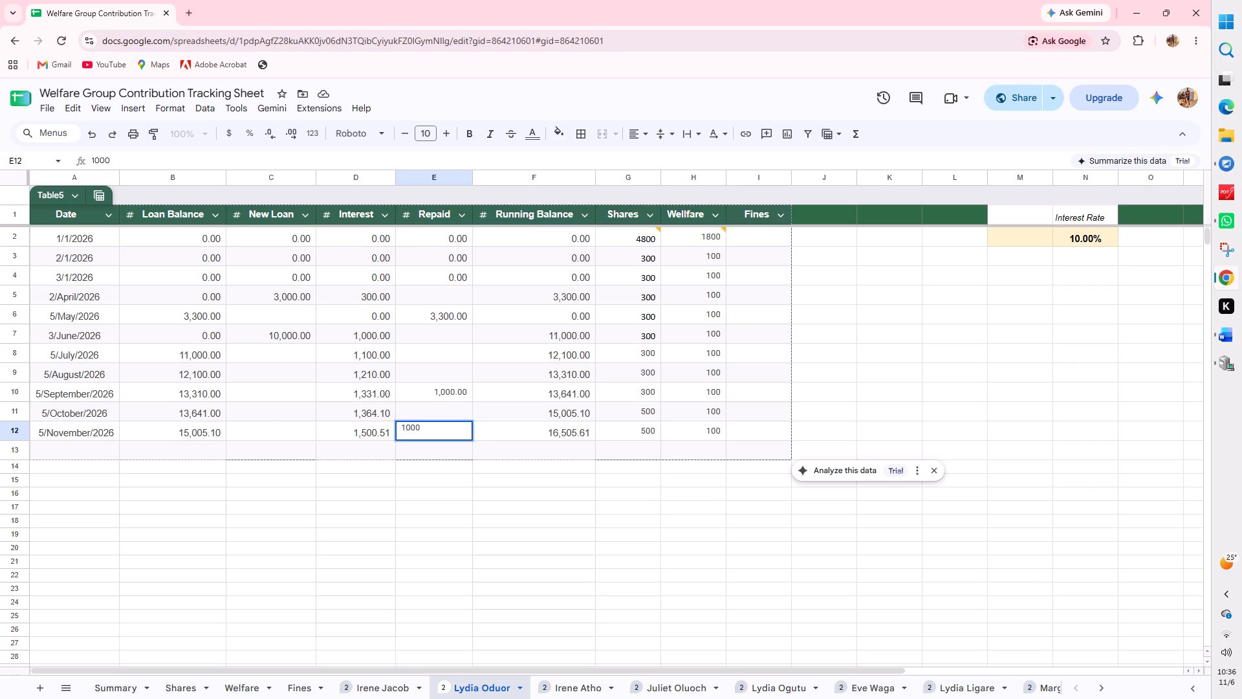
left_click(671, 436)
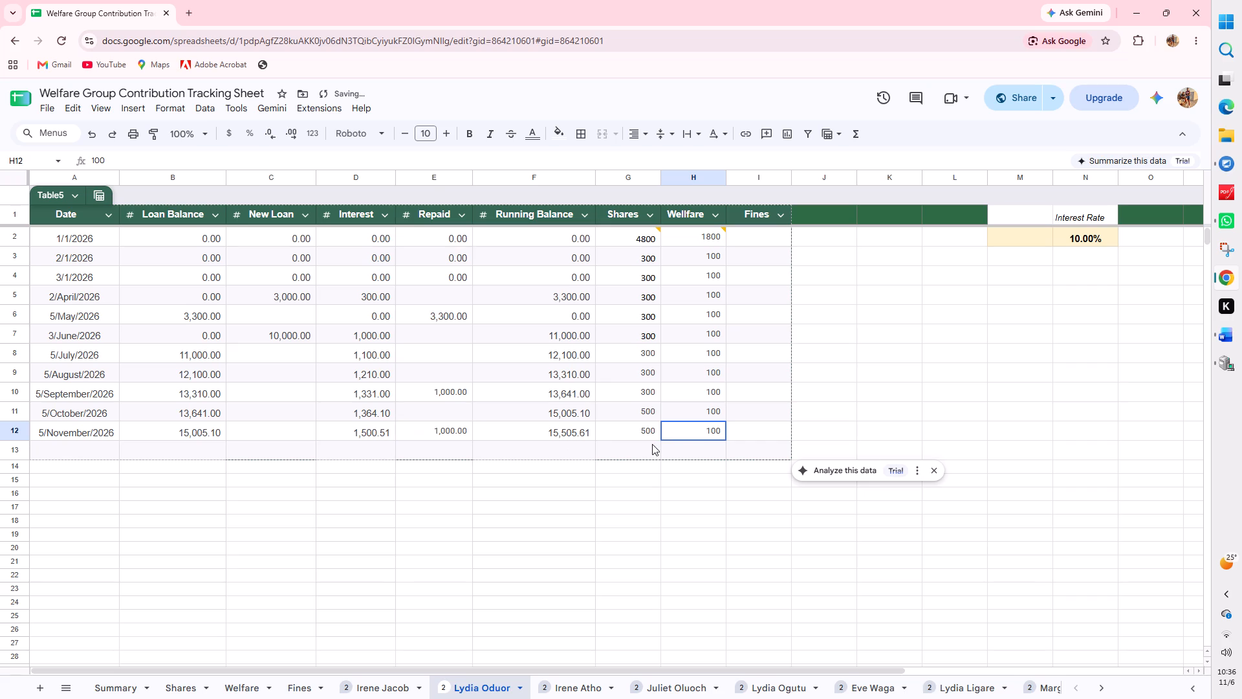
On the sixth member's sheet, insert two empty rows below the 5/October/2026 entry.
left_click(778, 684)
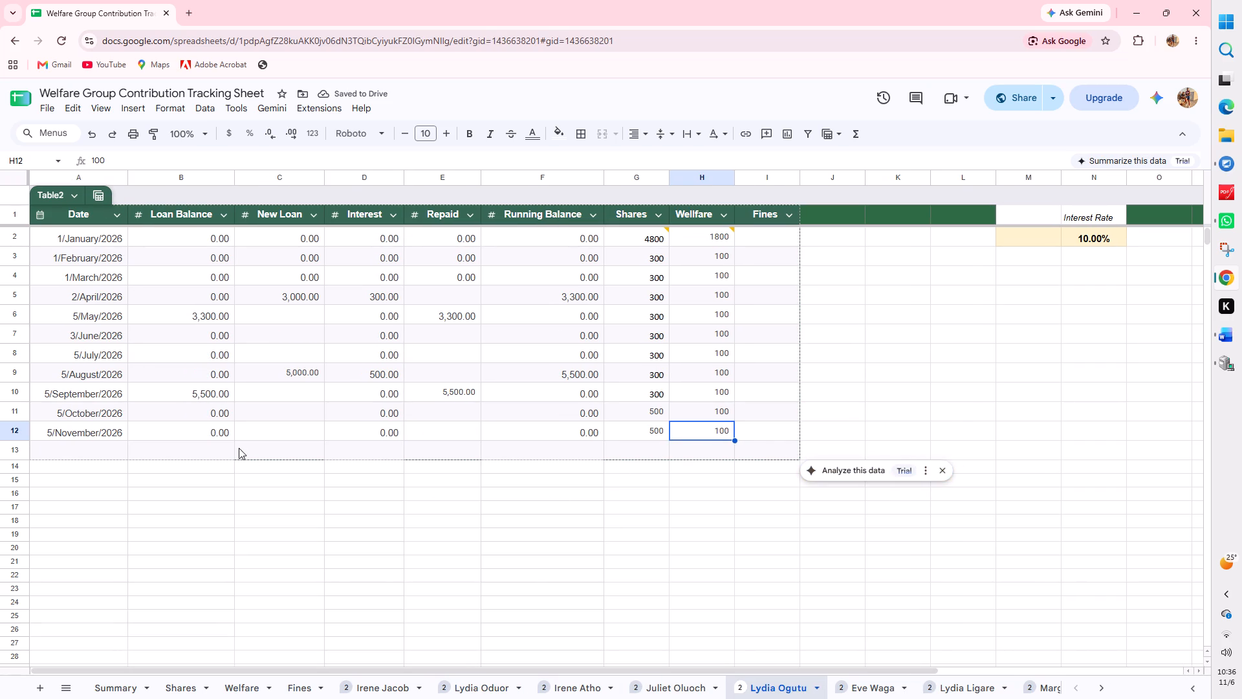
left_click(877, 685)
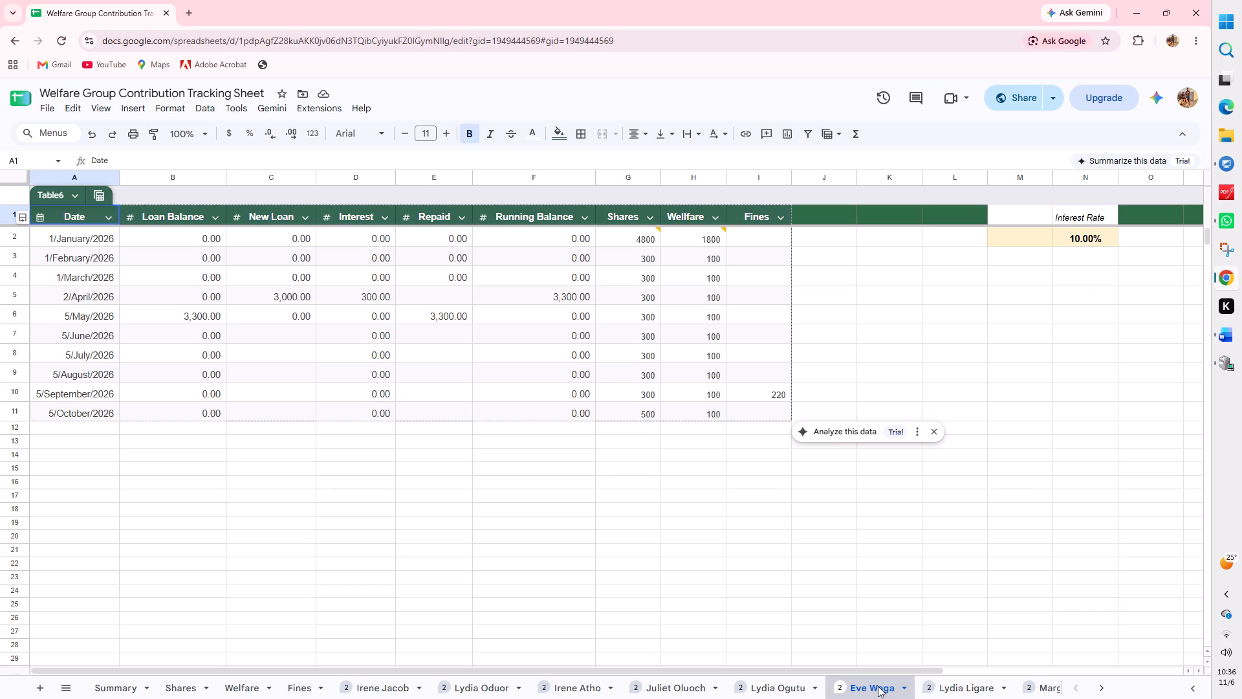
left_click(10, 412)
right_click(10, 412)
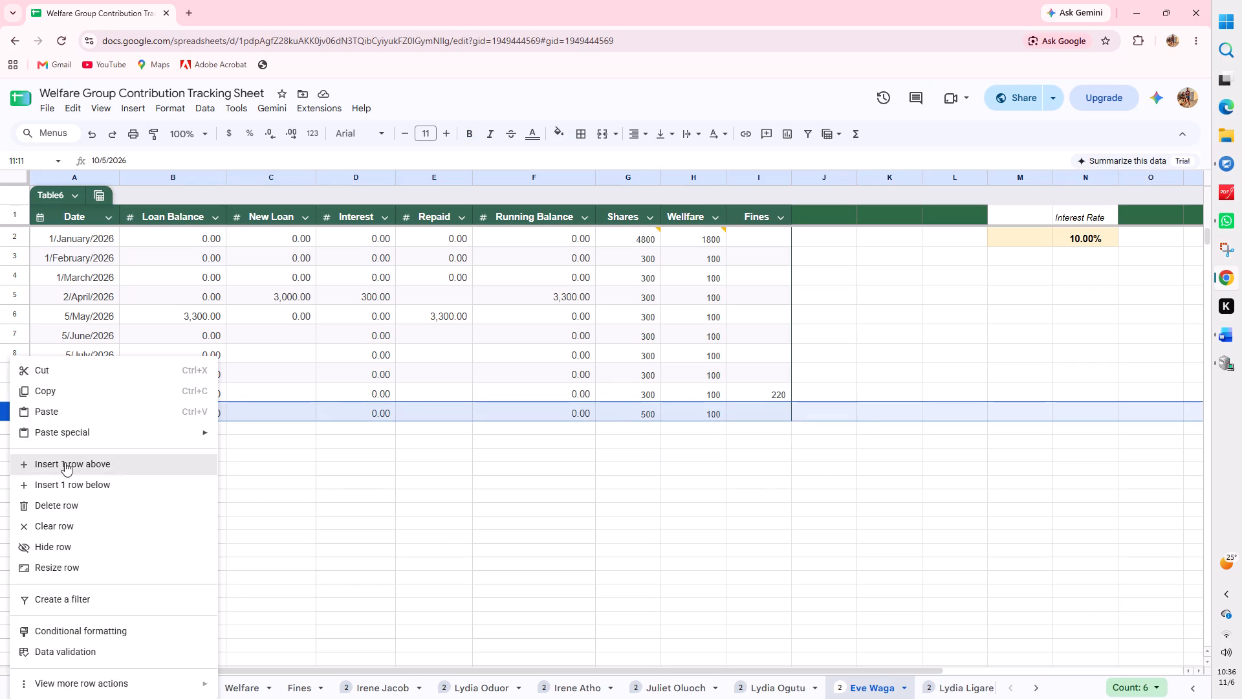
left_click(67, 479)
right_click(16, 432)
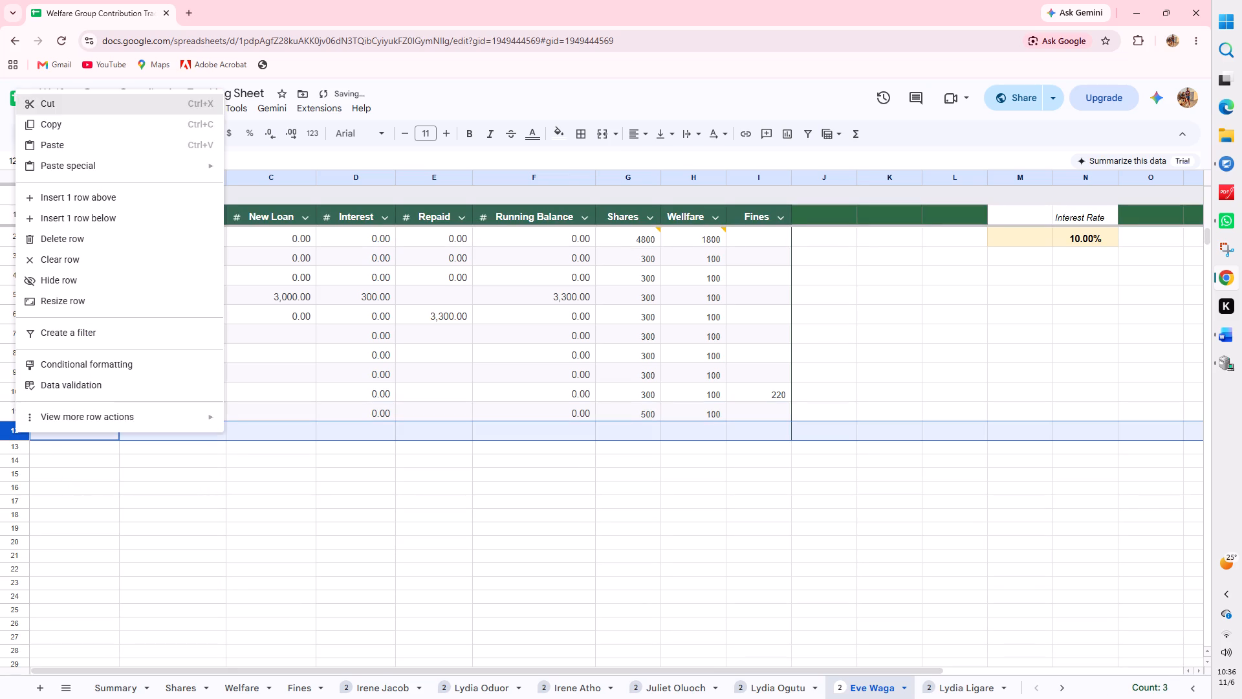
left_click(93, 214)
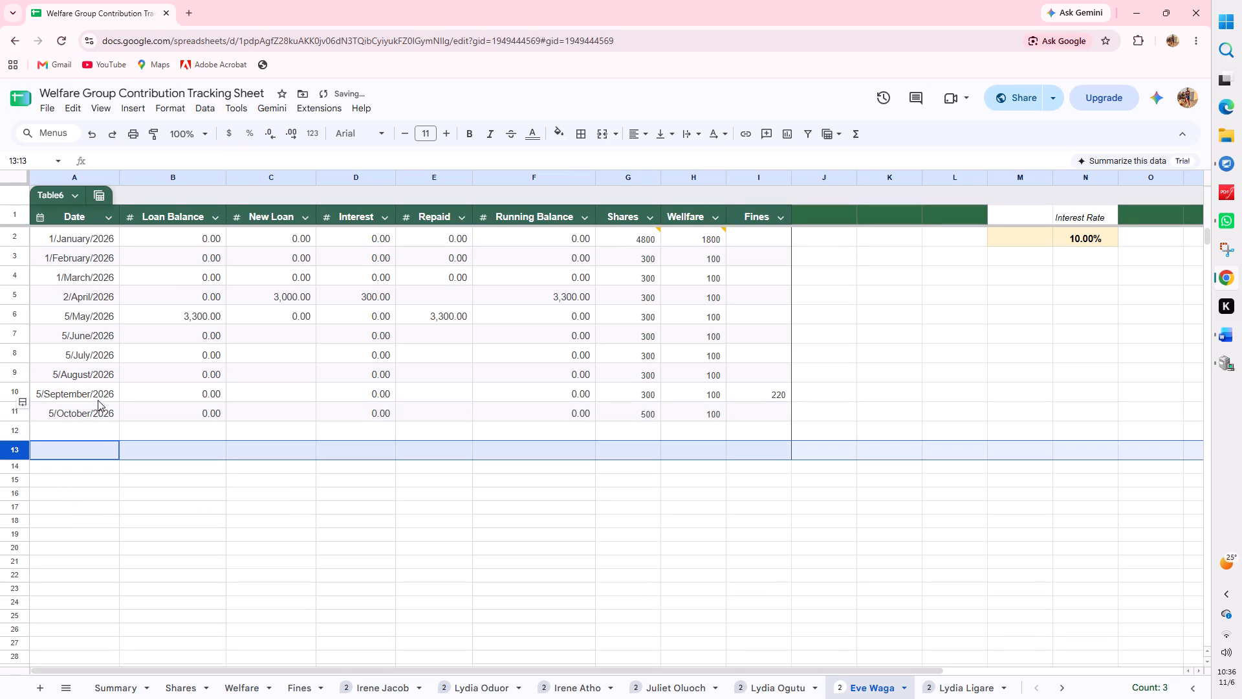
Record the sixth member's November entry in row 12: paste the 5/November/2026 date and enter 500 for Shares and 100 for Wellfare.
left_click(89, 421)
left_click(91, 428)
right_click(91, 428)
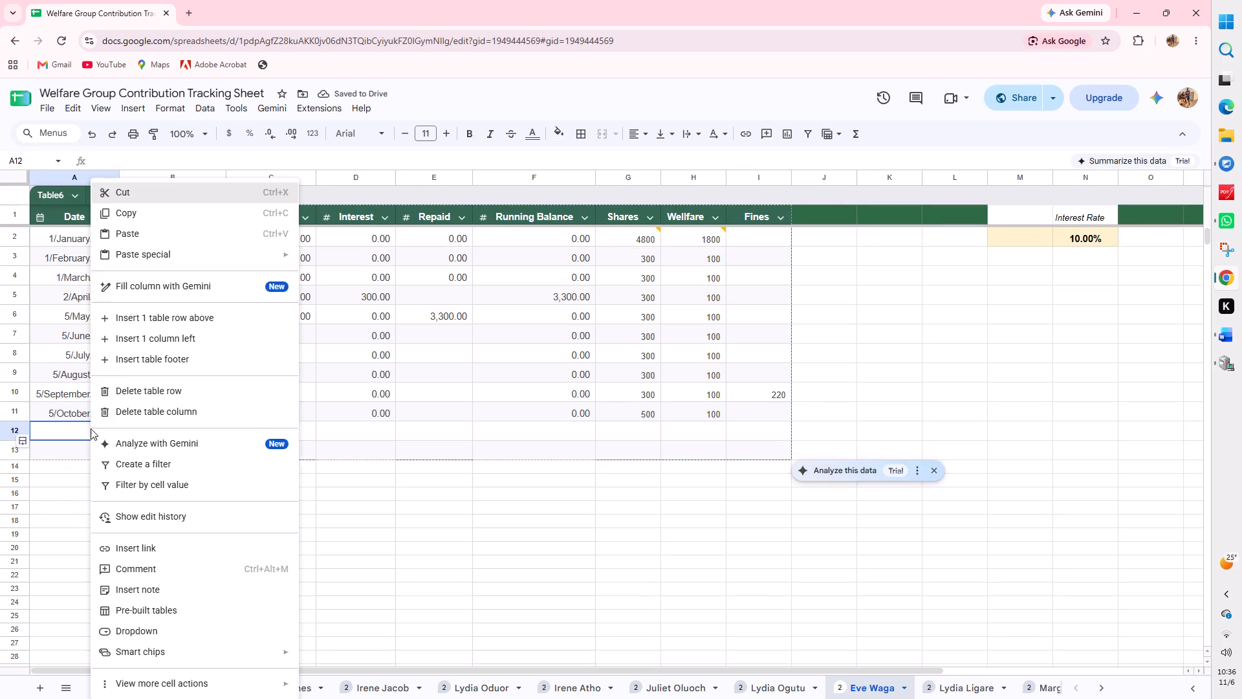
left_click(158, 234)
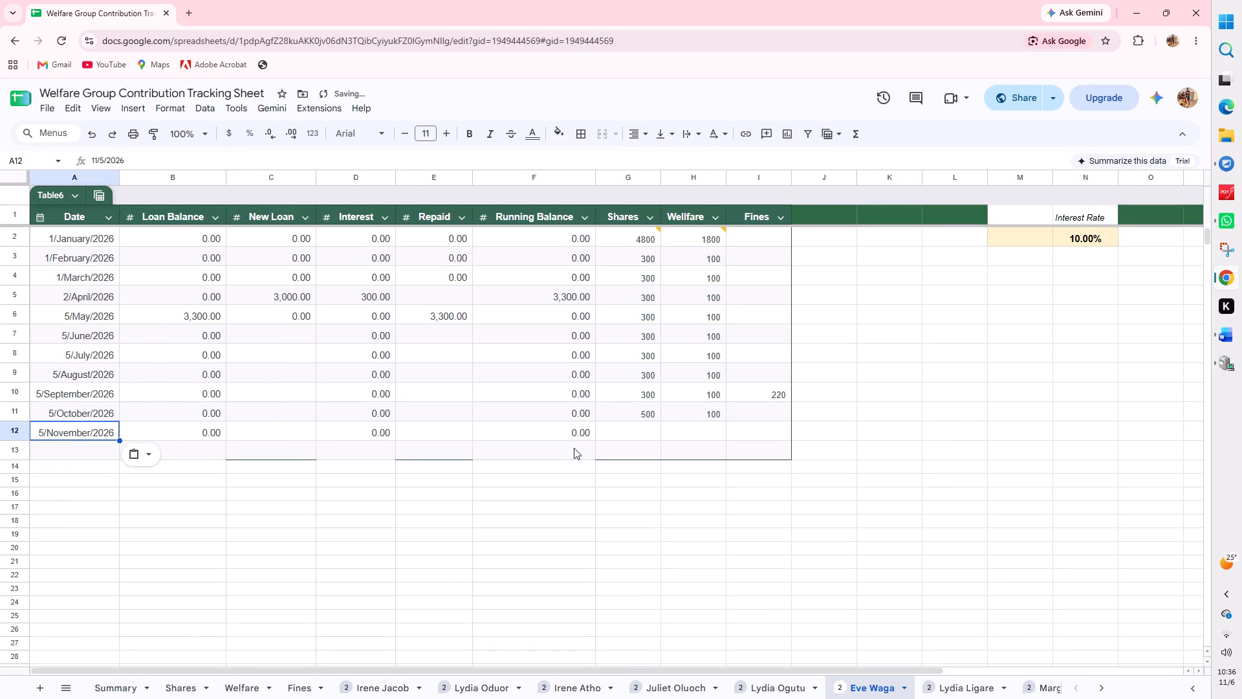
left_click(630, 432)
type("500")
left_click(713, 432)
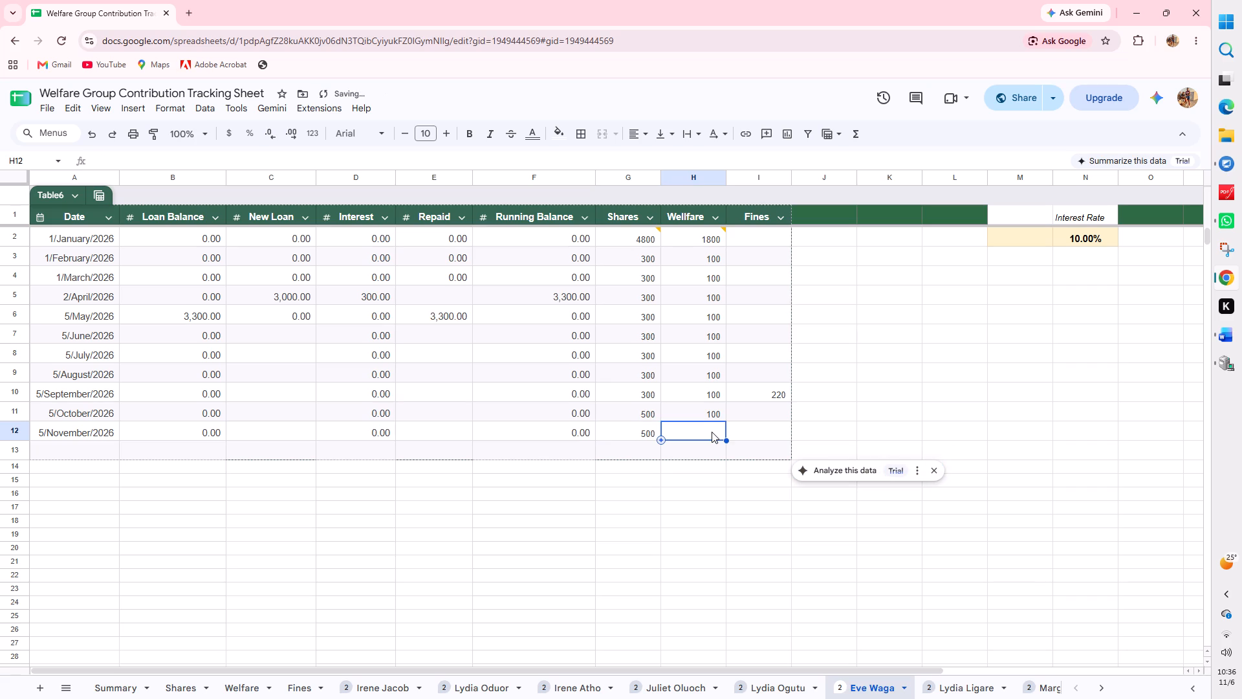
type("100")
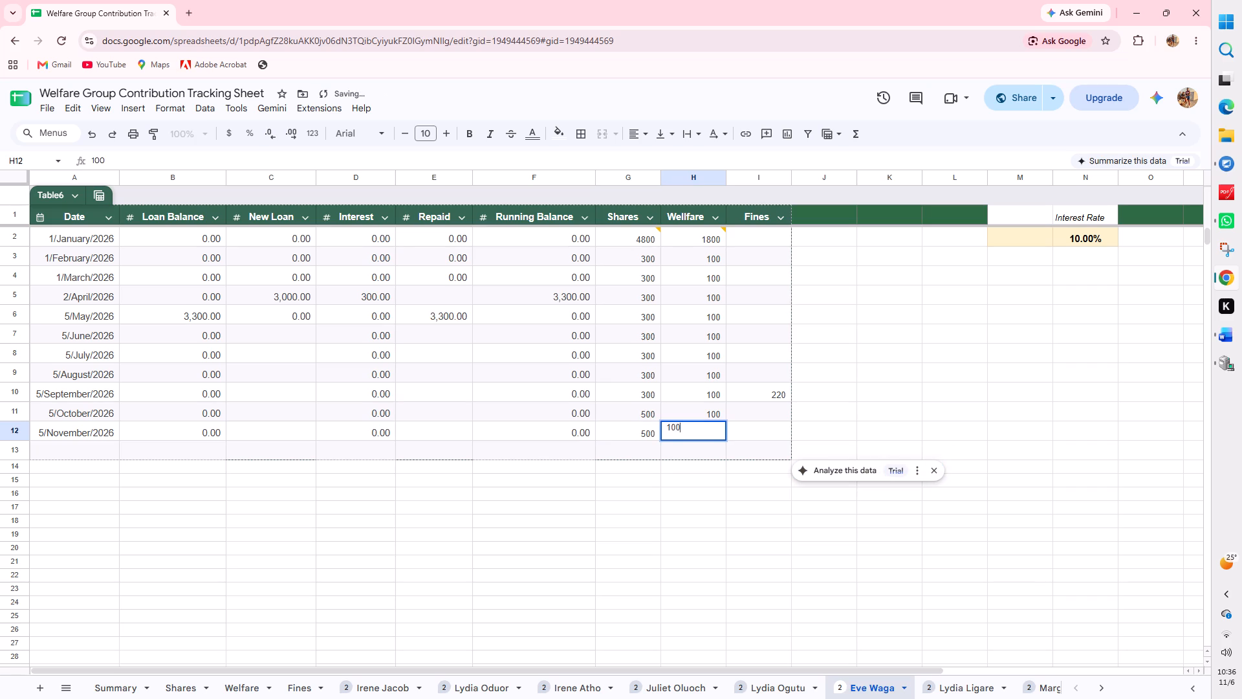
left_click(751, 437)
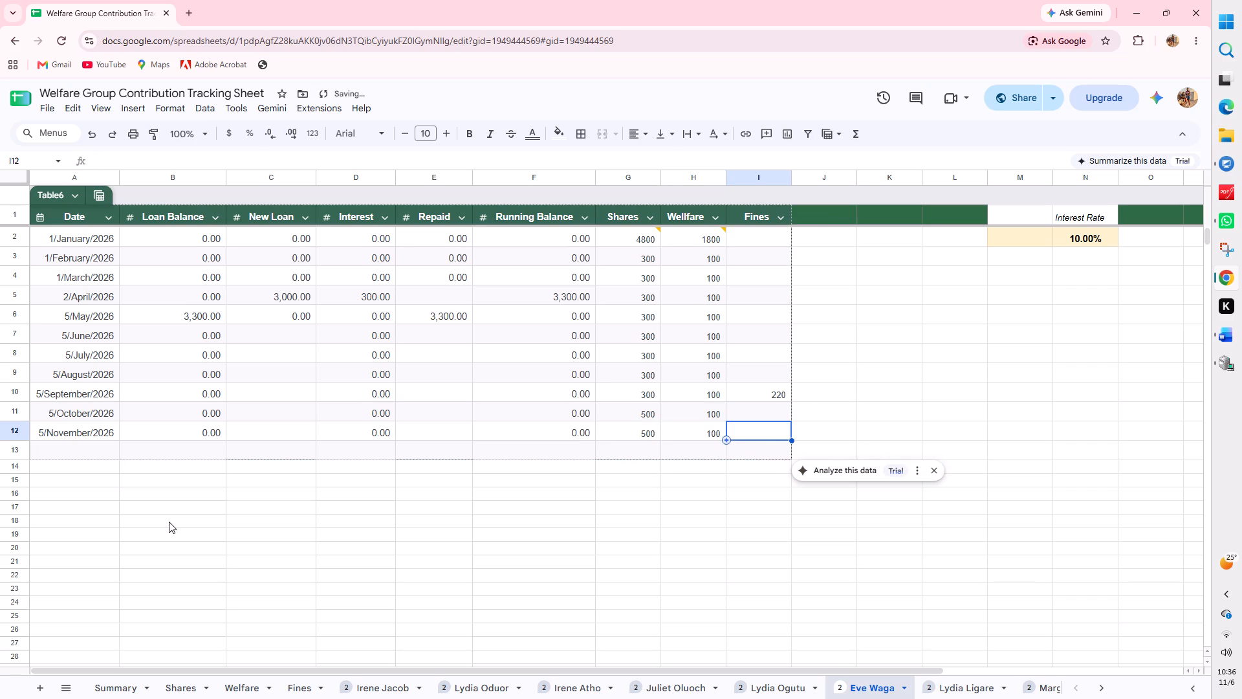
On the seventh member's sheet, insert two empty rows below the 5/October/2026 entry.
left_click(960, 687)
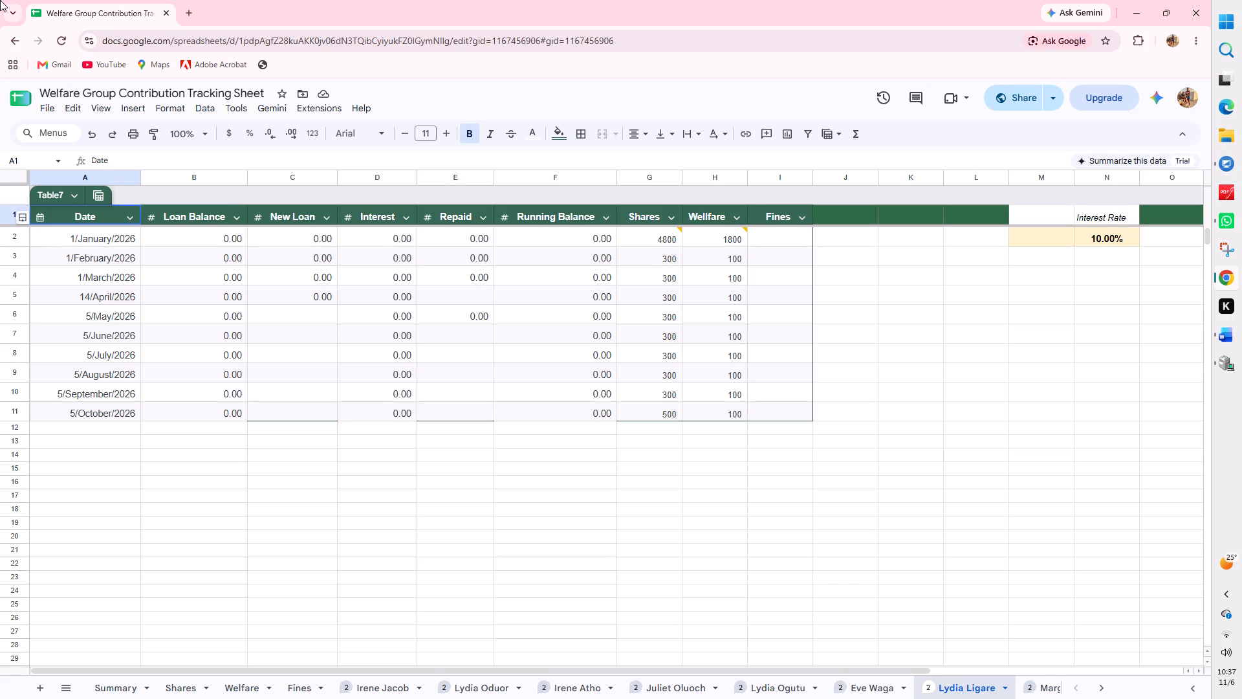
key("Escape")
left_click(21, 413)
right_click(21, 412)
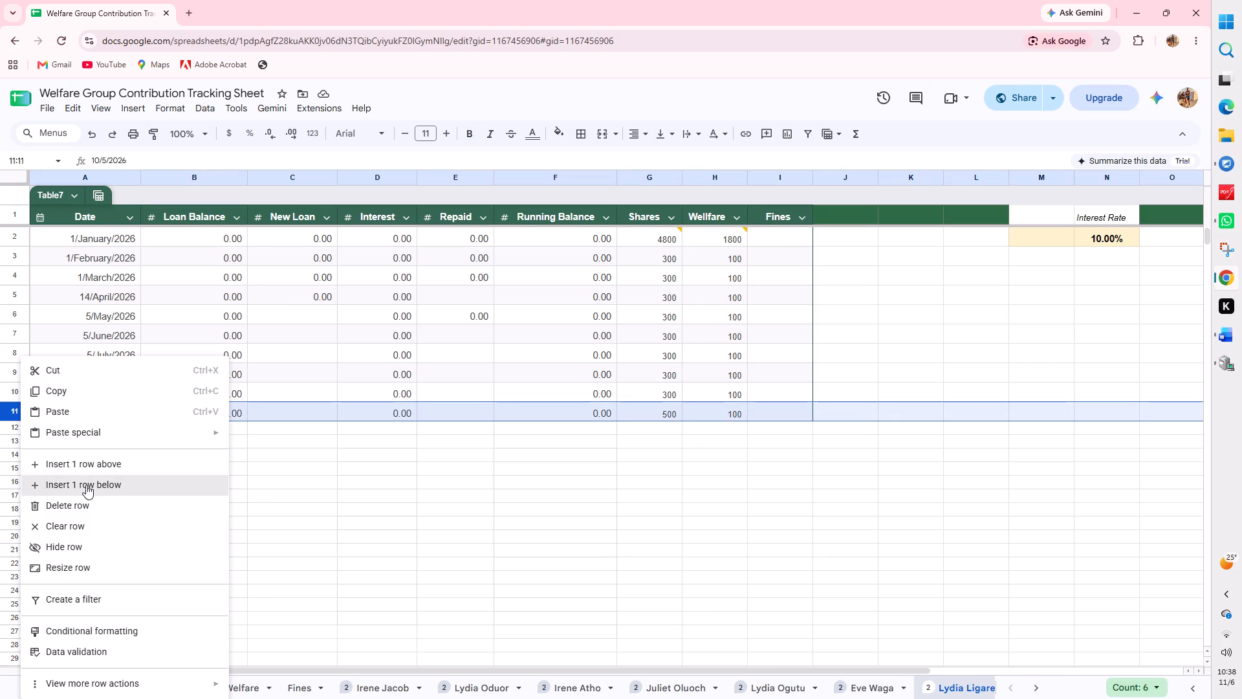
left_click(86, 485)
right_click(20, 433)
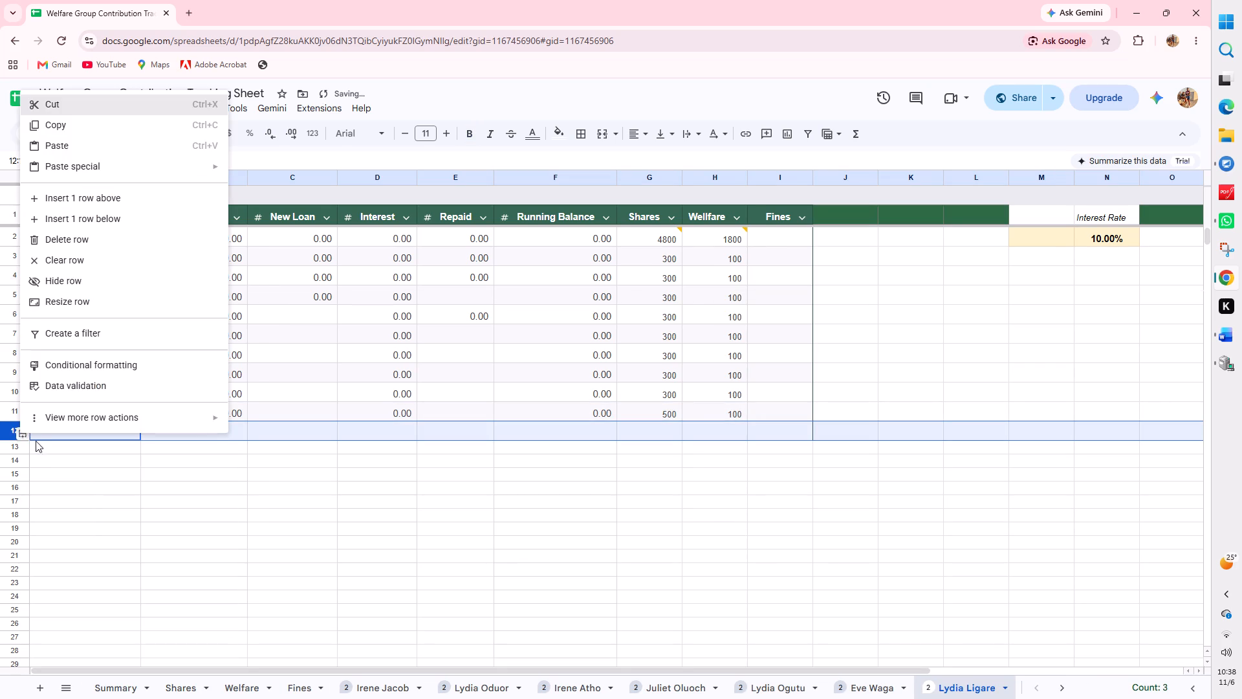
left_click(72, 214)
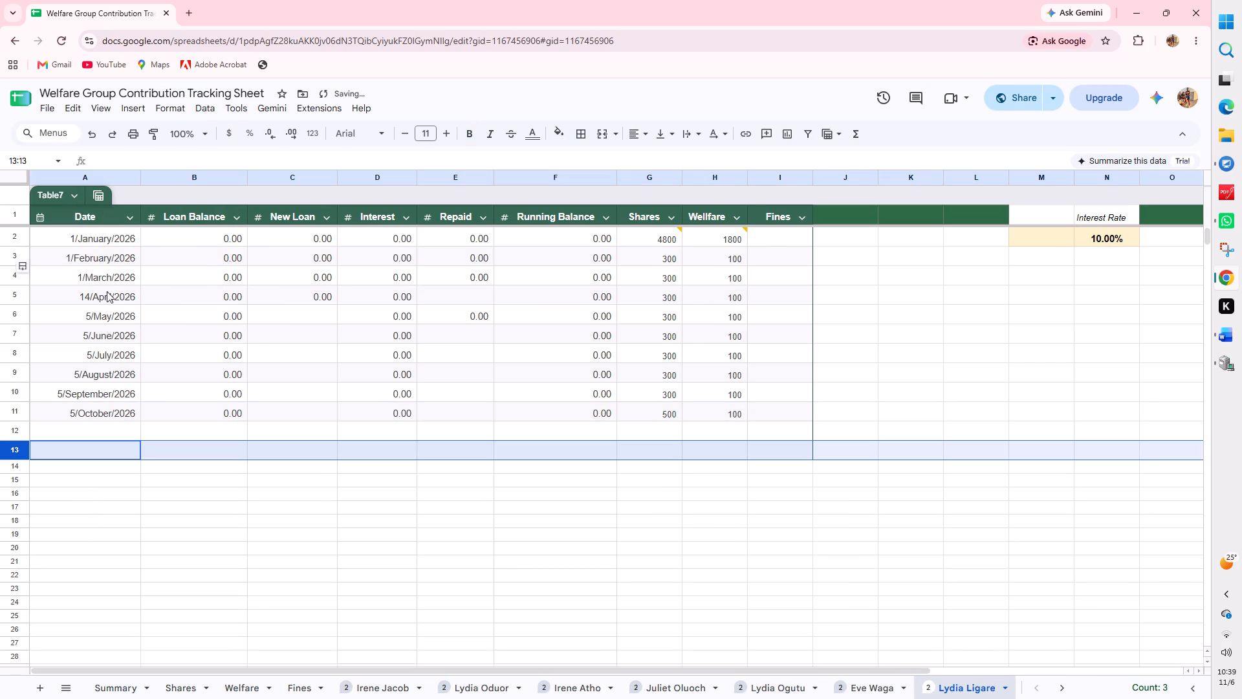
Record the seventh member's November entry in row 12: paste the 5/November/2026 date and enter 500 for Shares and 100 for Wellfare.
left_click(107, 419)
left_click(107, 427)
right_click(107, 427)
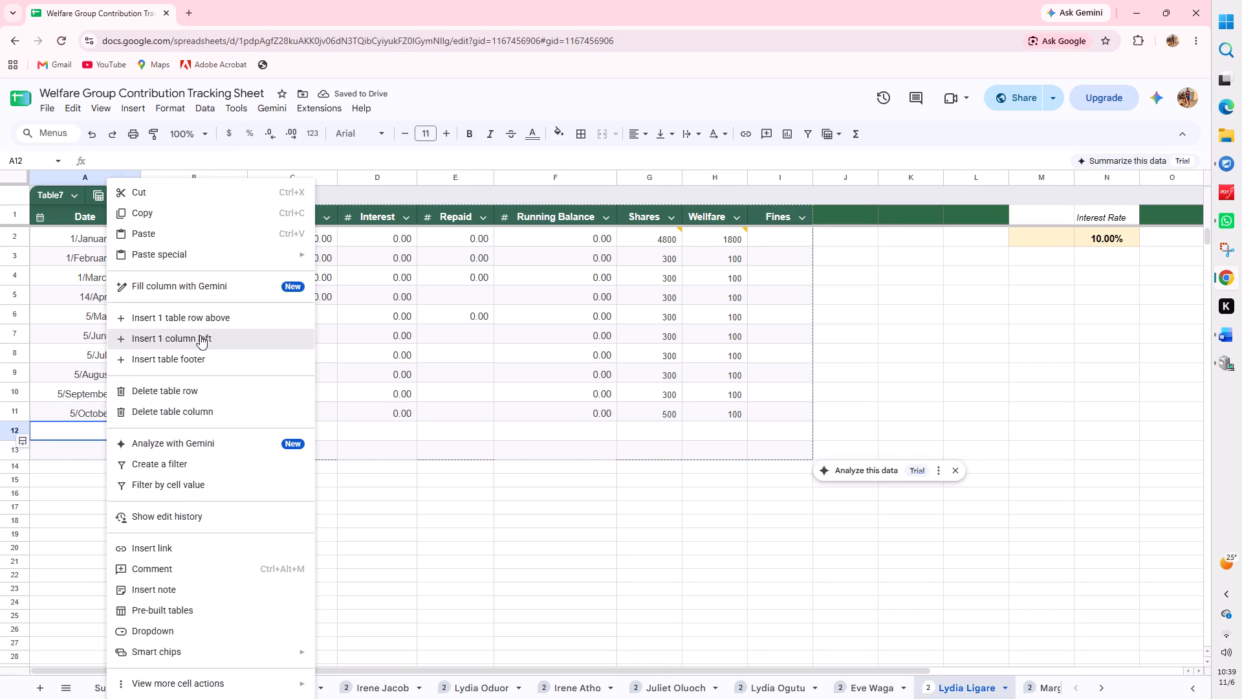
left_click(365, 504)
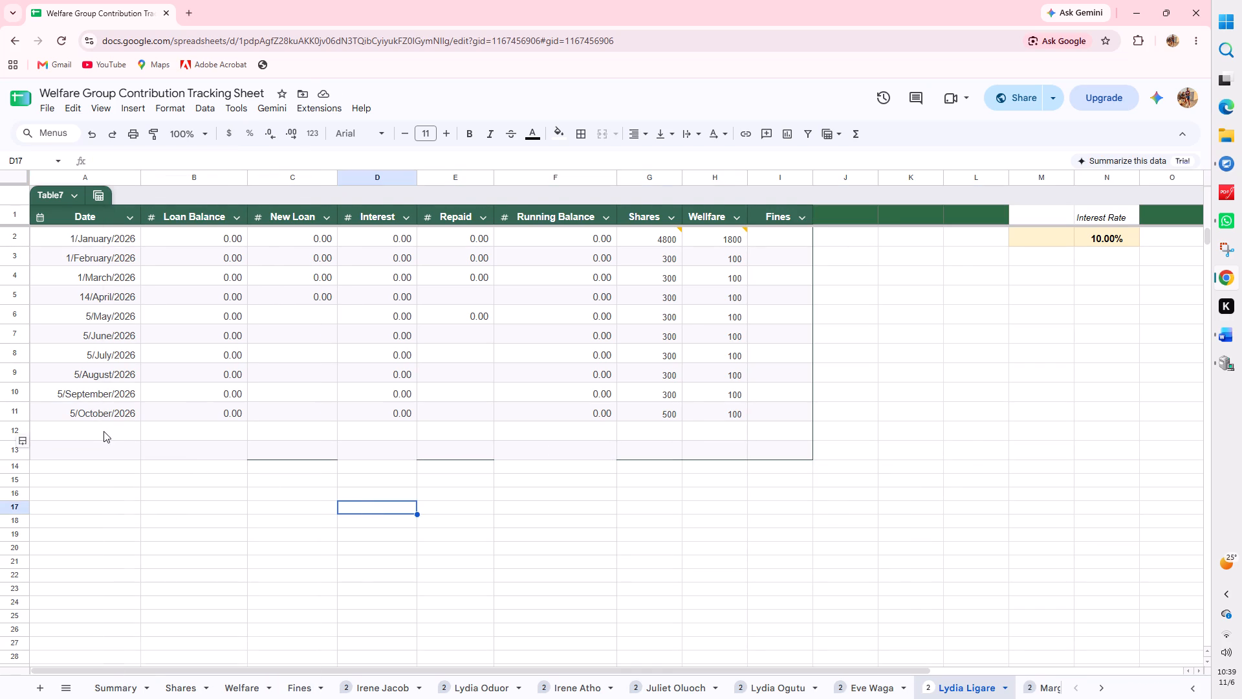
left_click(102, 430)
right_click(102, 430)
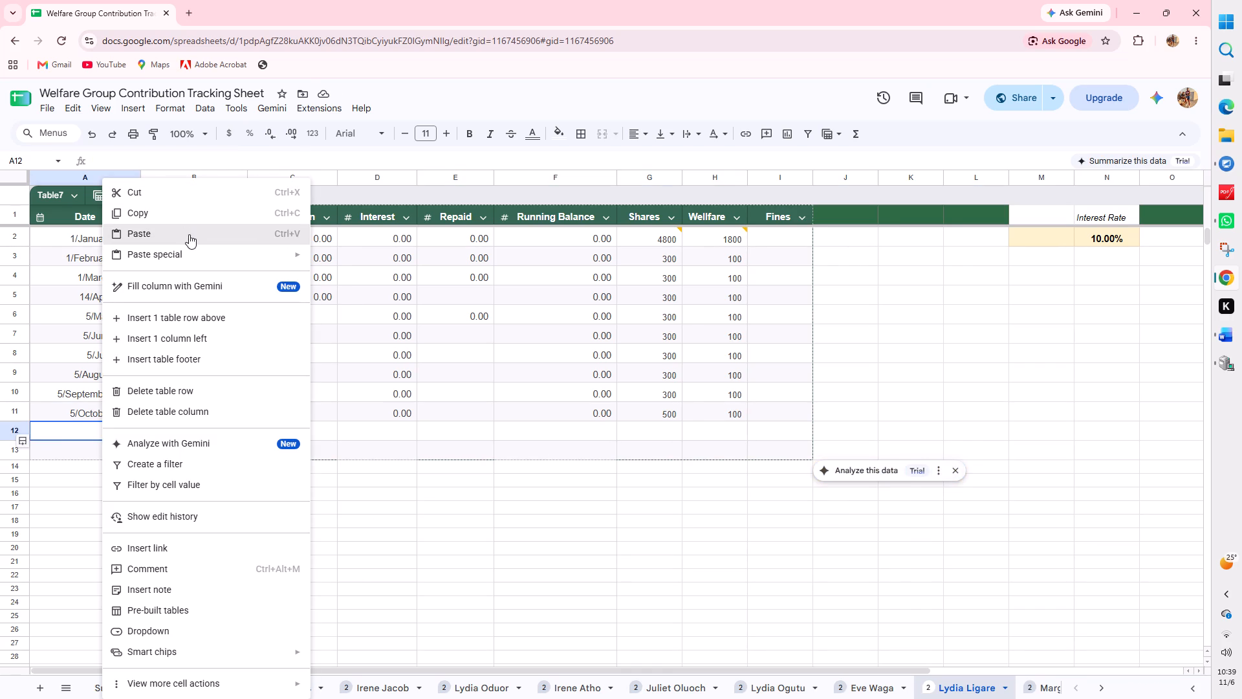
left_click(189, 234)
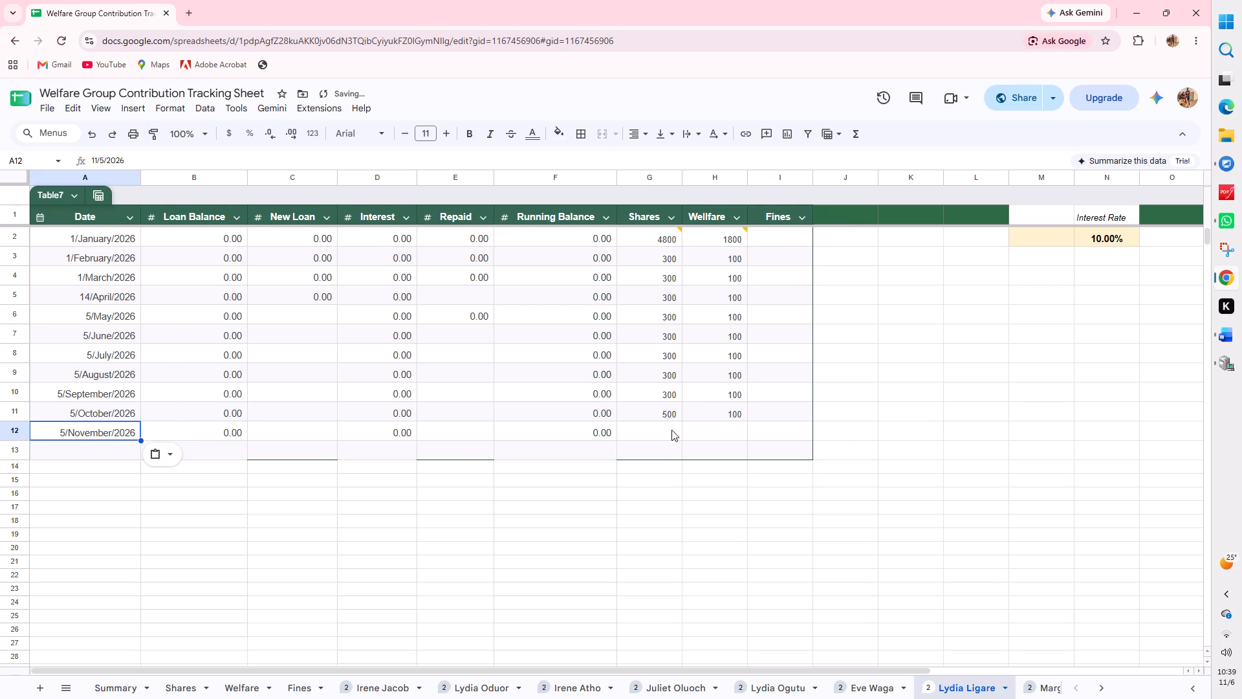
left_click(671, 430)
type("5000")
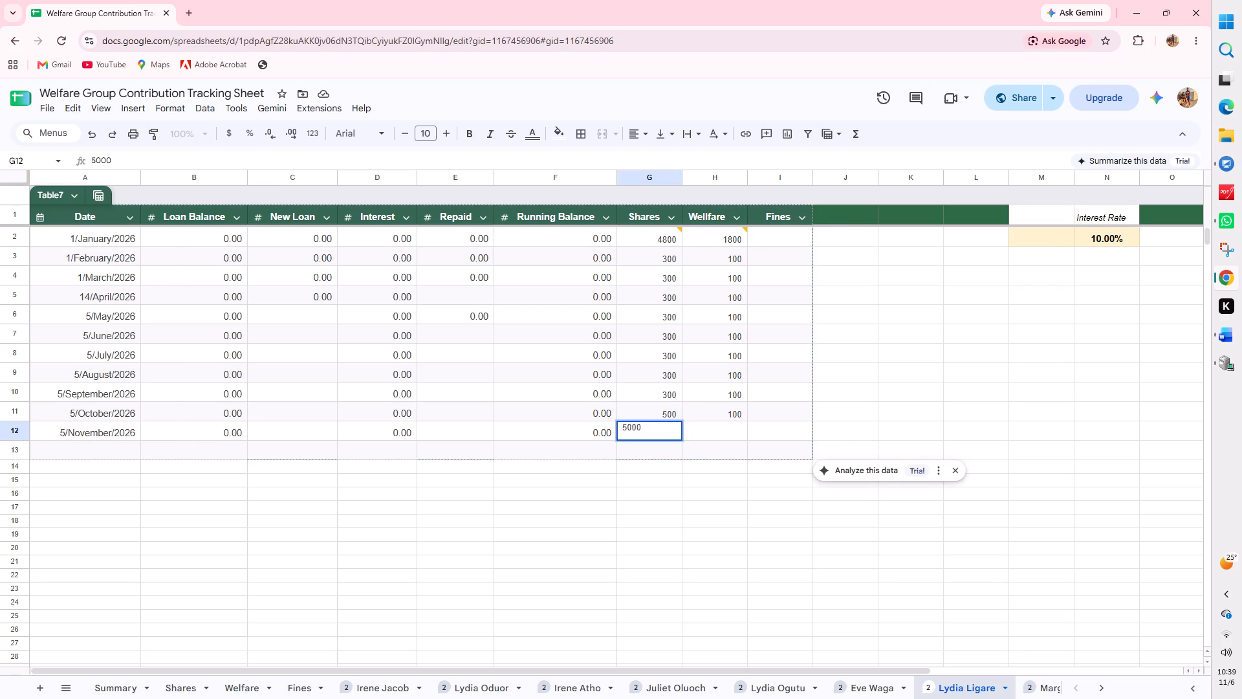
key("BackSpace")
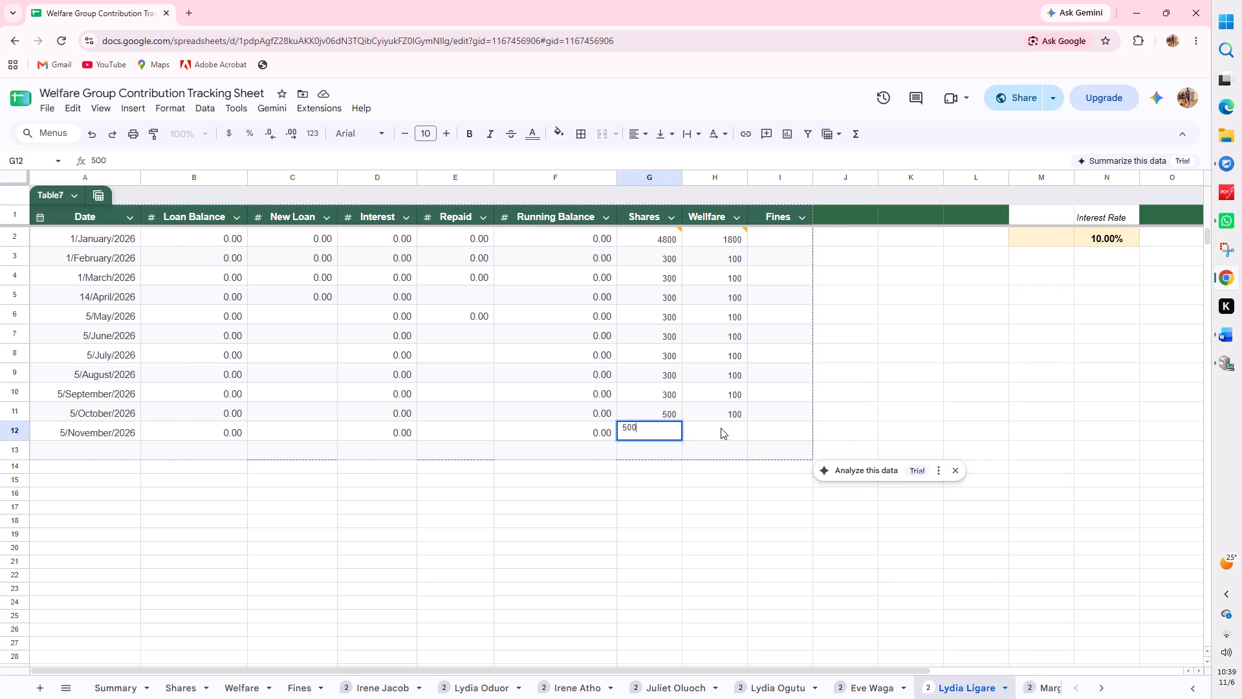
left_click(724, 436)
type("100")
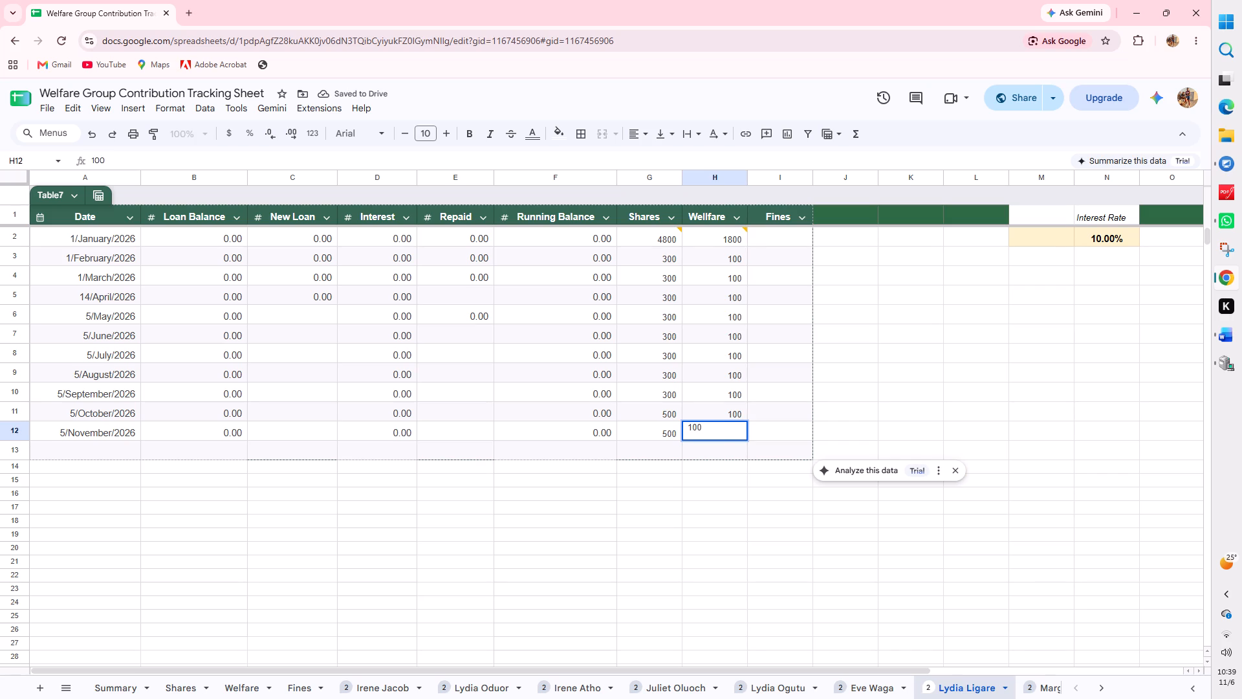
On the eighth member's sheet, insert one row below the empty row 11.
left_click(1052, 685)
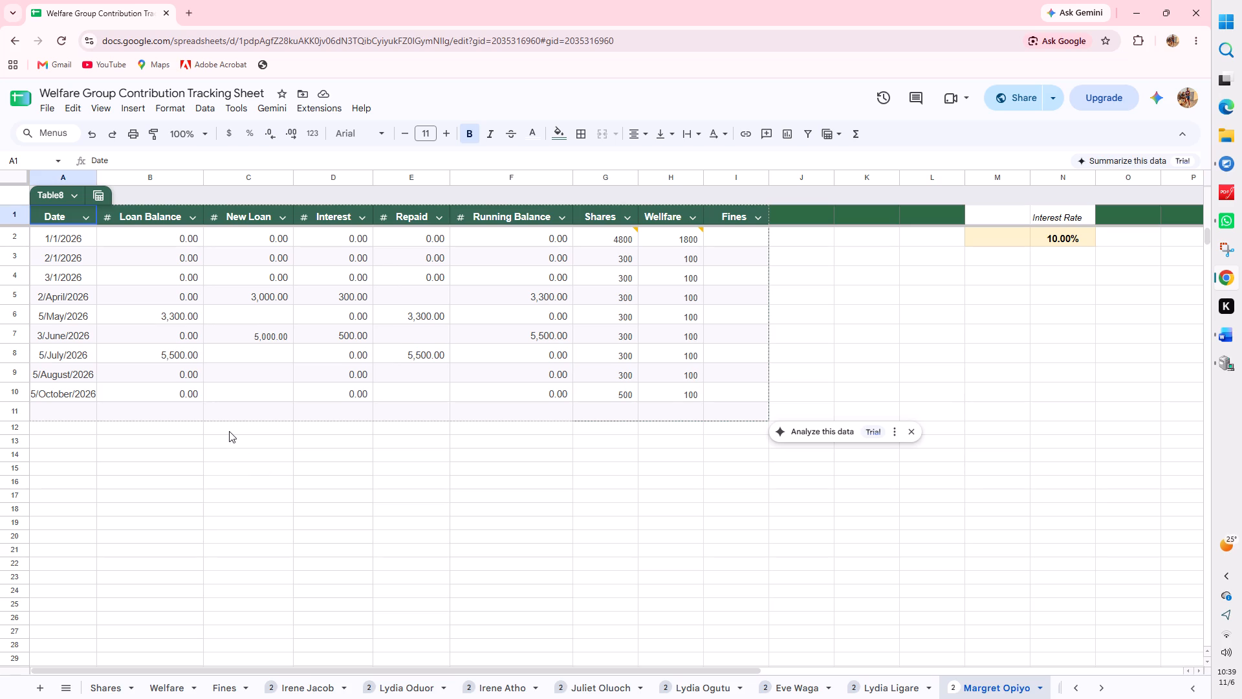
right_click(14, 406)
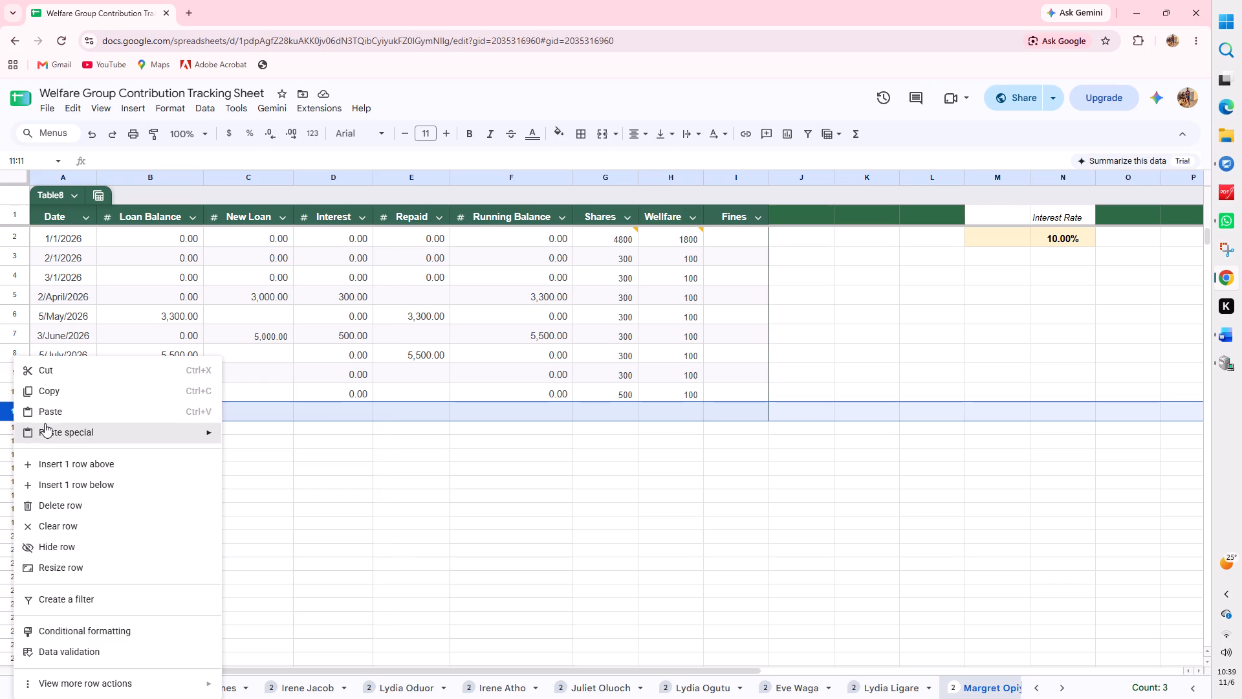
left_click(76, 486)
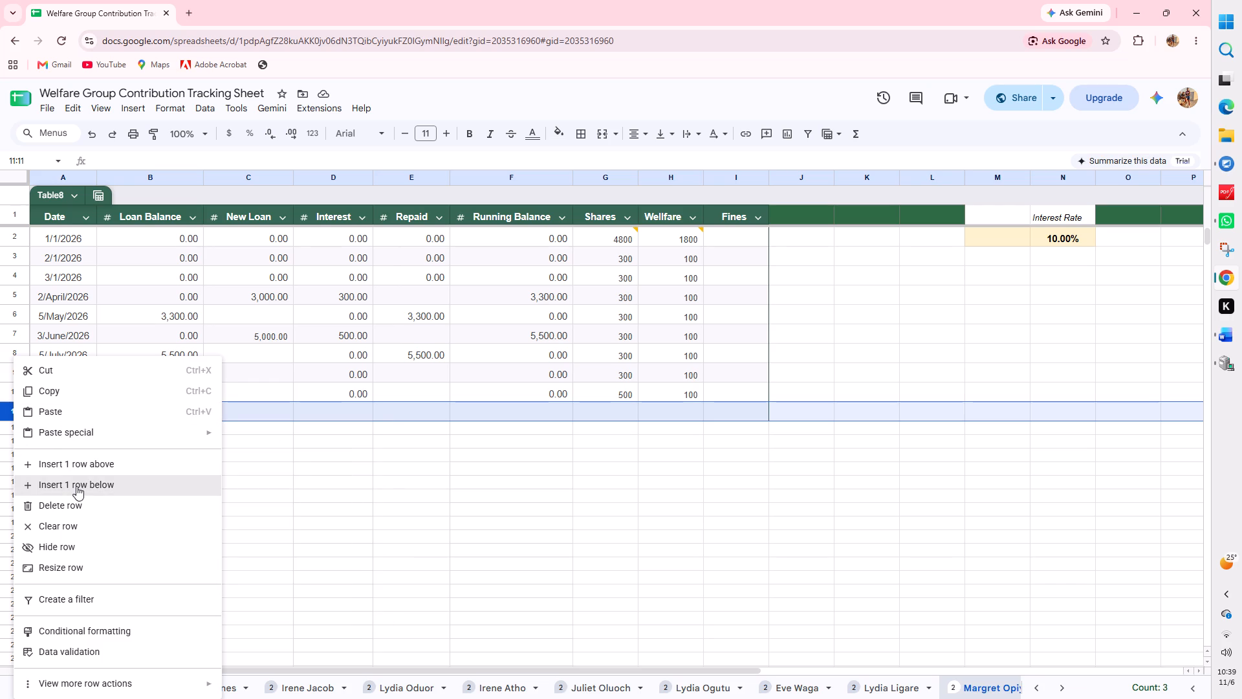
Record the eighth member's November entry in row 11: paste the 5/November/2026 date and enter 500 for Shares and 100 for Wellfare.
left_click(65, 410)
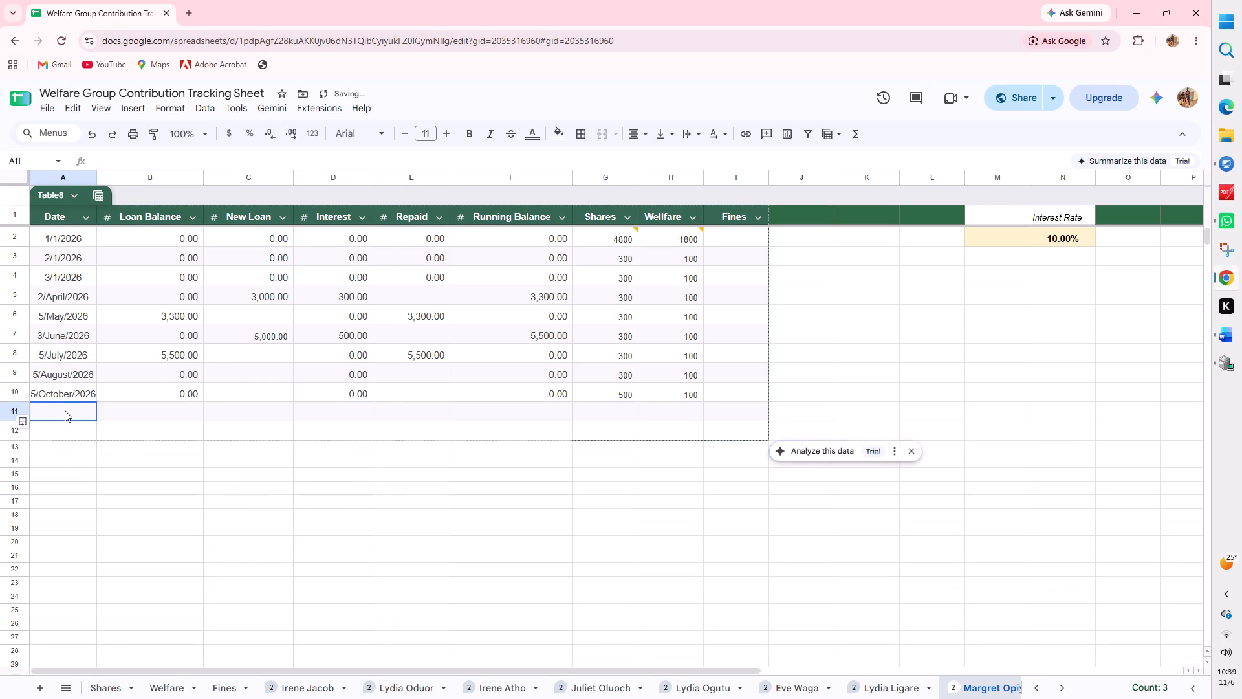
right_click(65, 410)
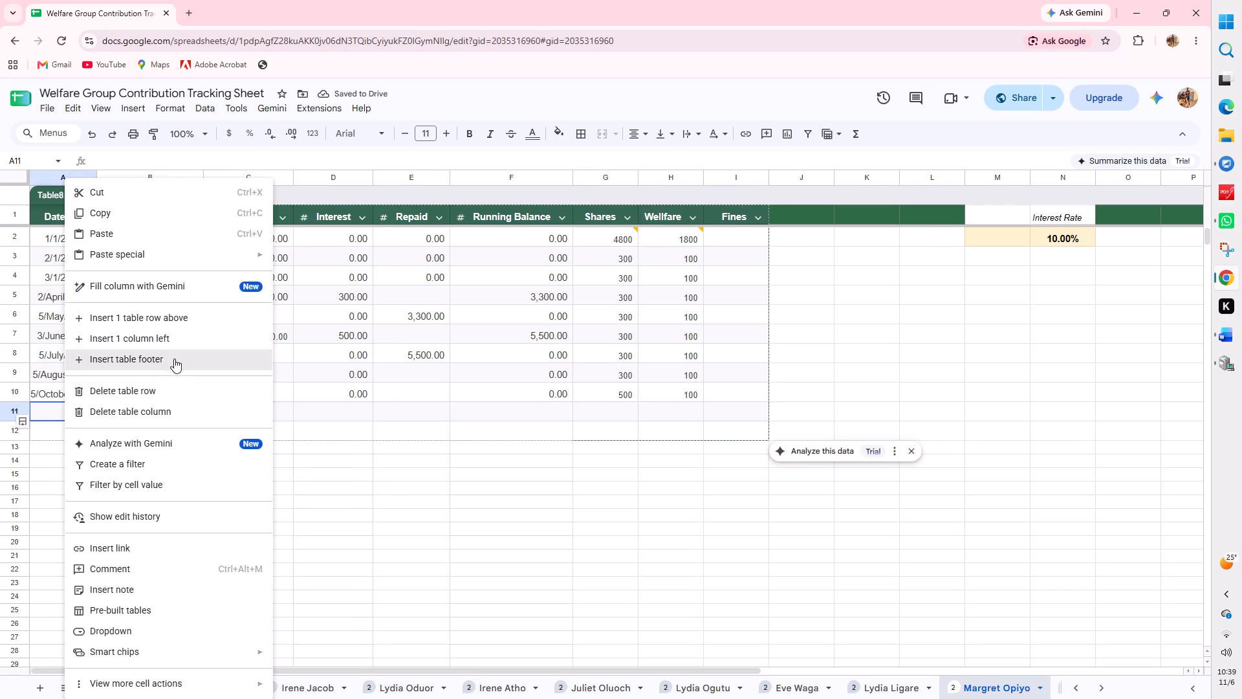
left_click(179, 233)
left_click(629, 408)
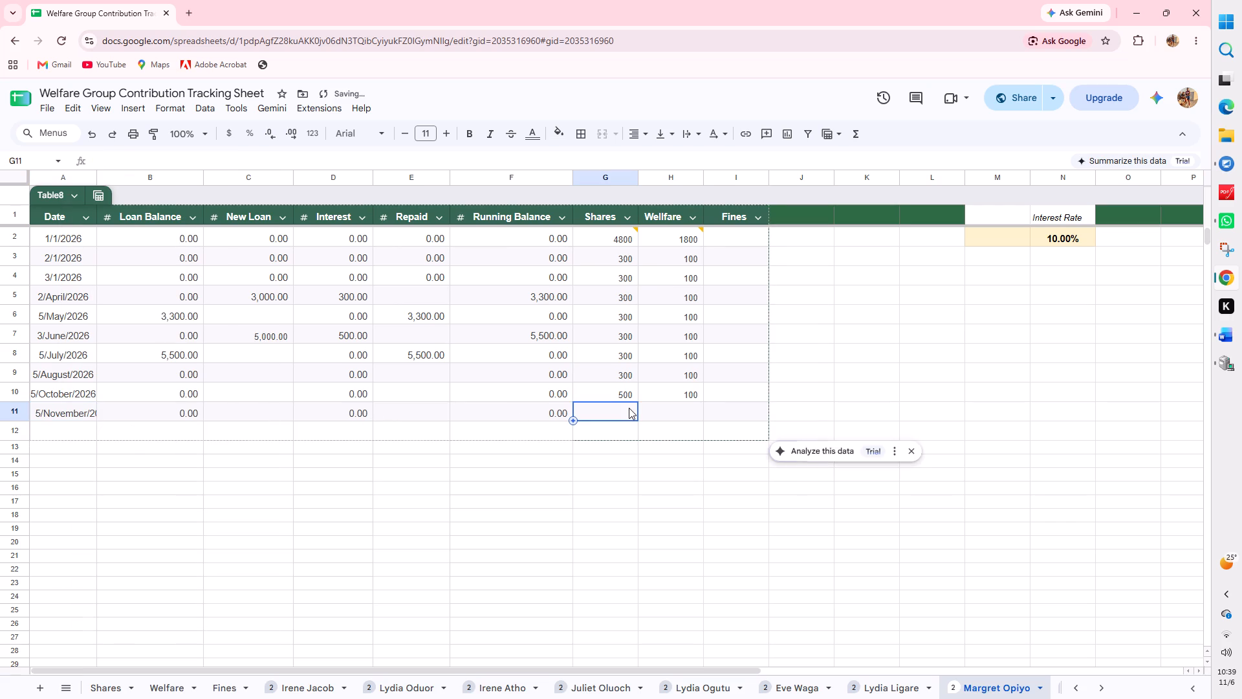
type("500")
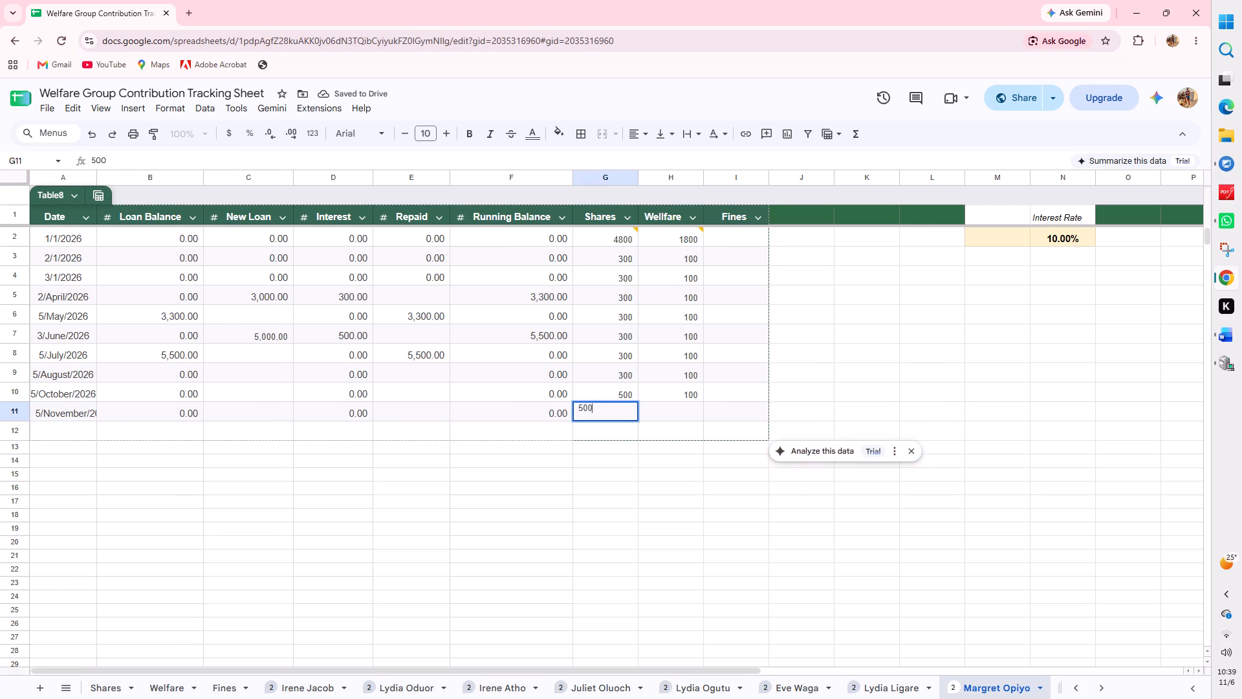
left_click(682, 414)
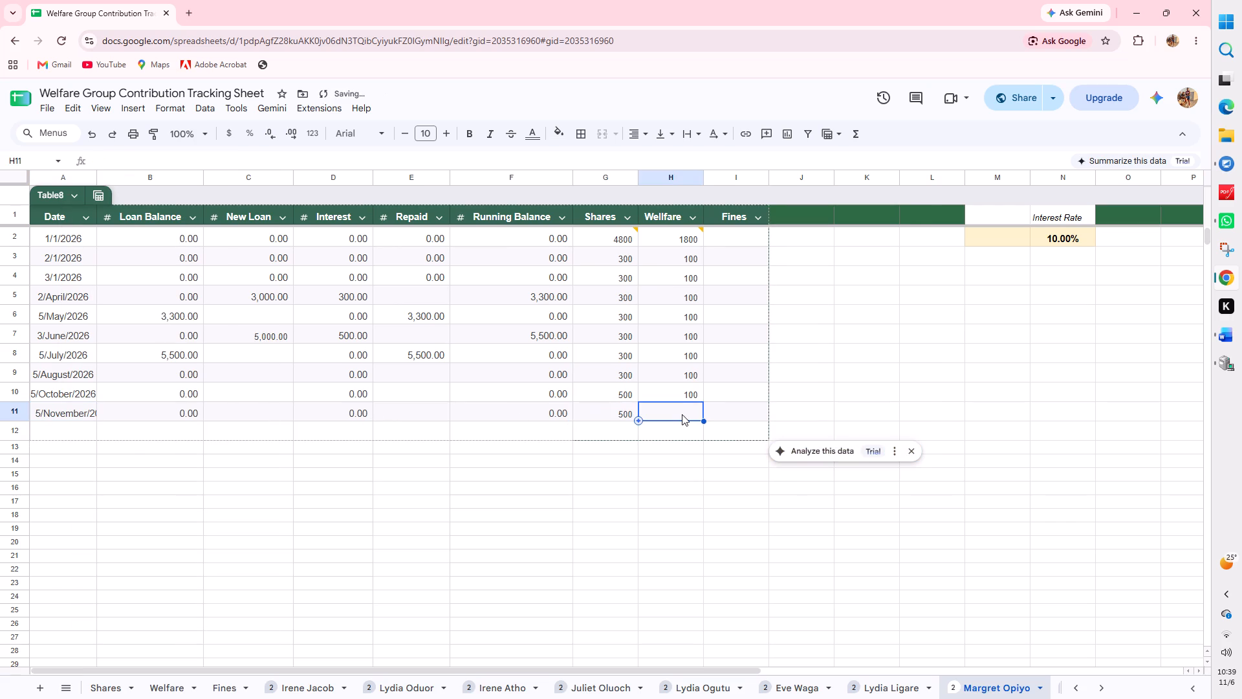
type("100")
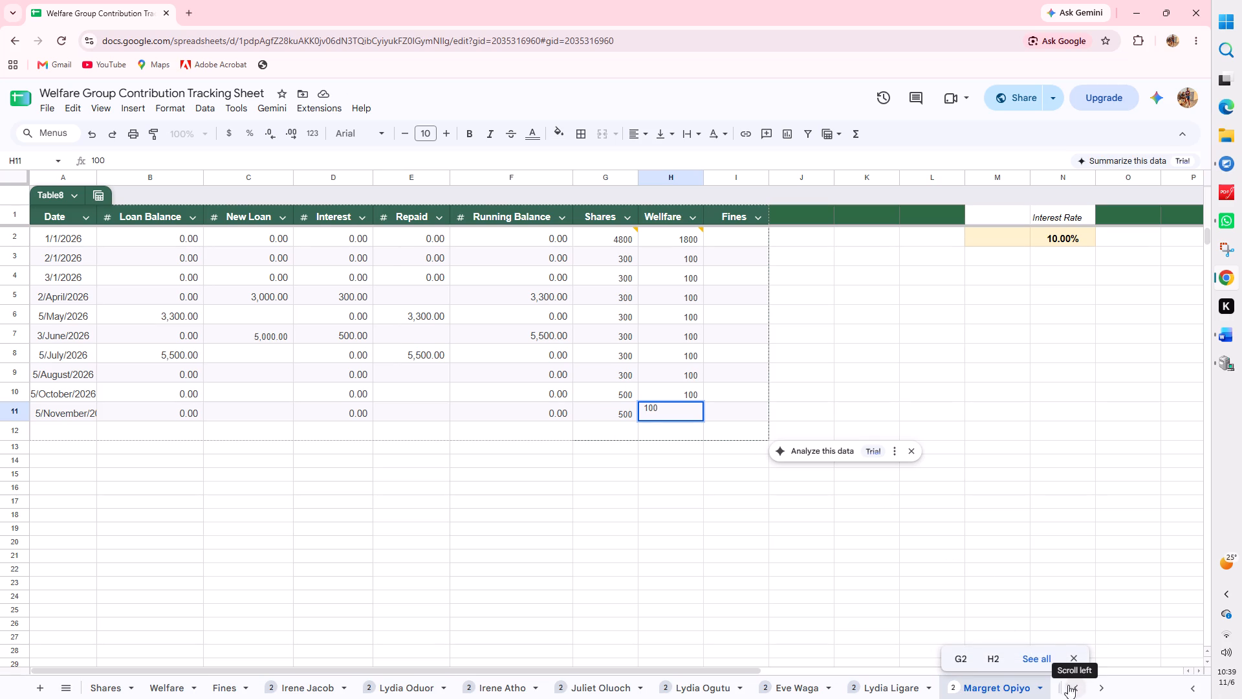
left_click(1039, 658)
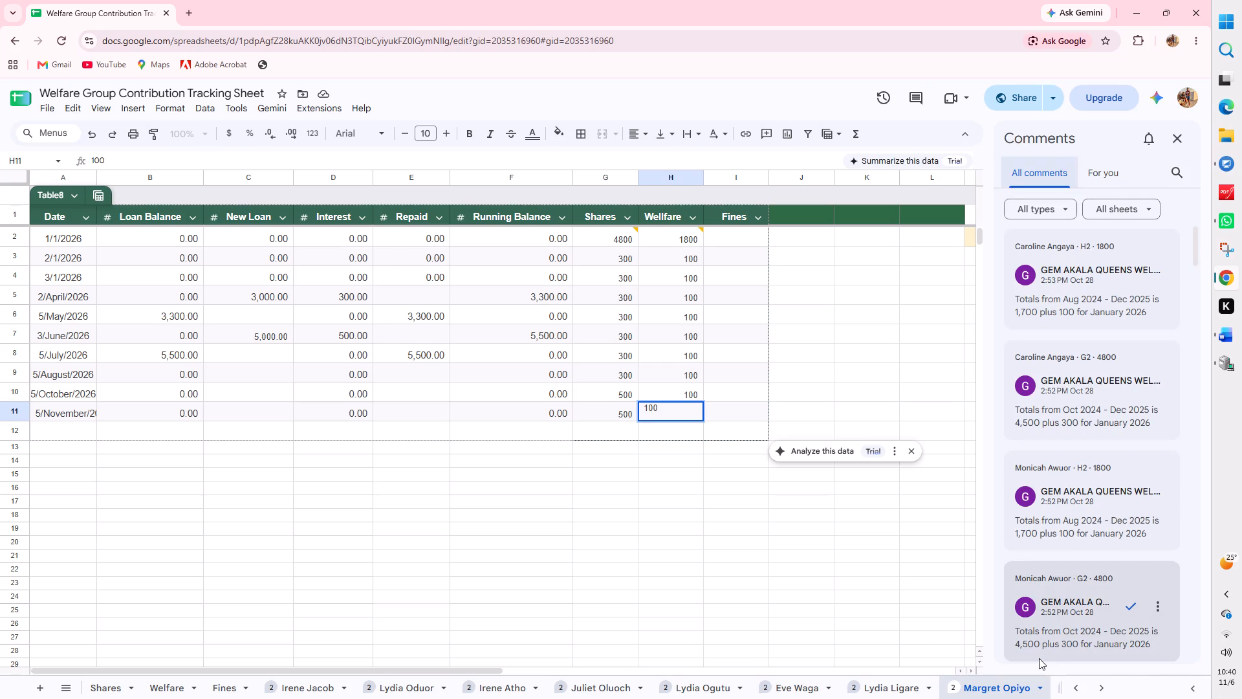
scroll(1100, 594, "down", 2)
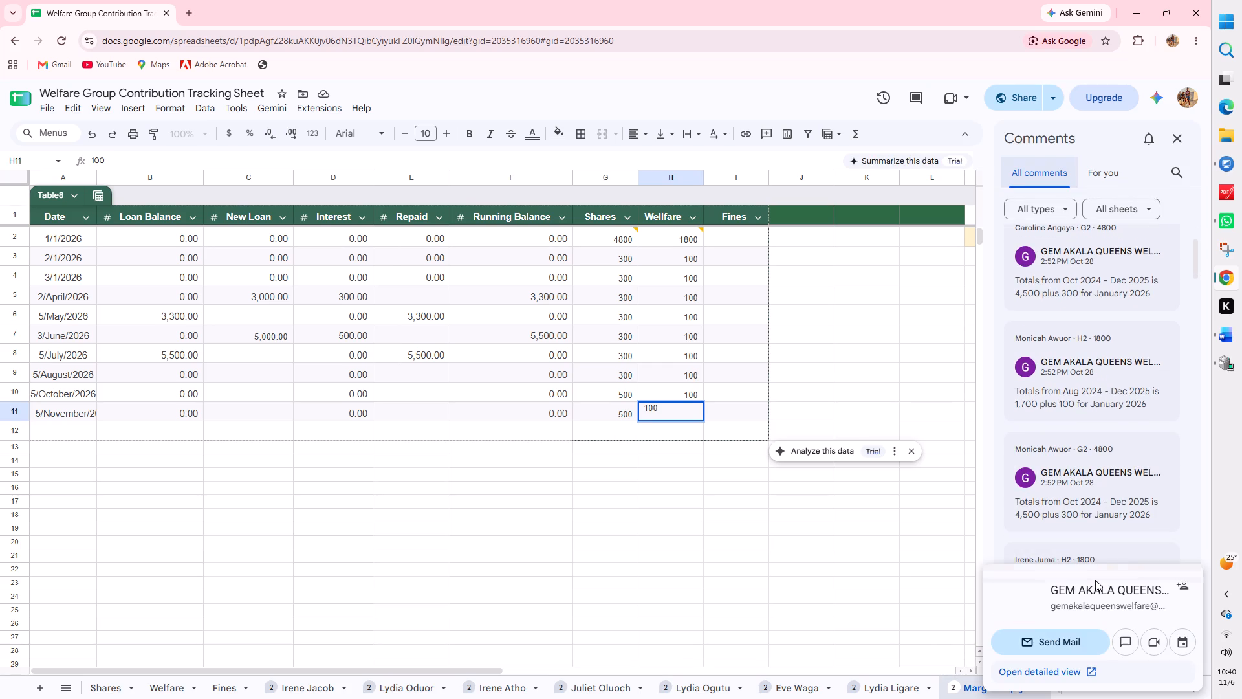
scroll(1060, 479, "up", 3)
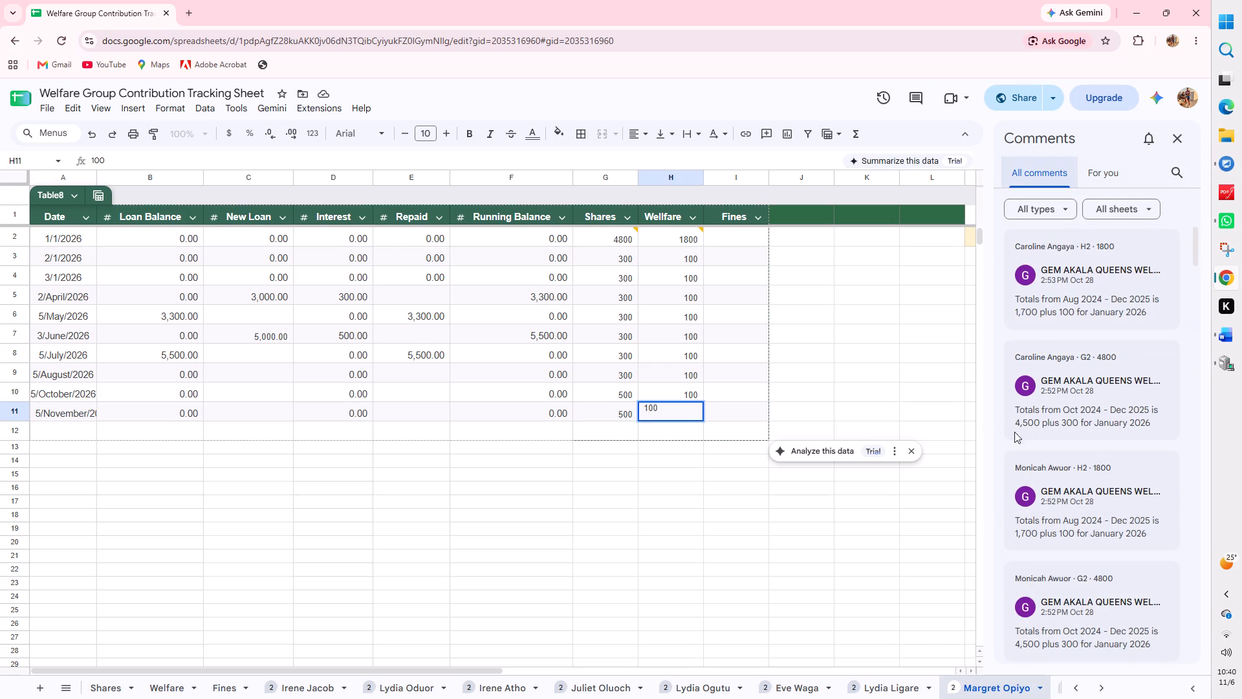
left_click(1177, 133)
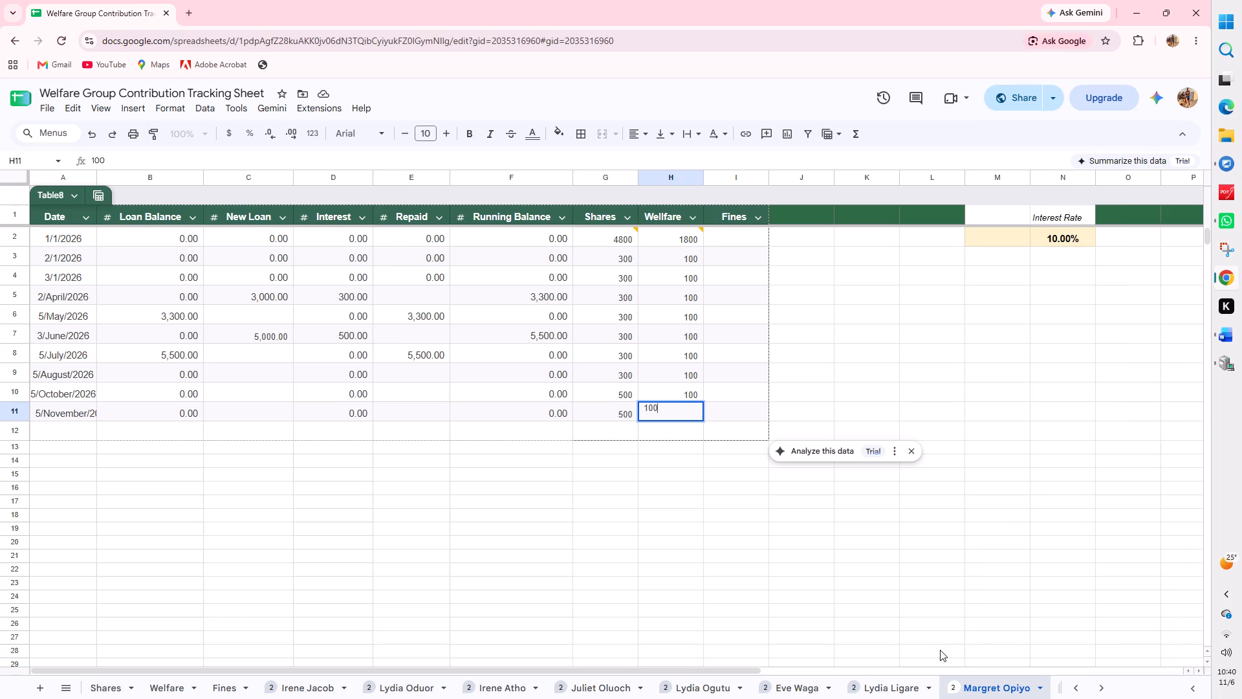
Commit the eighth member's Wellfare entry and open the ninth member's contribution sheet.
left_click(1078, 689)
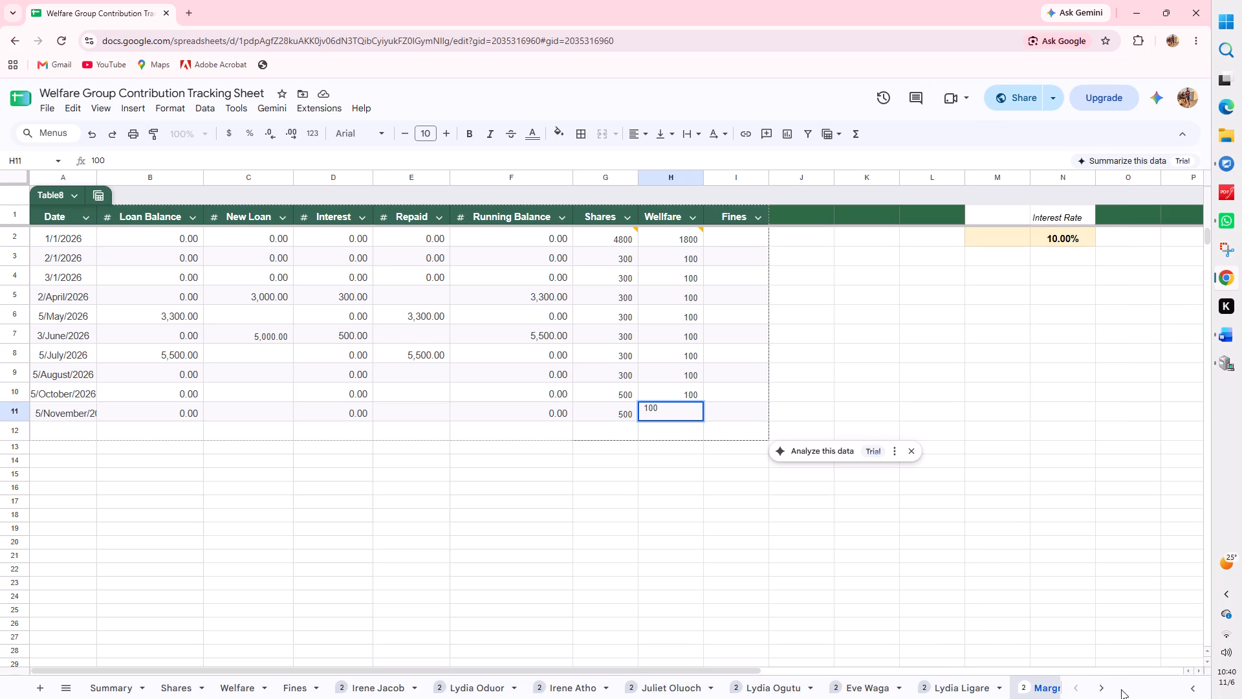
left_click(1105, 689)
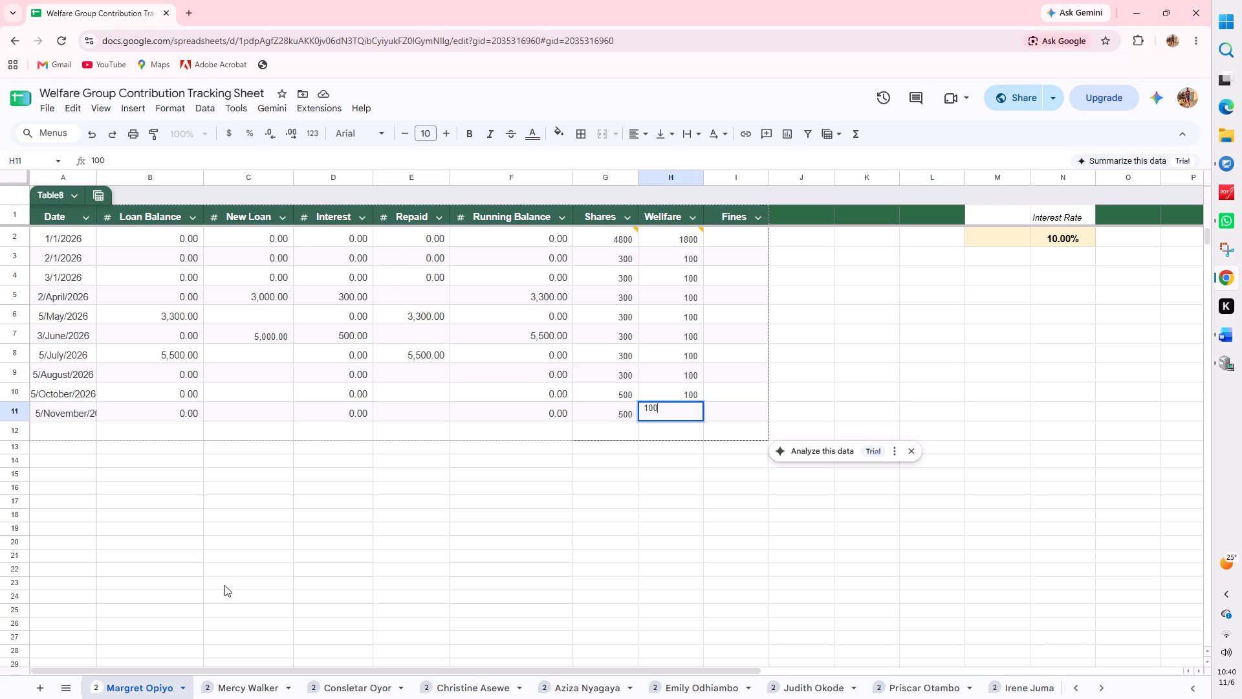
left_click(741, 428)
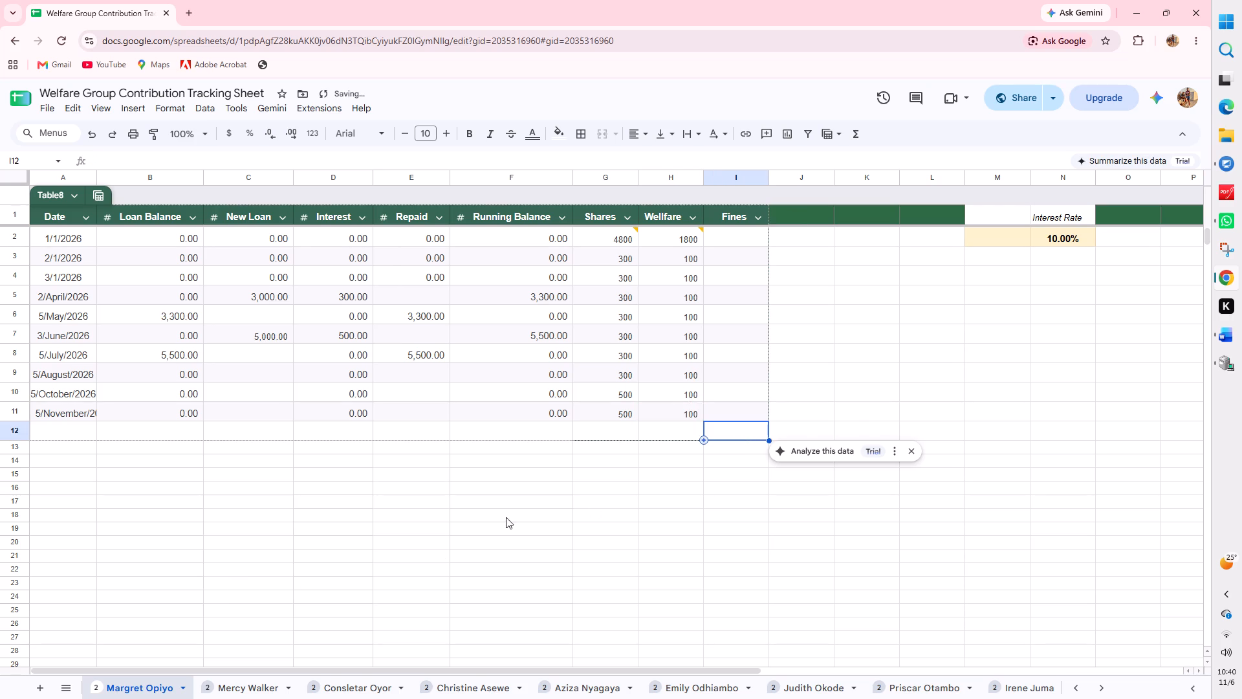
left_click(252, 684)
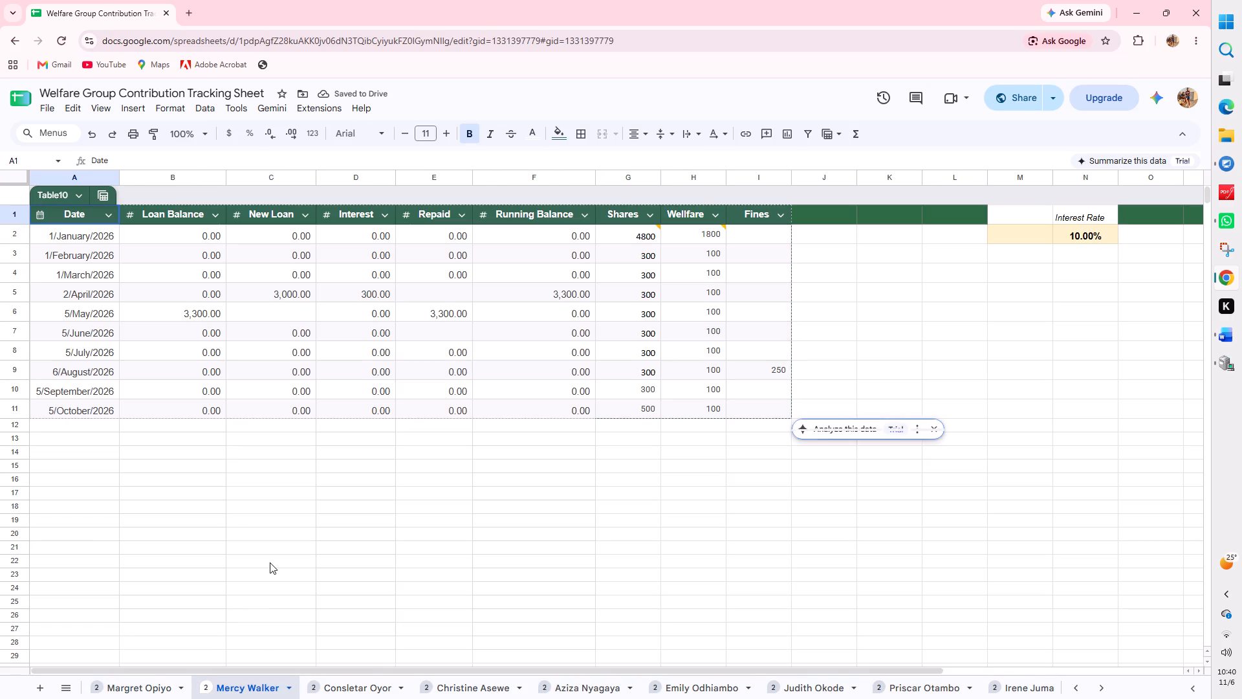
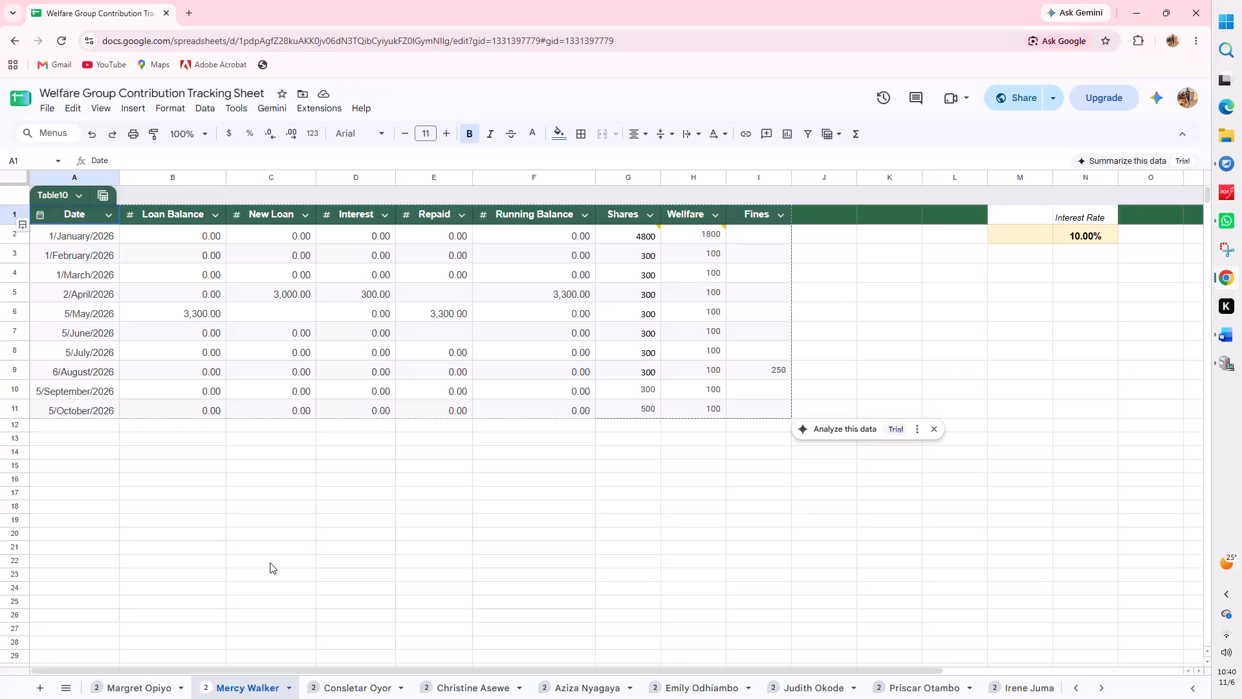
On the ninth member's sheet, insert two empty rows below the 5/October/2026 row 11.
left_click(11, 404)
right_click(11, 404)
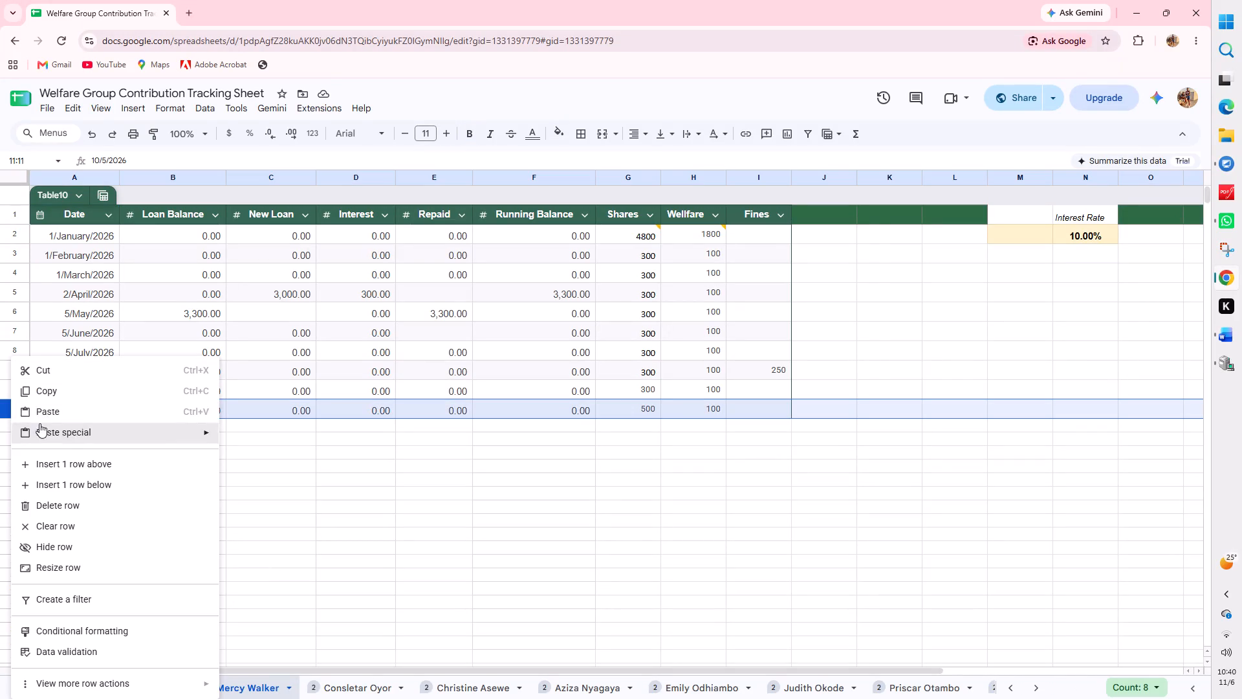
left_click(76, 487)
right_click(14, 430)
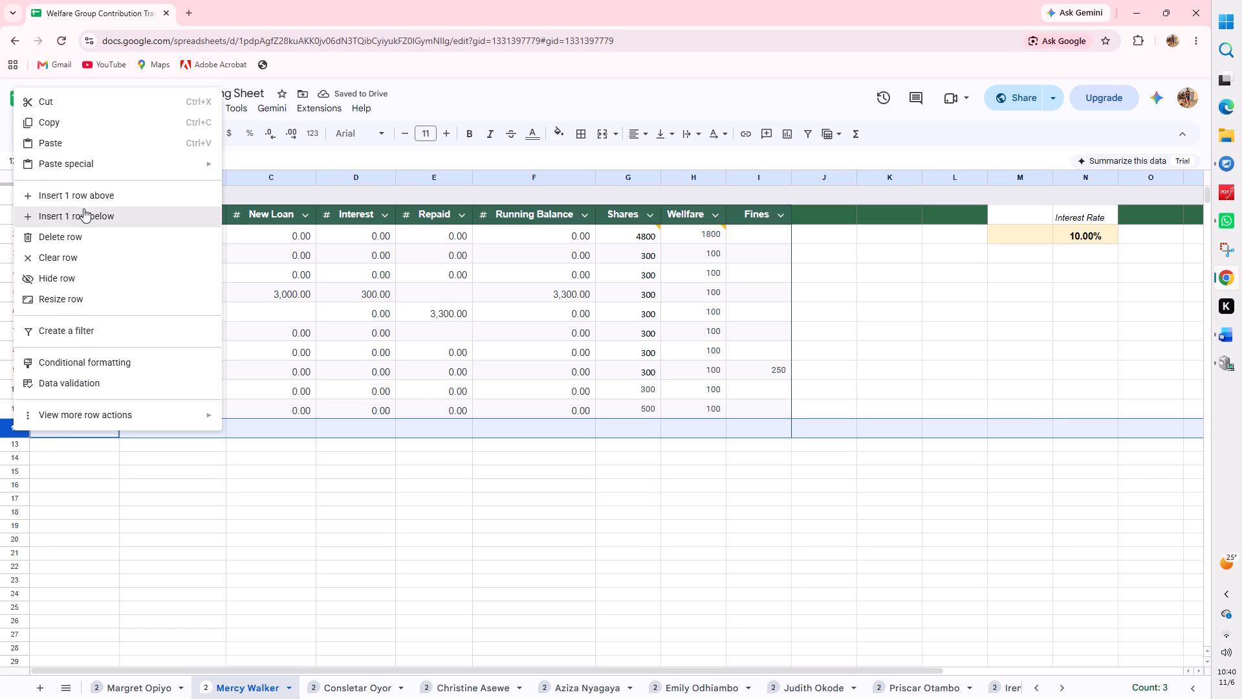
left_click(83, 208)
Record the ninth member's November entry in row 12: paste the 5/November/2026 date and enter 500 for Shares and 100 for Wellfare.
left_click(76, 427)
right_click(76, 427)
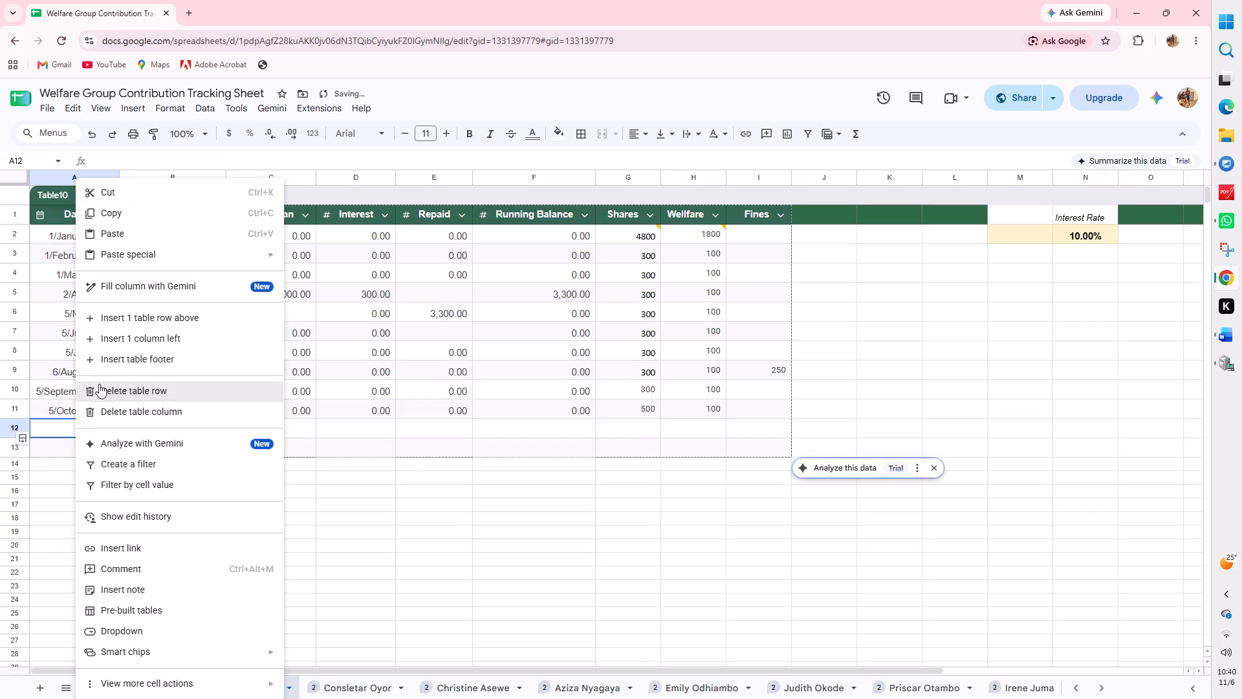
left_click(155, 233)
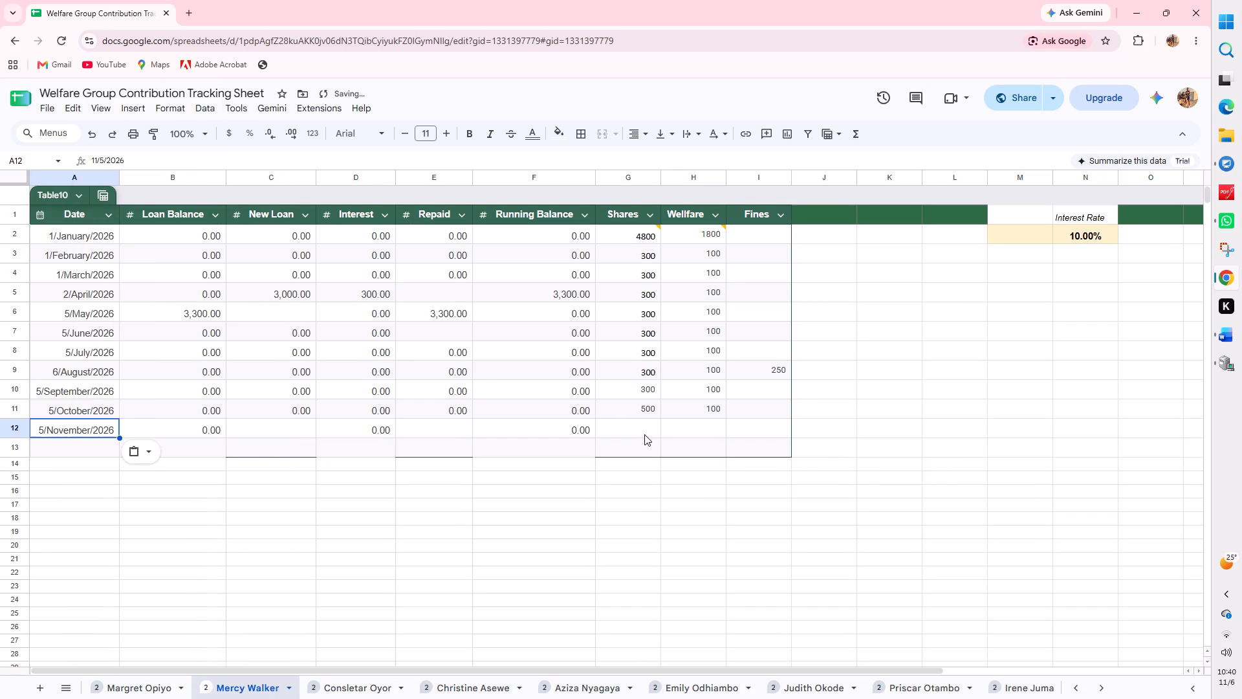
left_click(644, 419)
type("50")
key("0")
left_click(711, 423)
type("100")
Open the tenth member's contribution sheet and insert two empty rows below the 5/October/2026 row 11.
left_click(345, 691)
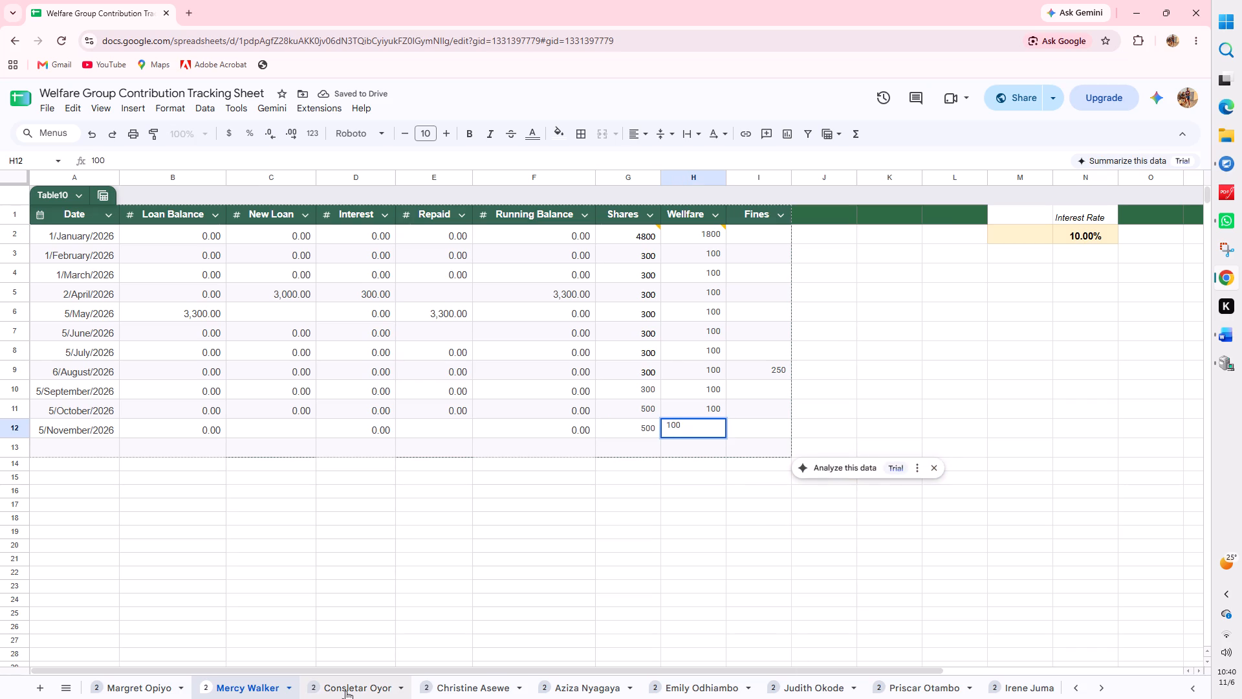
right_click(18, 406)
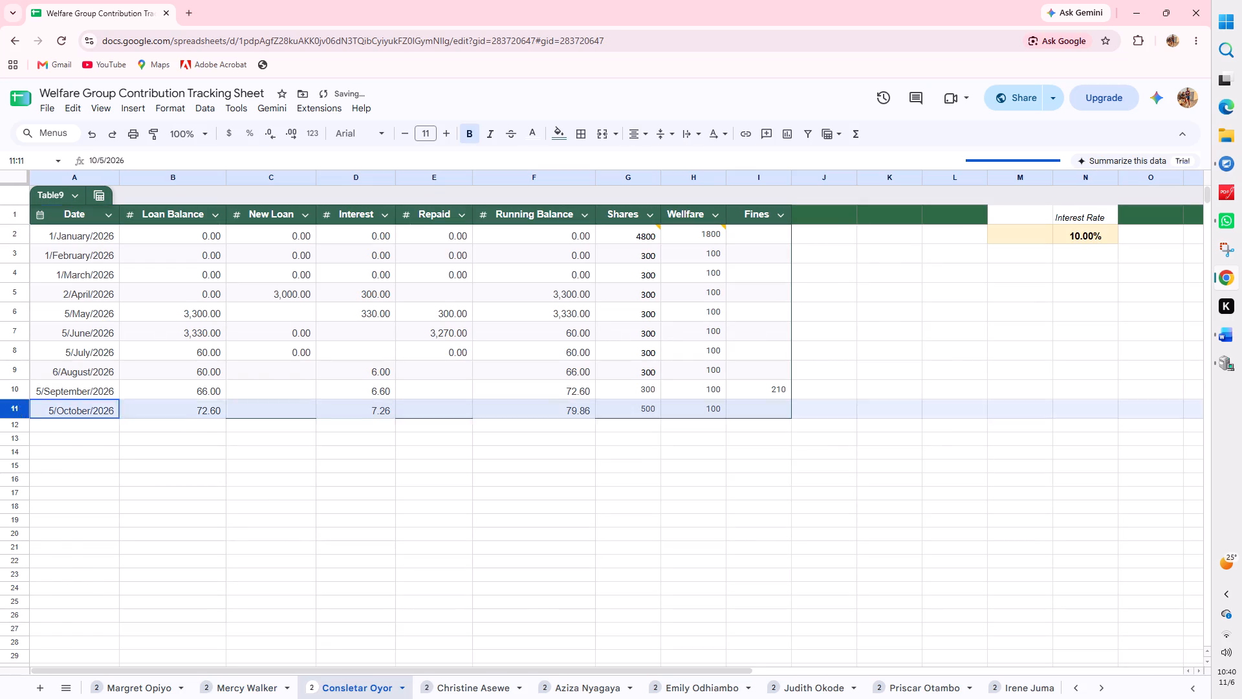
left_click(72, 483)
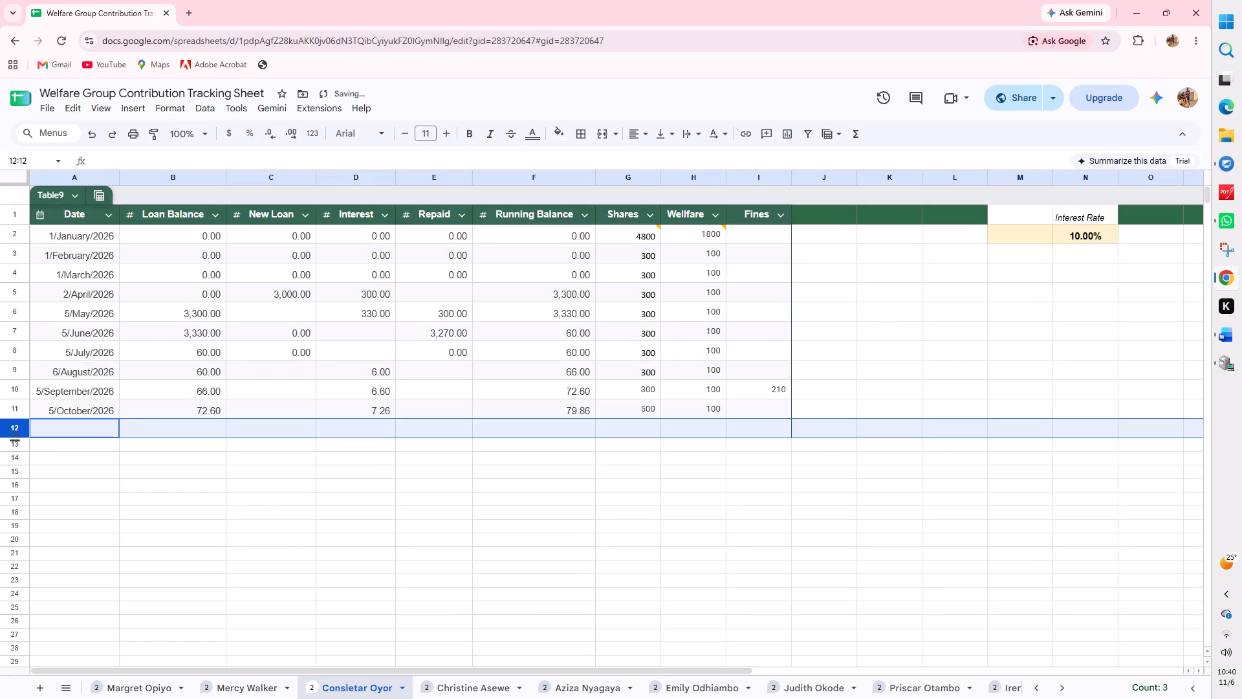
right_click(8, 428)
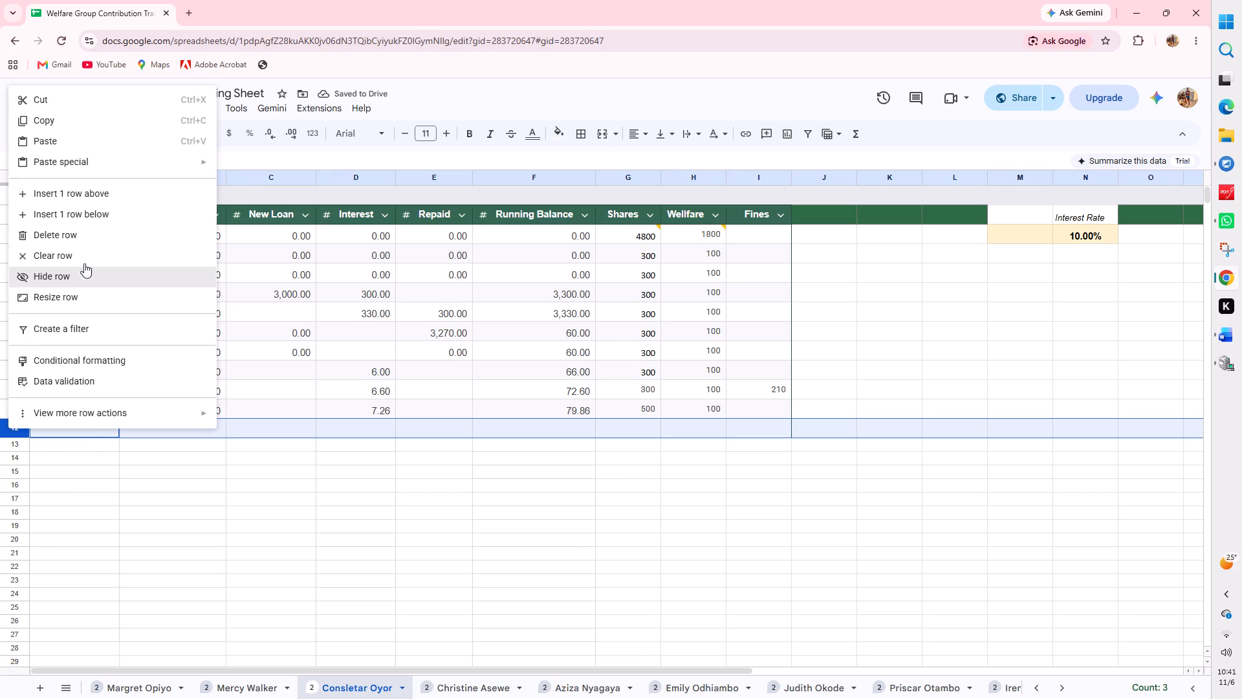
left_click(102, 210)
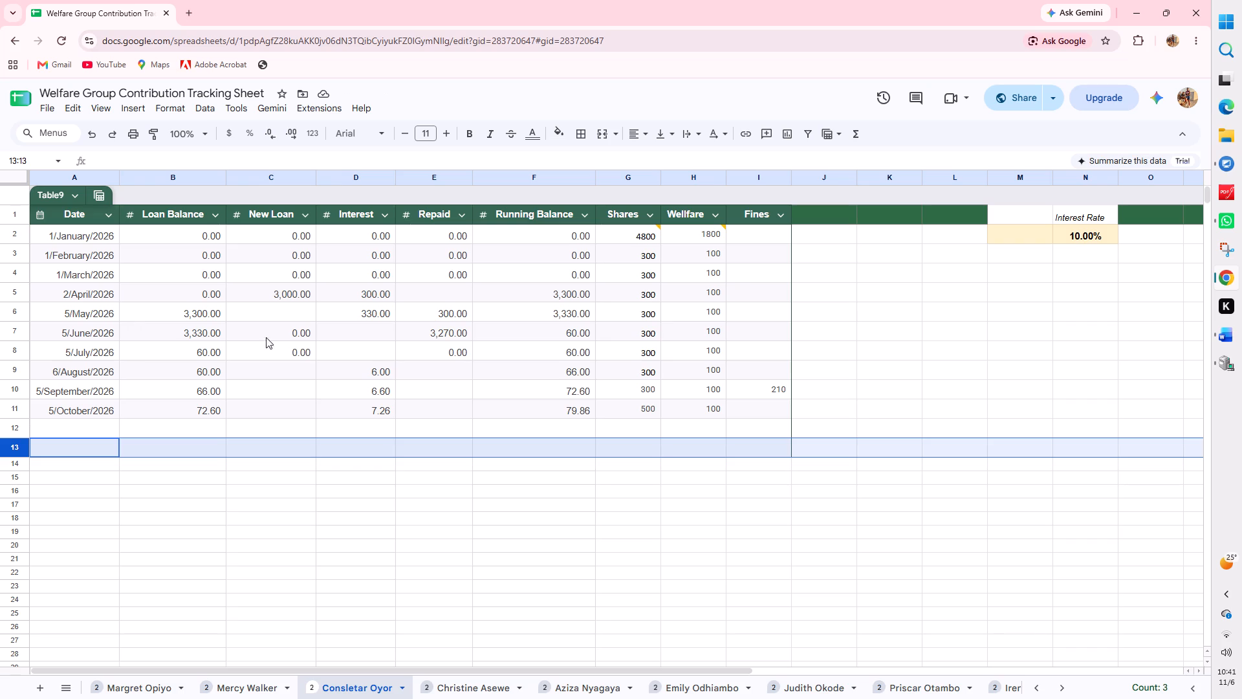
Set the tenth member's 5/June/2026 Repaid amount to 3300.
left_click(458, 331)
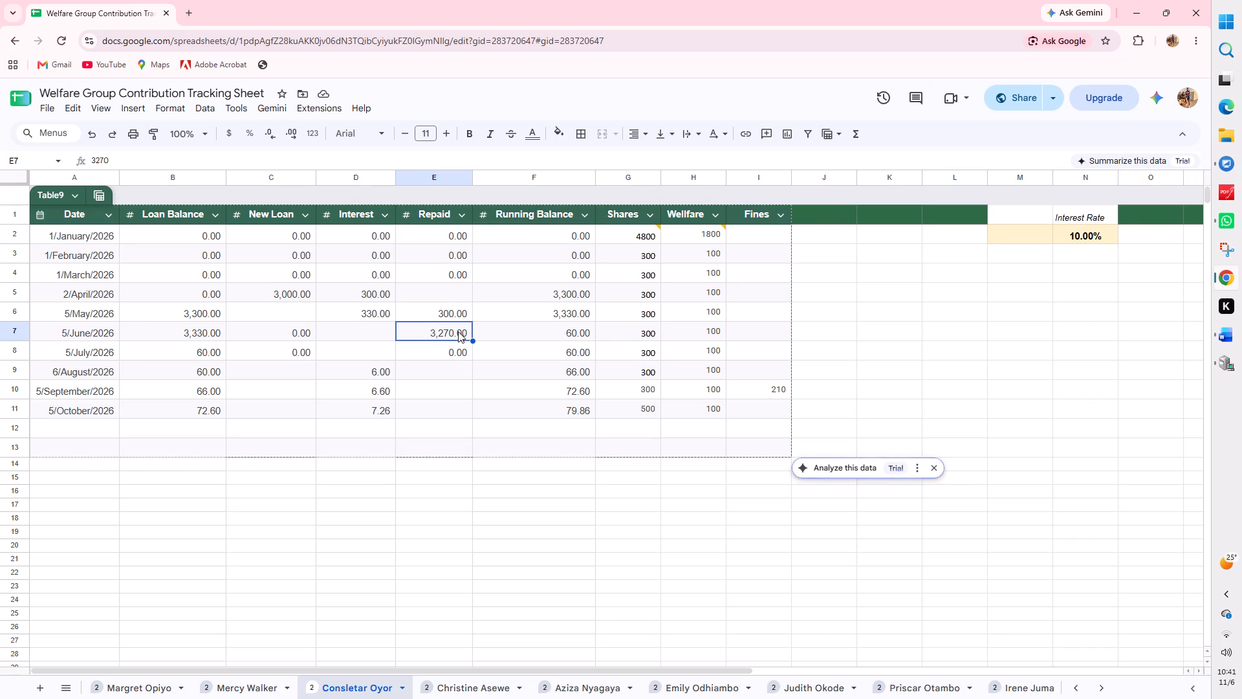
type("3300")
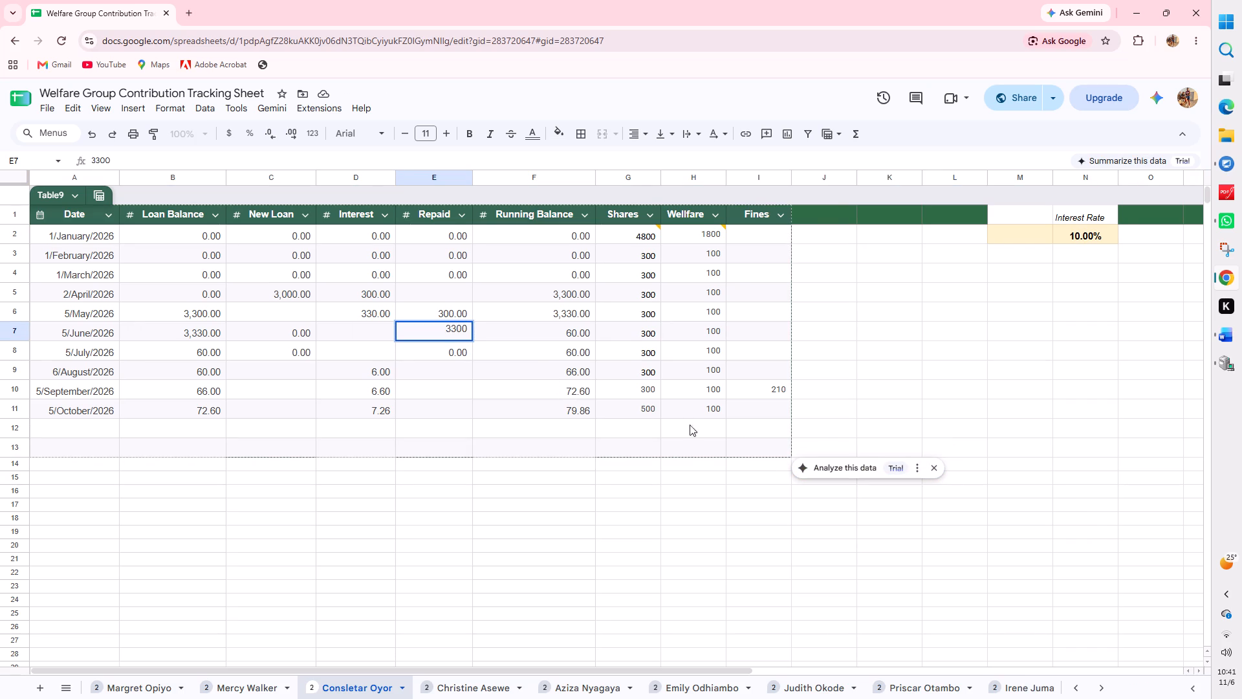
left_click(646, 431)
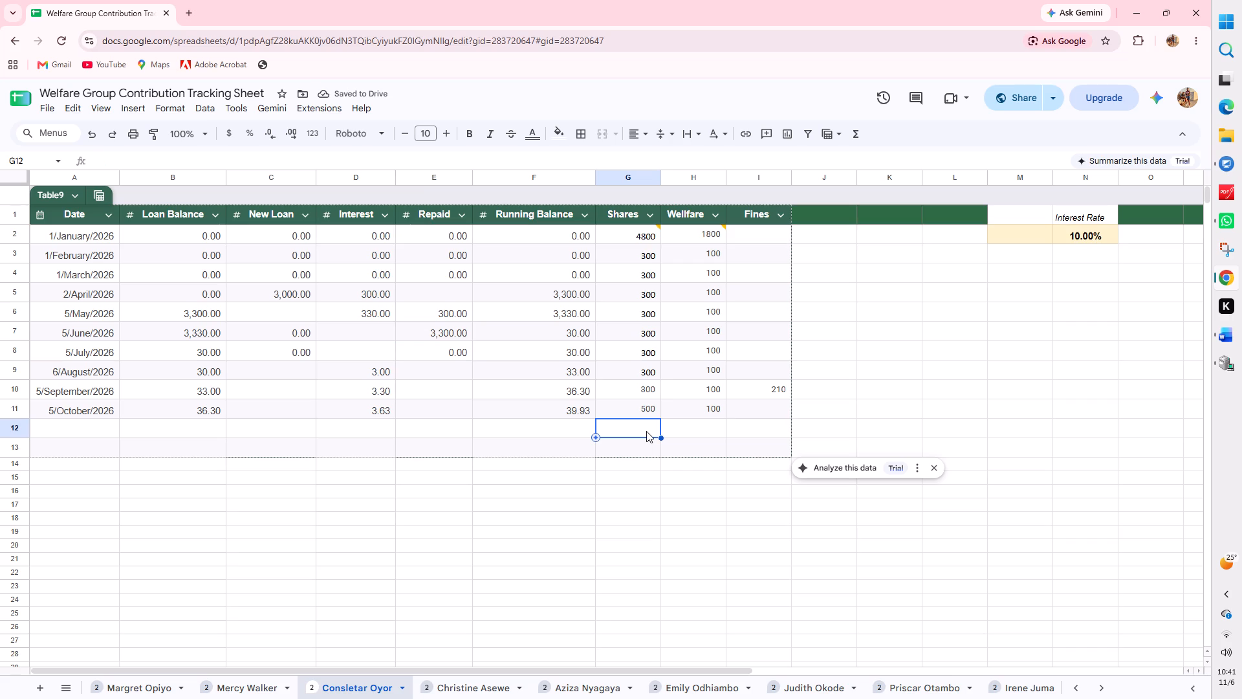
Set the tenth member's 5/June/2026 Repaid amount to 3330.
left_click(461, 334)
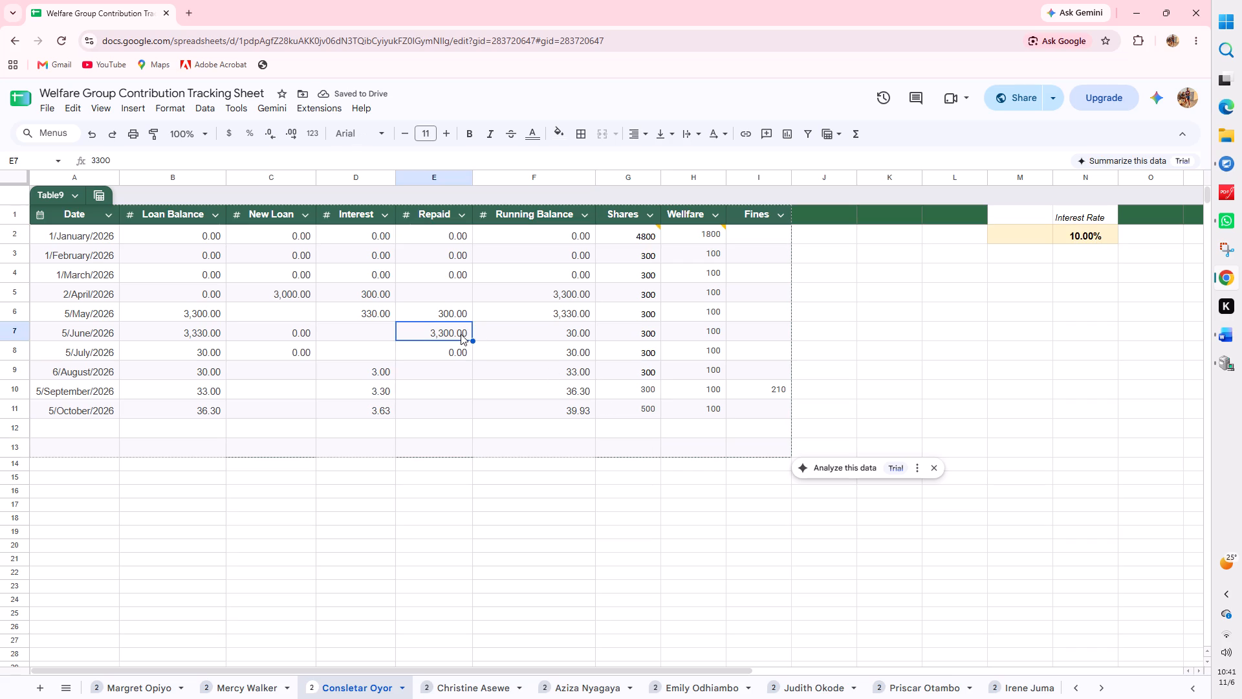
type("3330")
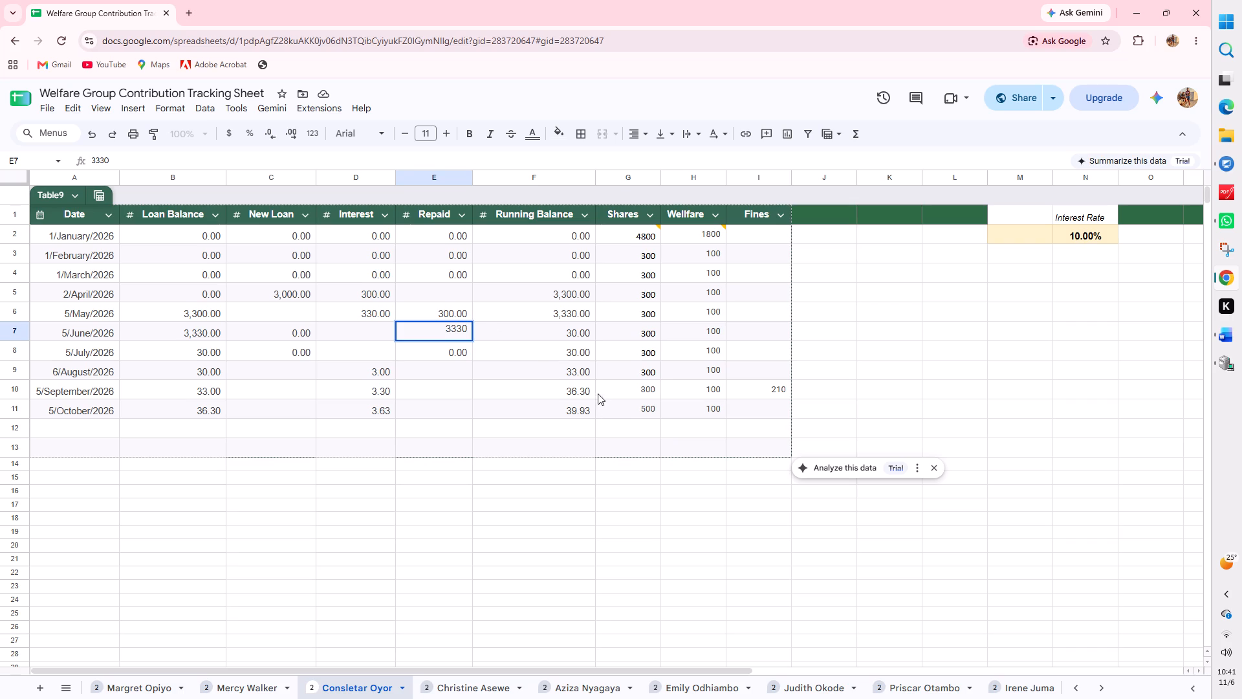
left_click(628, 408)
Enter 500 for Shares and 100 for Wellfare in row 12 of the tenth member's sheet.
left_click(645, 430)
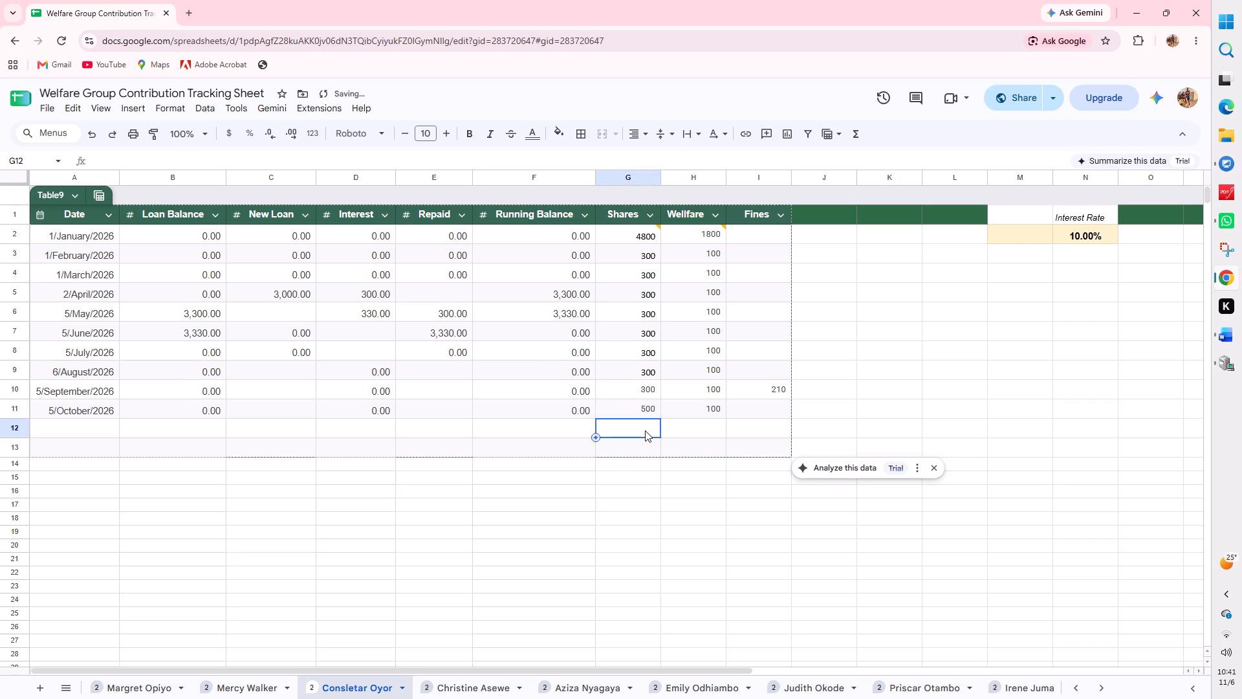
type("500")
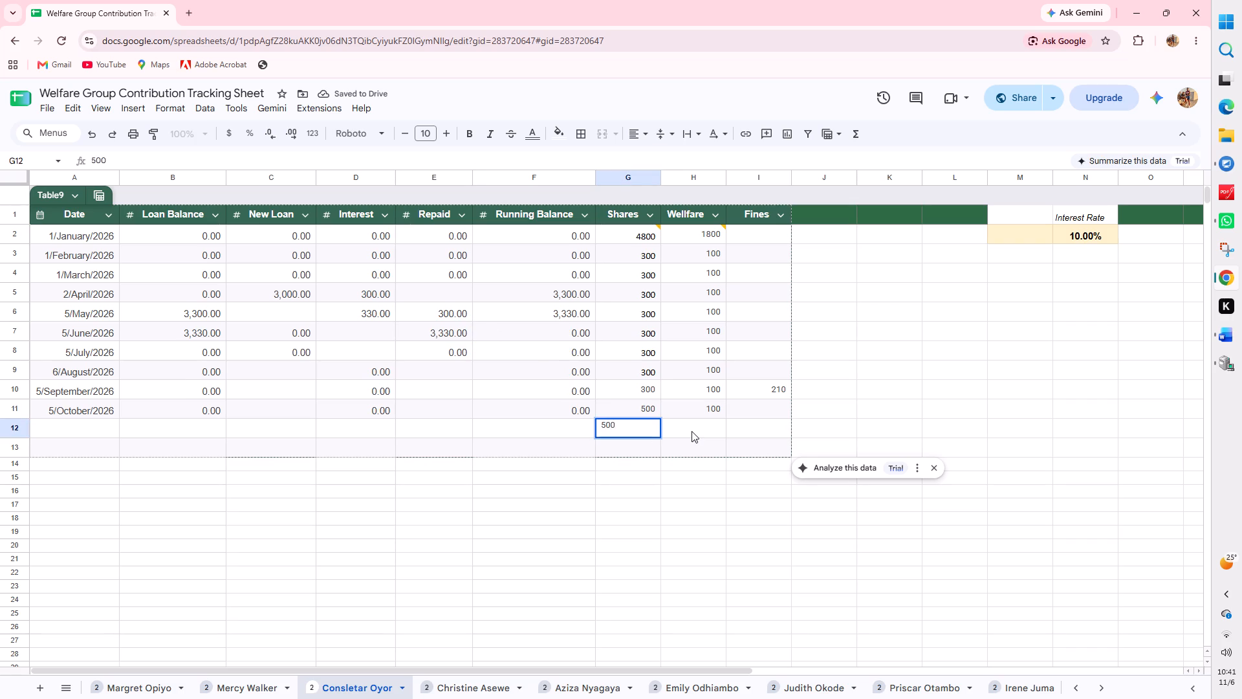
left_click(692, 431)
type("100")
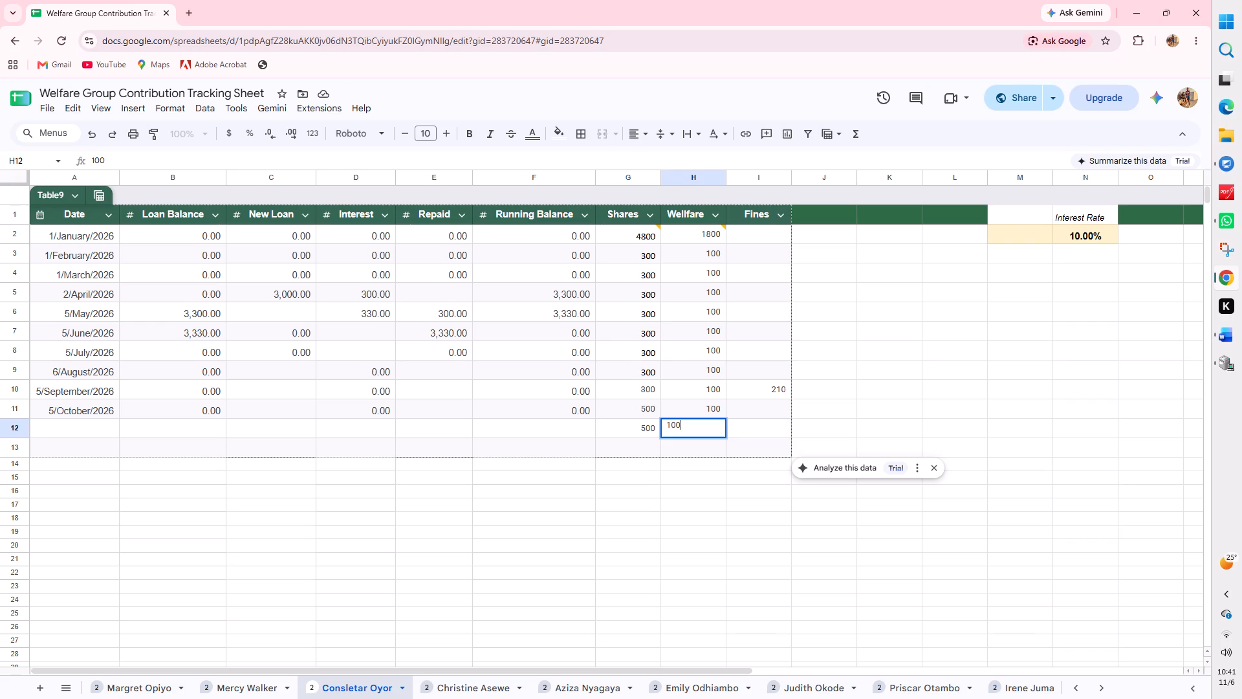
left_click(685, 497)
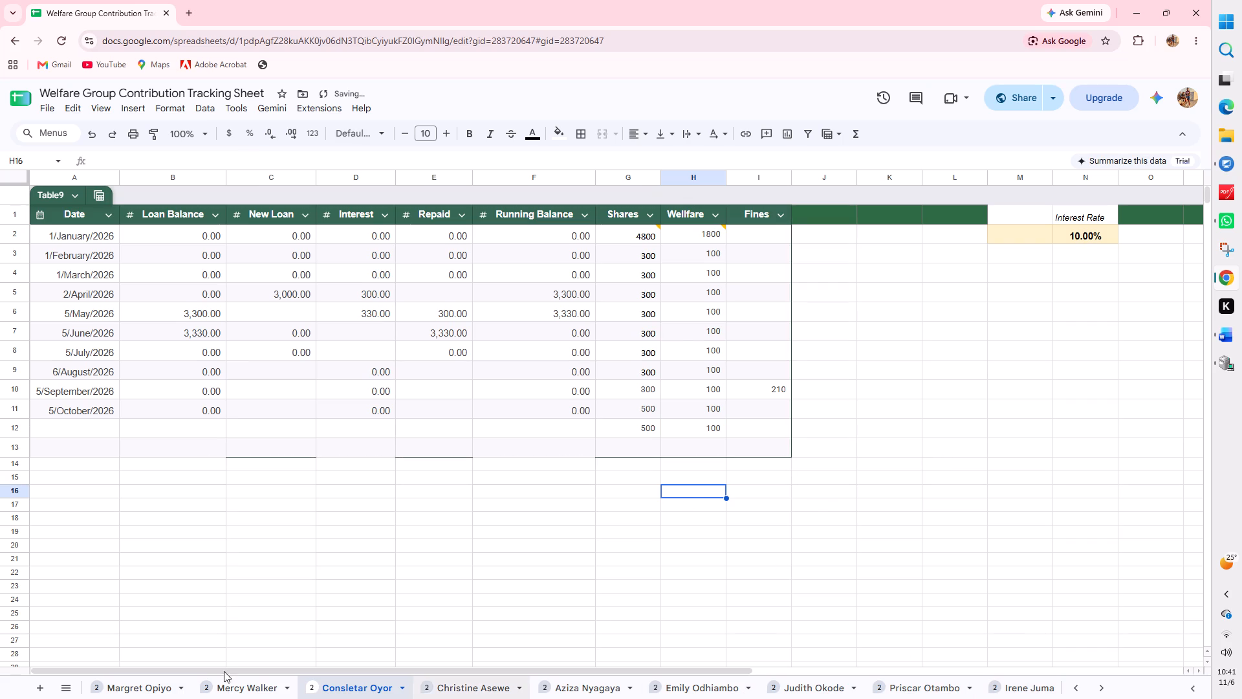
Open the eleventh member's contribution sheet and insert two empty rows below the 5/October/2026 row 11.
left_click(472, 690)
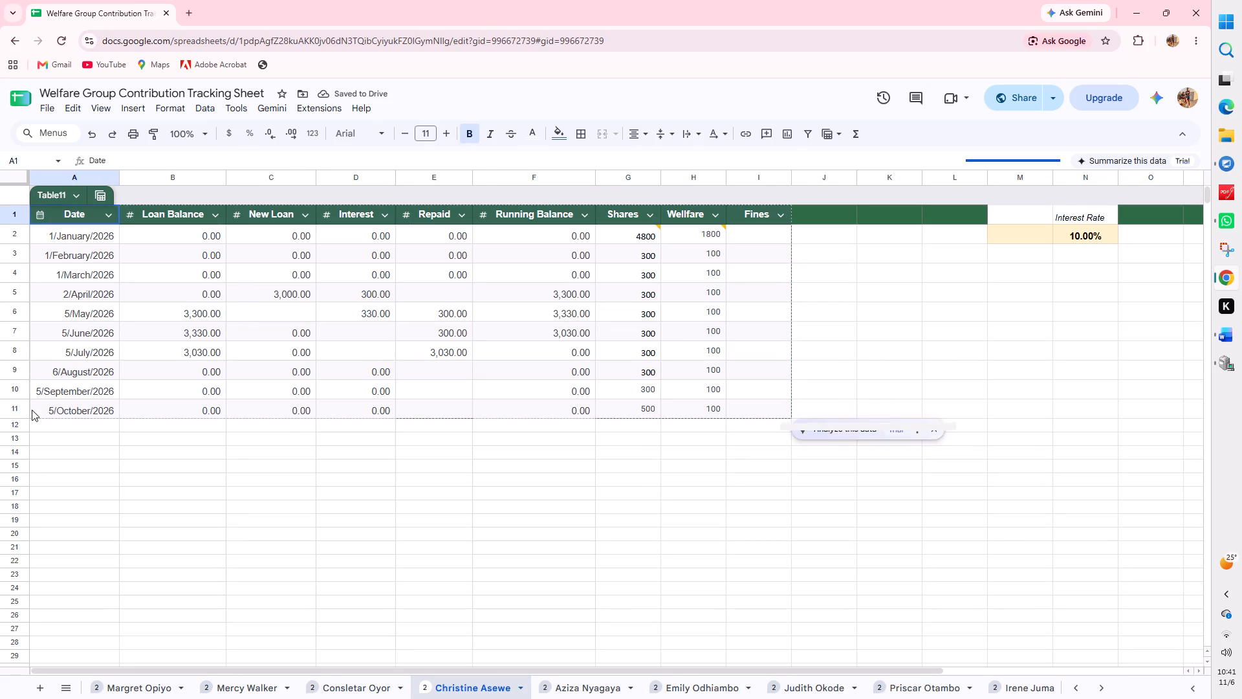
left_click(8, 409)
right_click(8, 409)
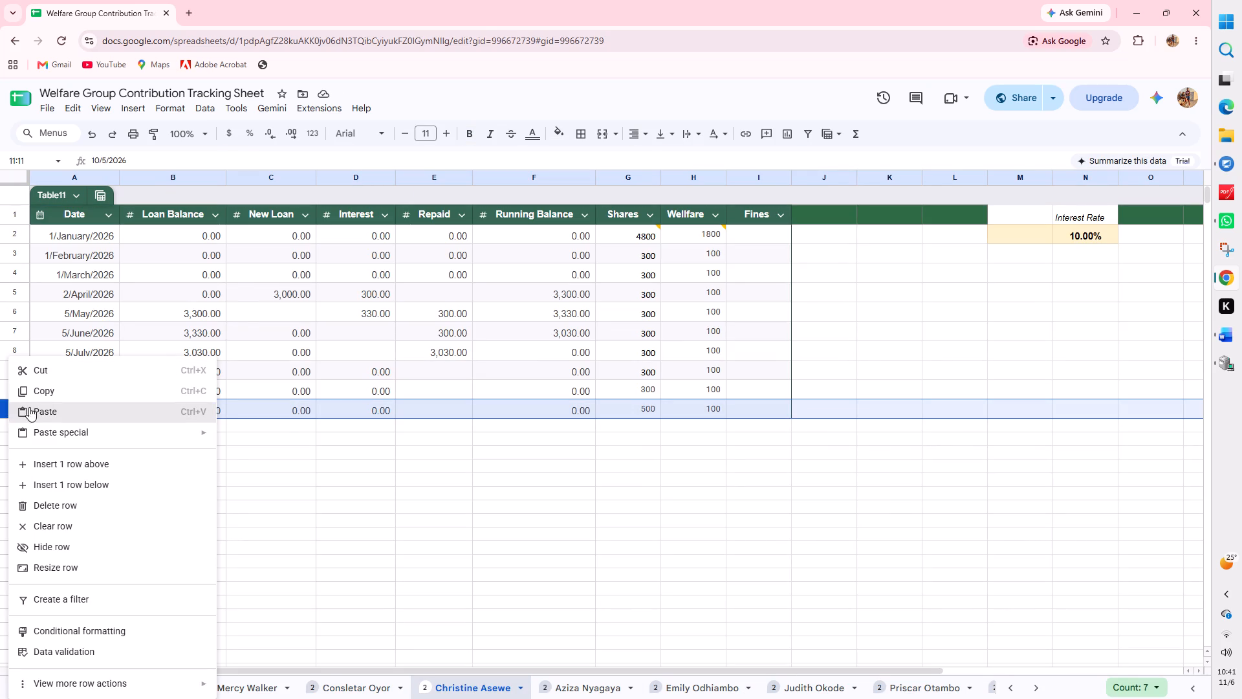
left_click(70, 486)
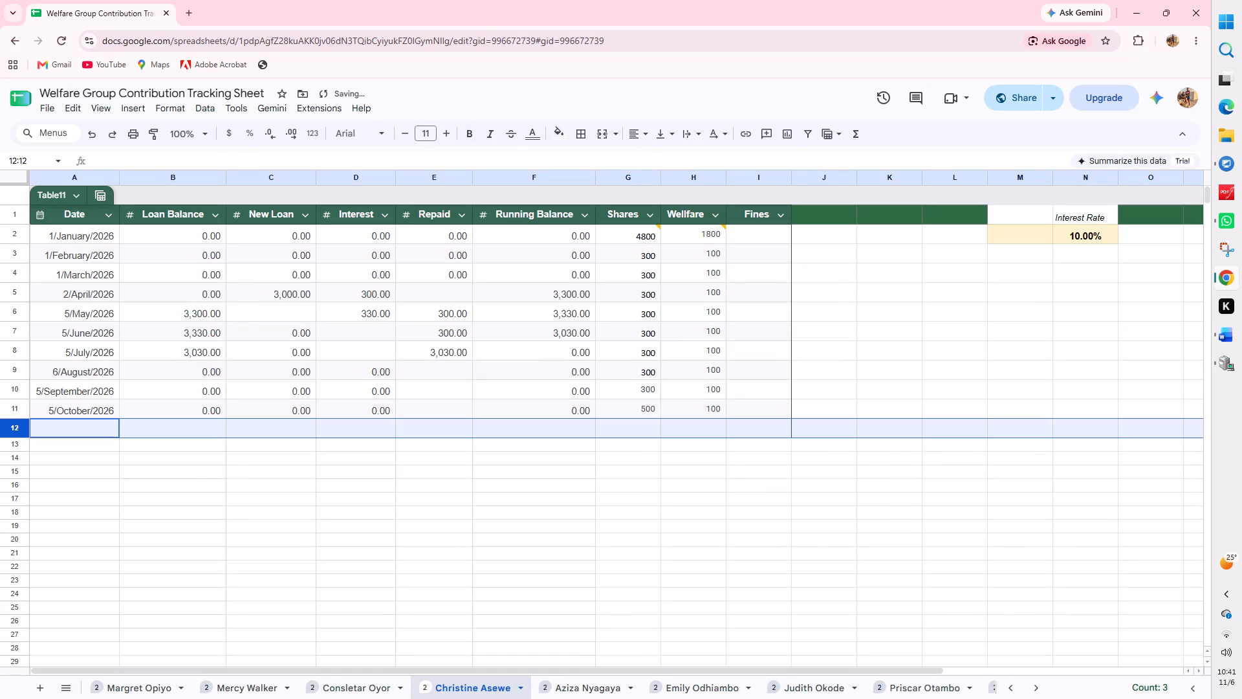
right_click(17, 430)
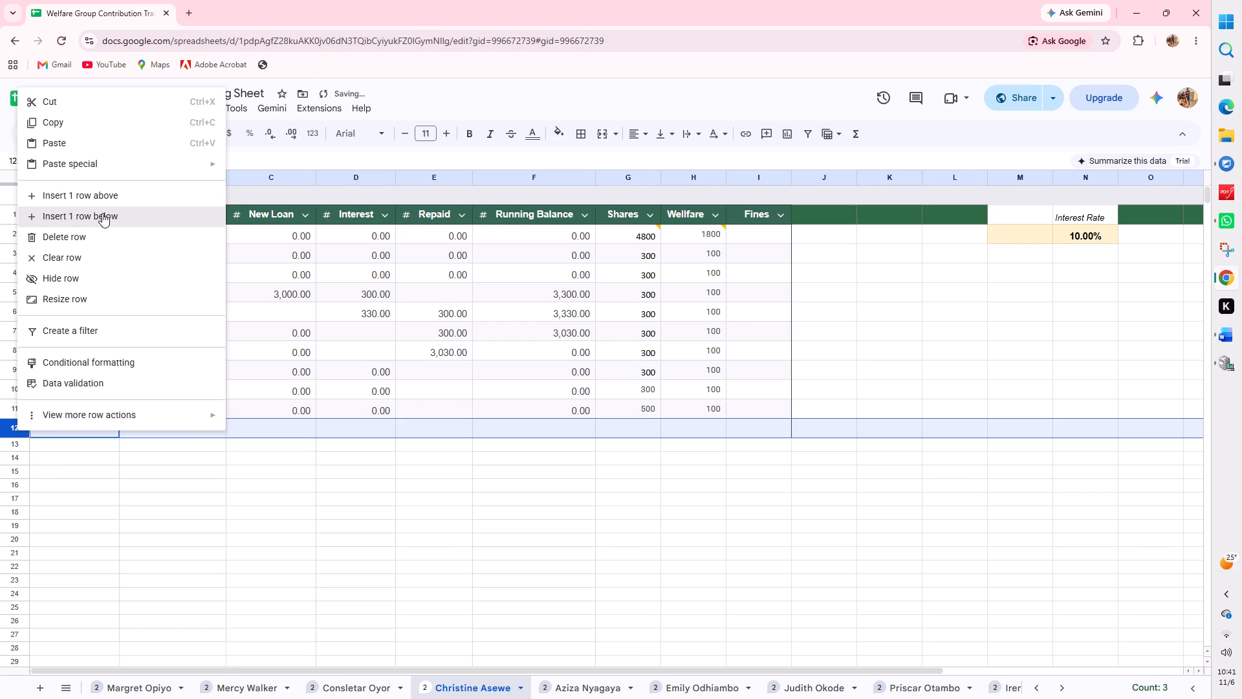
left_click(102, 213)
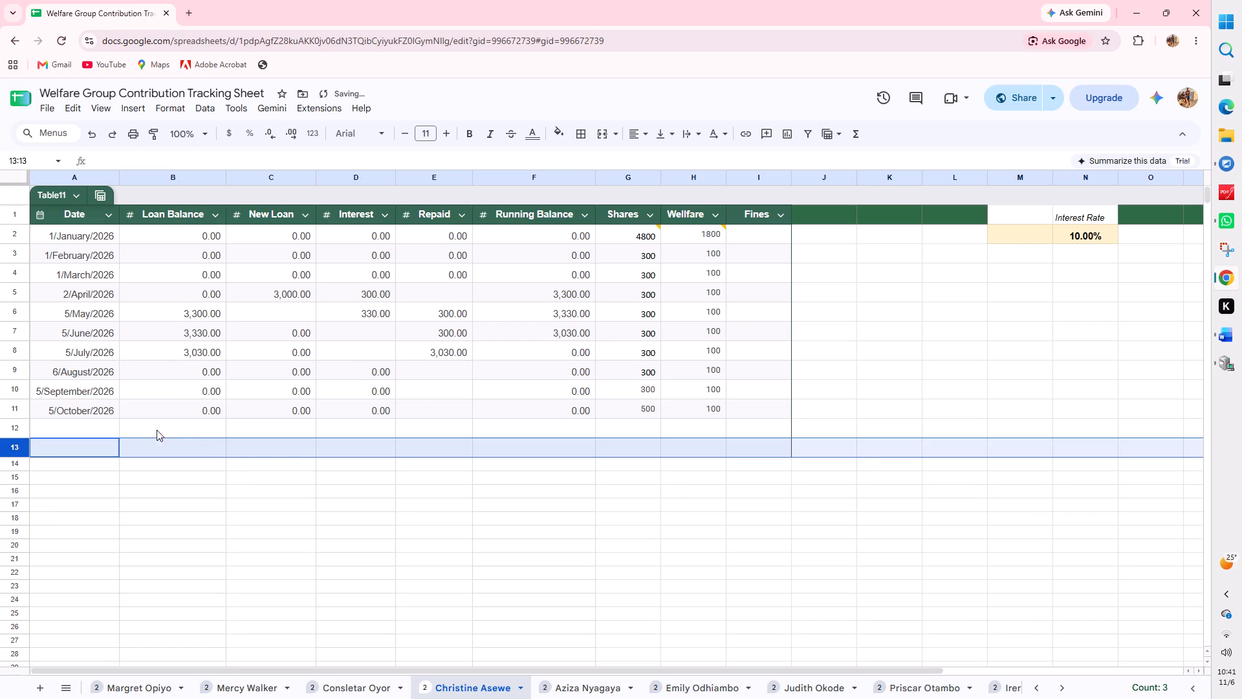
Record the eleventh member's November entry in row 12: paste the 5/November/2026 date and enter 500 for Shares and 100 for Wellfare.
left_click(110, 430)
right_click(110, 430)
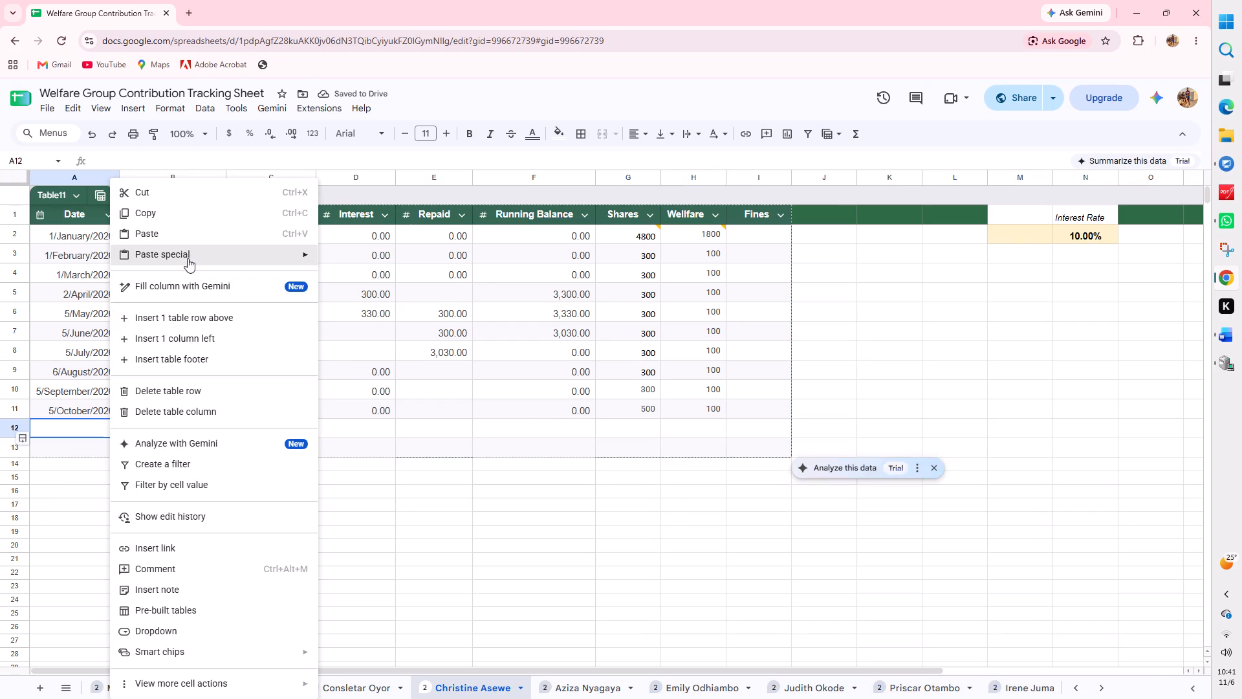
left_click(197, 232)
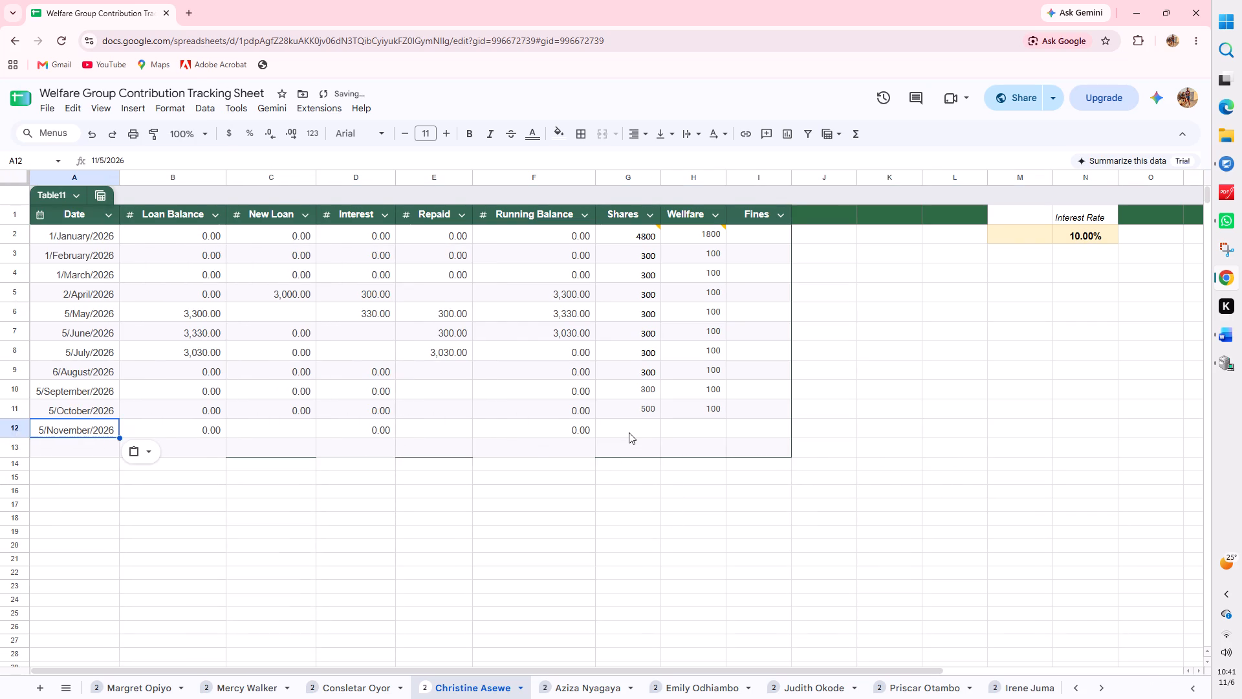
left_click(629, 432)
type("500")
left_click(682, 428)
type("100")
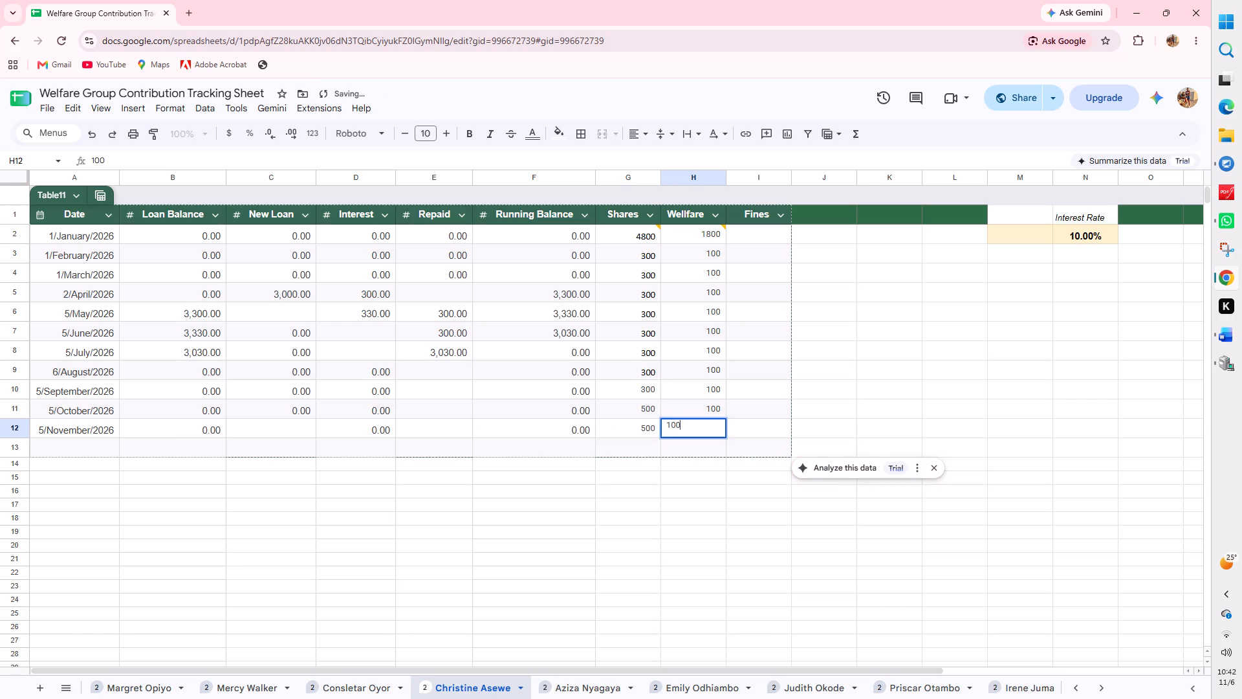
Open the twelfth member's contribution sheet and insert two empty rows below the 5/October/2026 row 11.
left_click(597, 689)
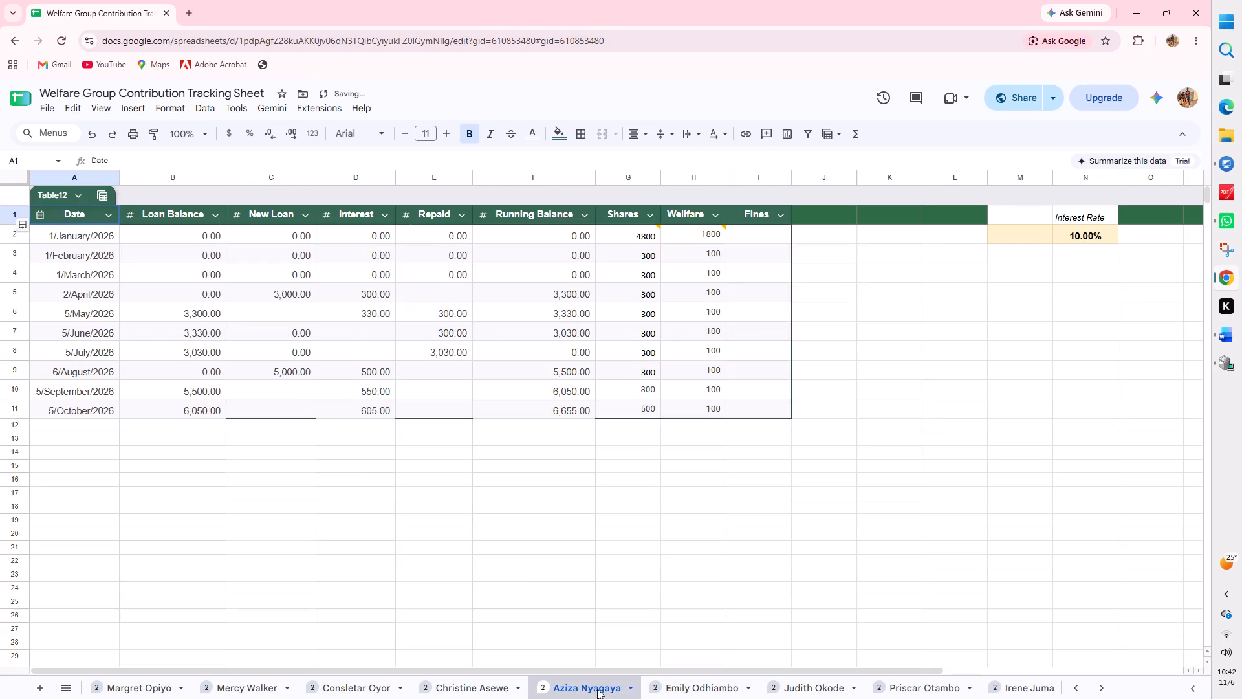
left_click(23, 410)
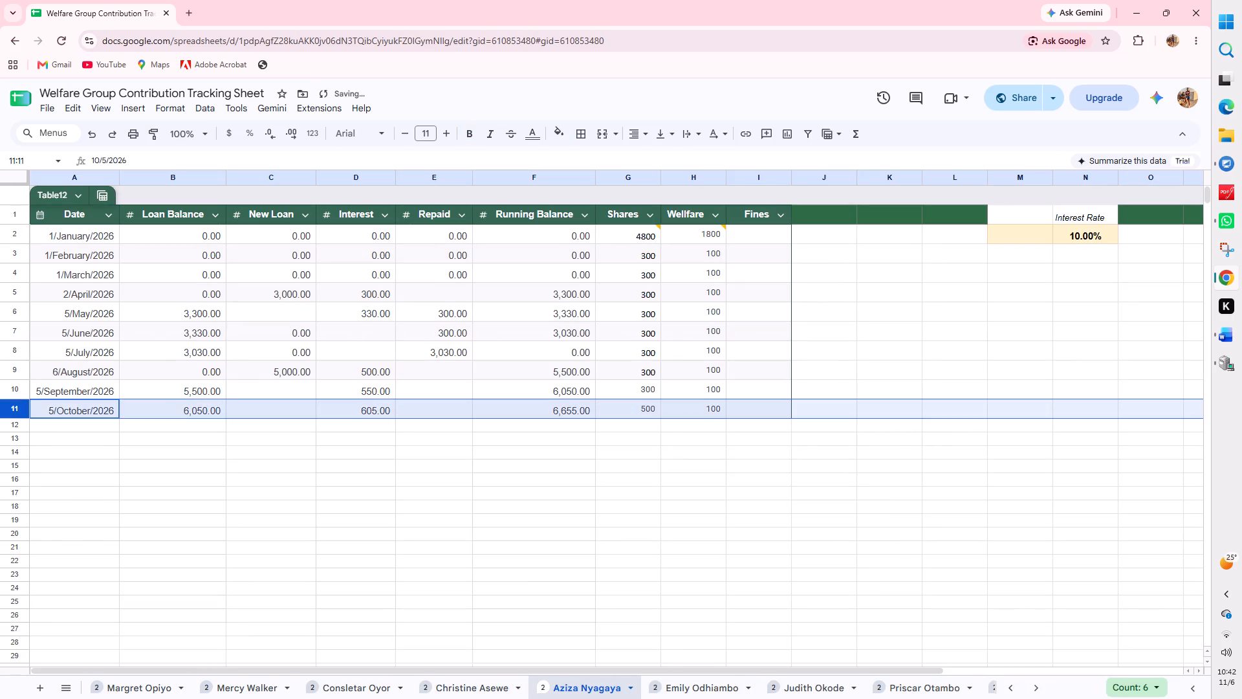
right_click(23, 410)
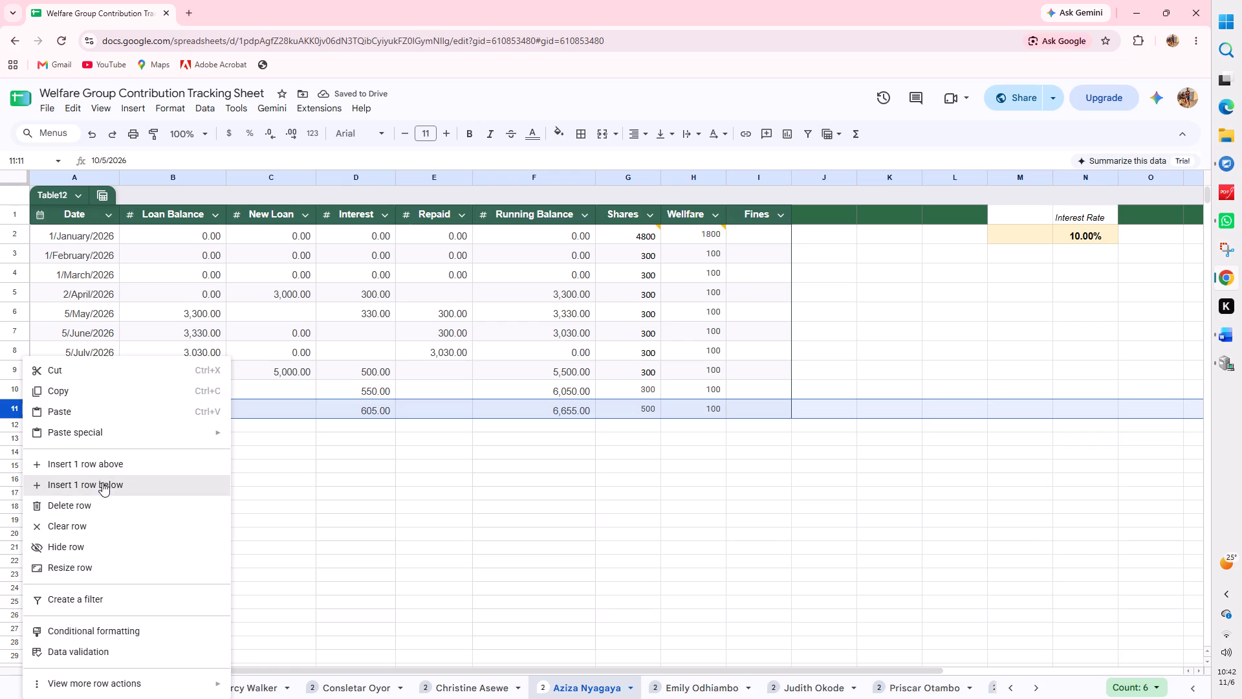
left_click(102, 482)
right_click(14, 433)
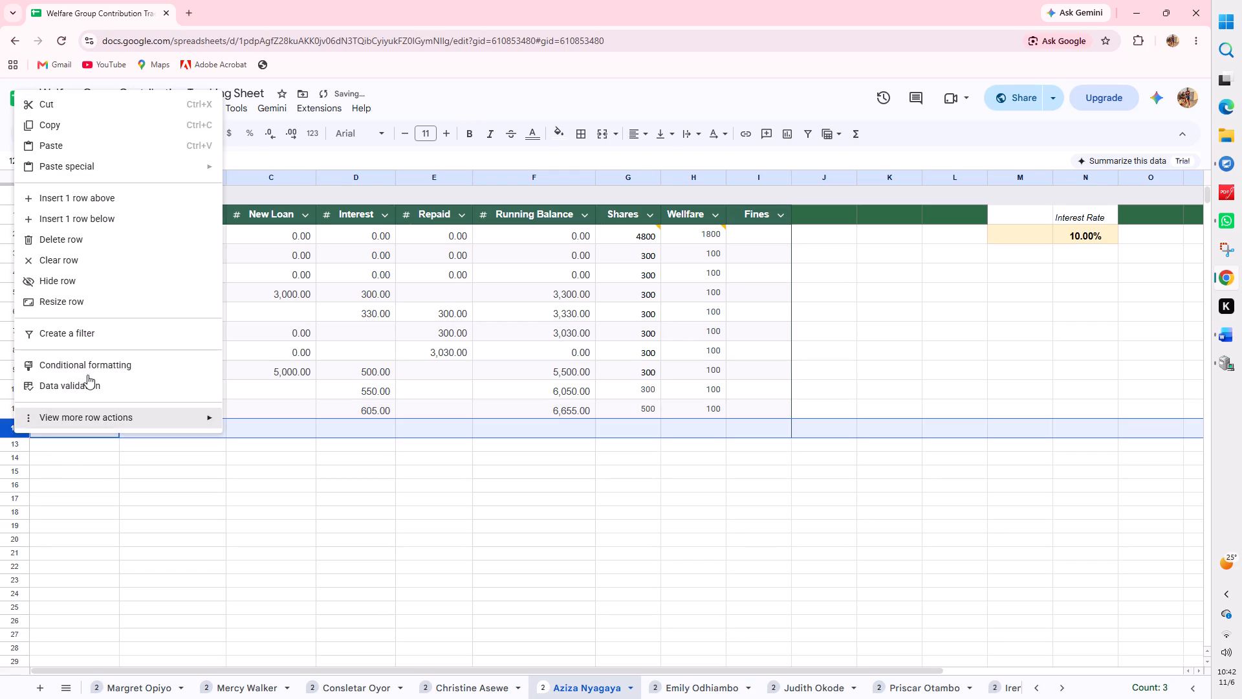
left_click(105, 217)
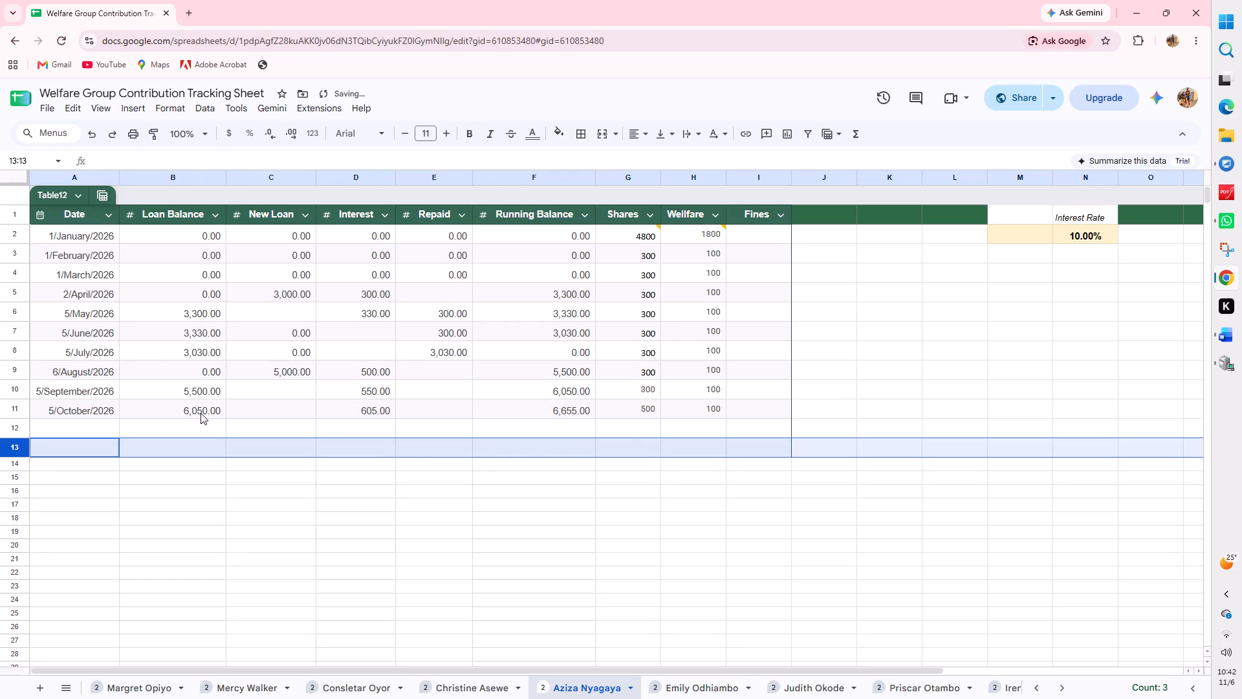
Record the twelfth member's November entry in row 12: paste the 5/November/2026 date and enter 500 for Shares and 100 for Wellfare.
left_click(61, 422)
right_click(61, 422)
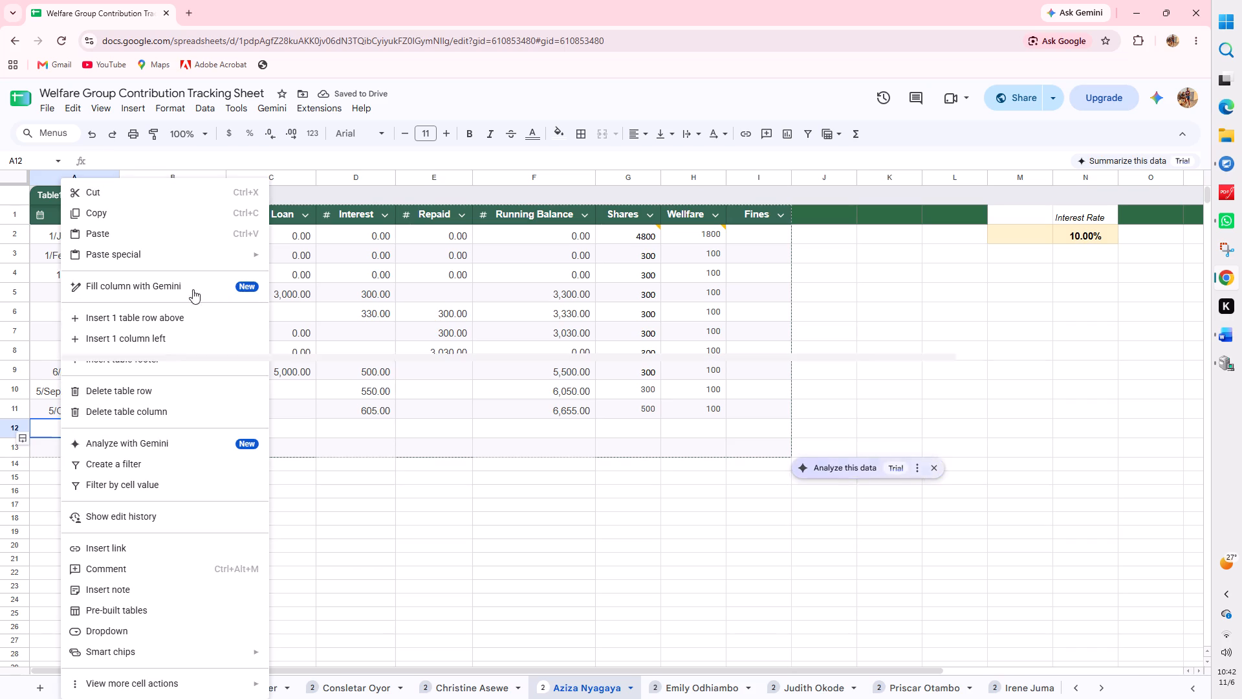
left_click(164, 231)
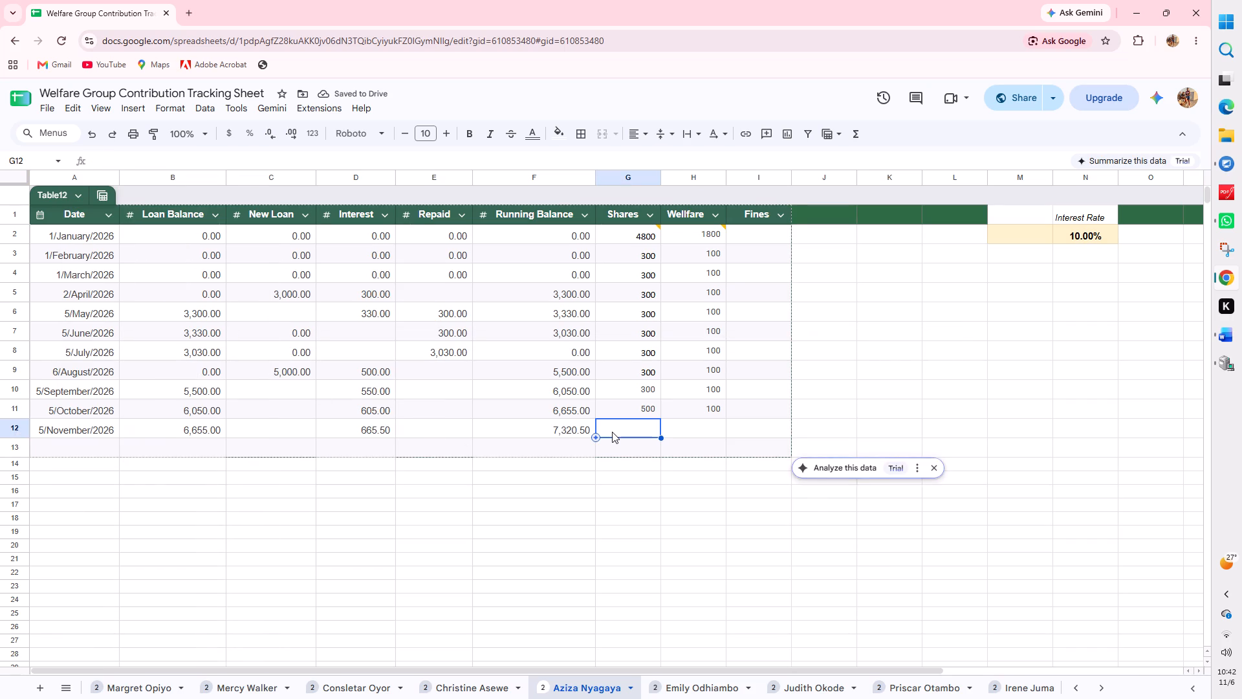
type("500")
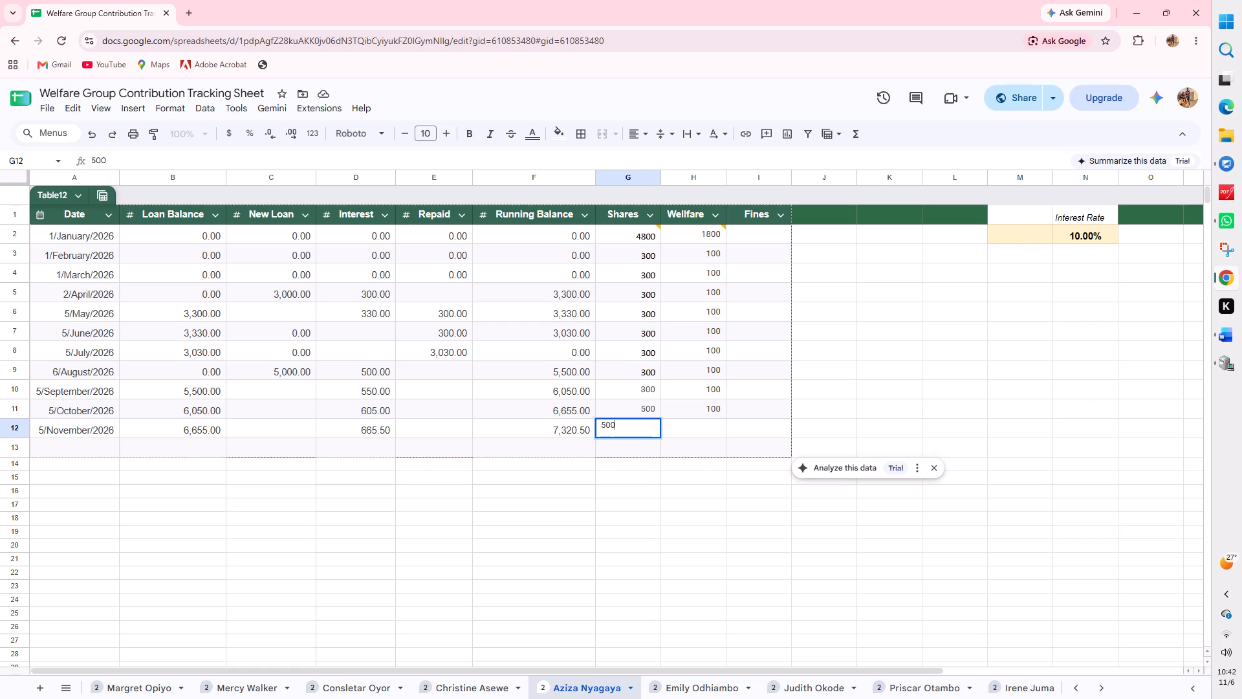
left_click(692, 429)
type("100")
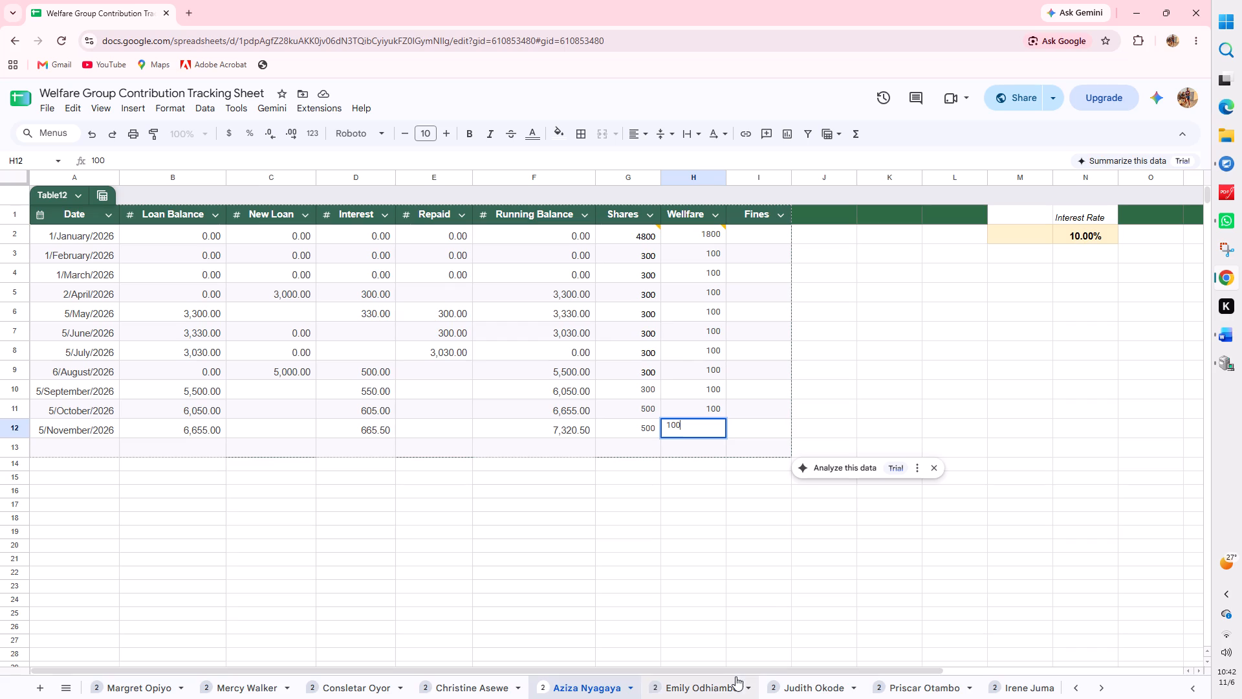
Open the thirteenth member's contribution sheet and insert two empty rows below the 5/October/2026 row 11.
left_click(706, 692)
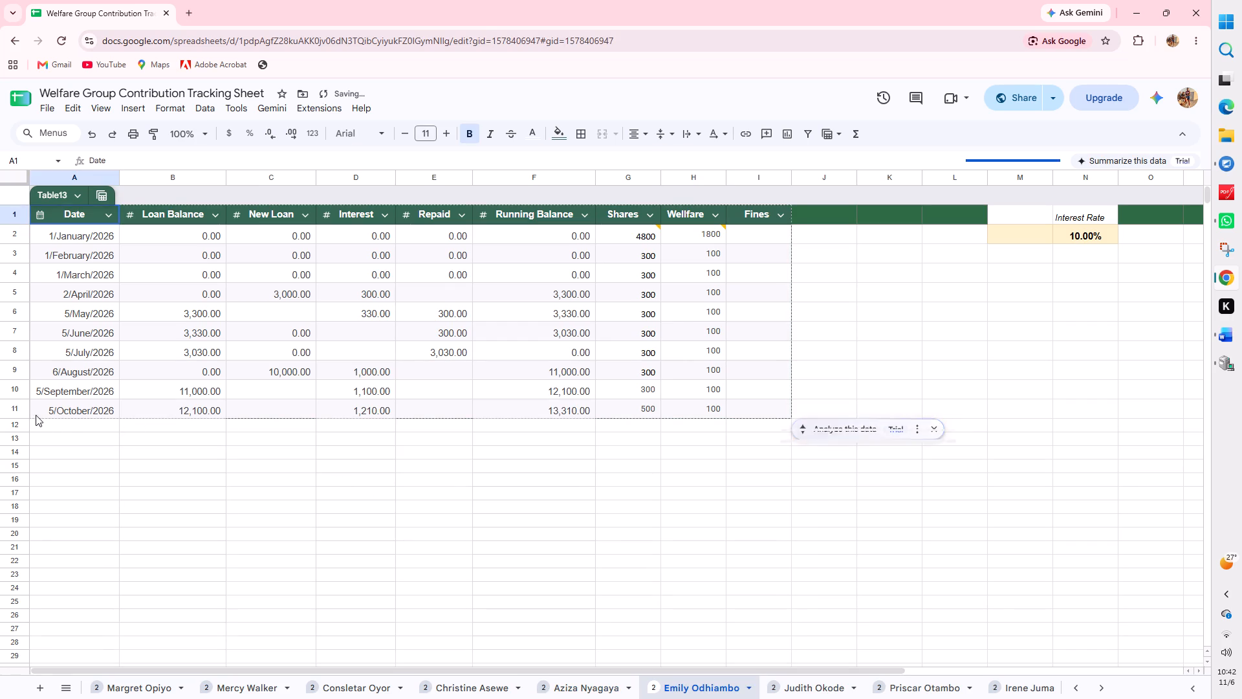
left_click(17, 408)
right_click(17, 408)
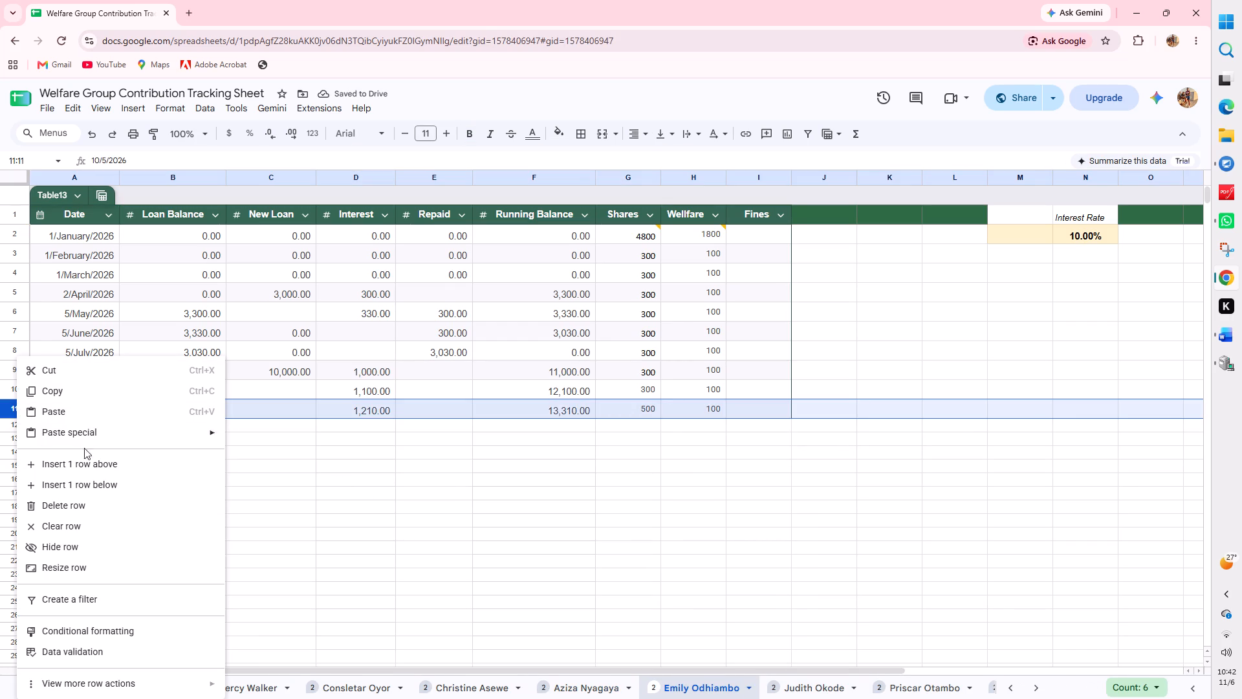
left_click(93, 478)
right_click(14, 430)
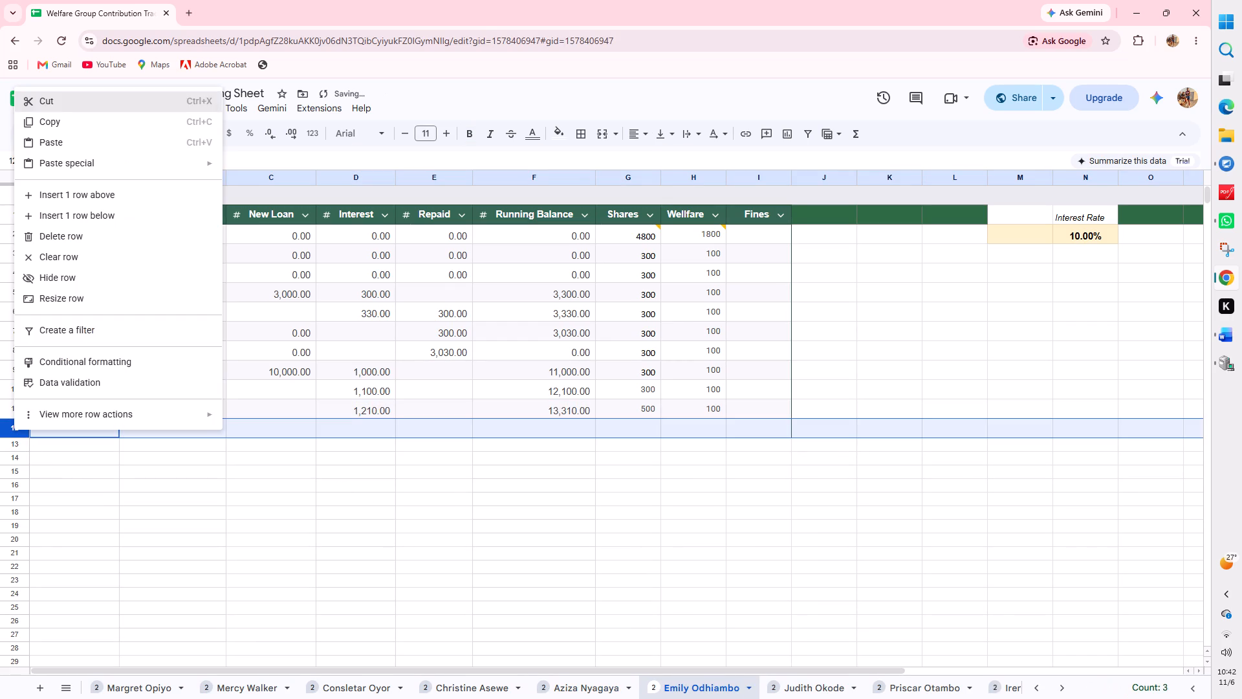
left_click(105, 209)
Record the thirteenth member's November entry in row 12: paste the 5/November/2026 date and enter 500 for Shares and 100 for Wellfare.
right_click(83, 425)
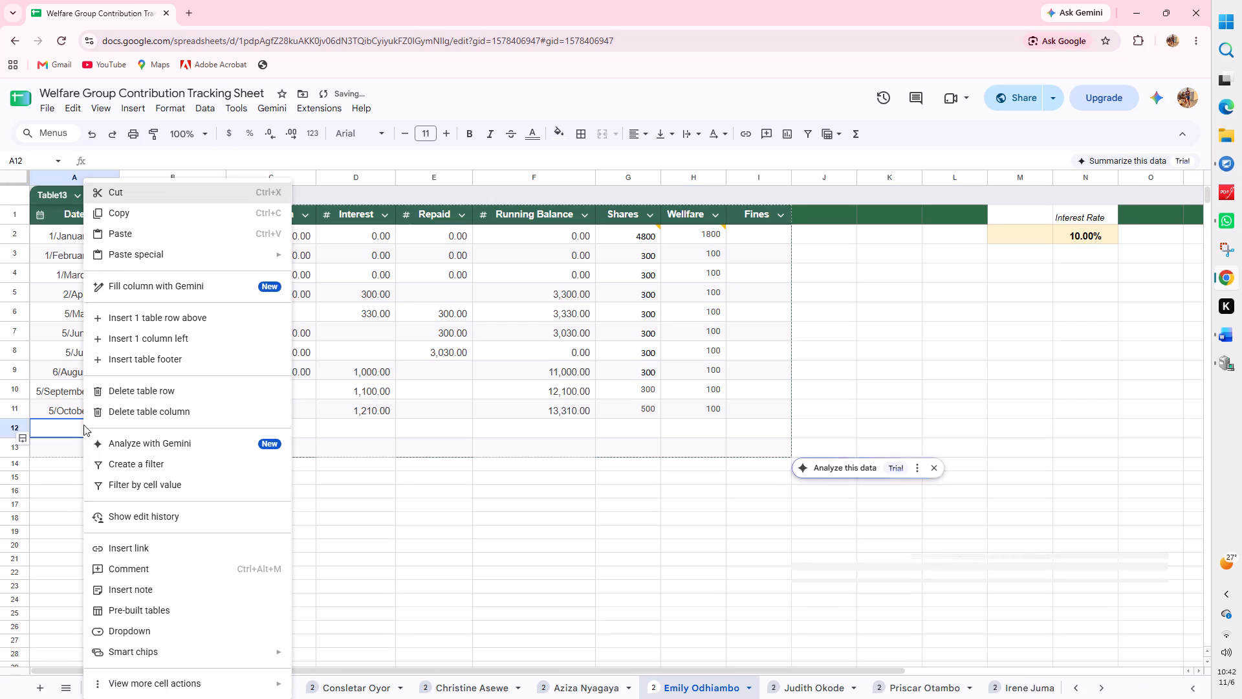
left_click(137, 236)
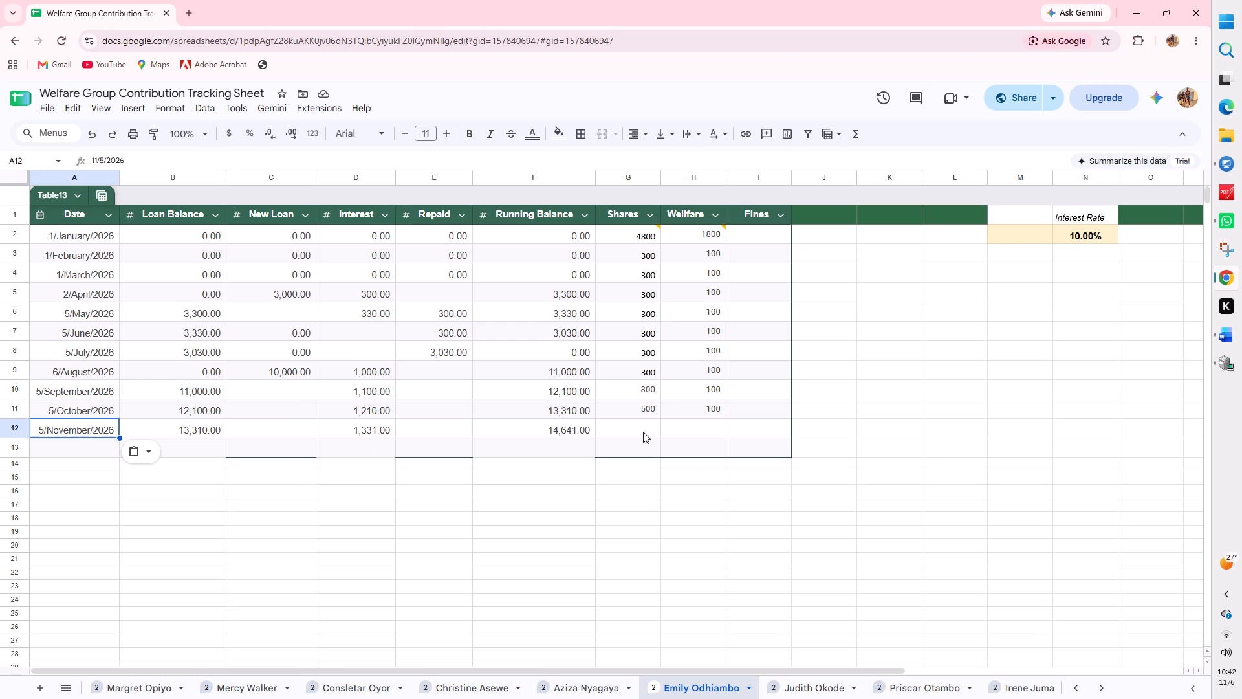
left_click(643, 432)
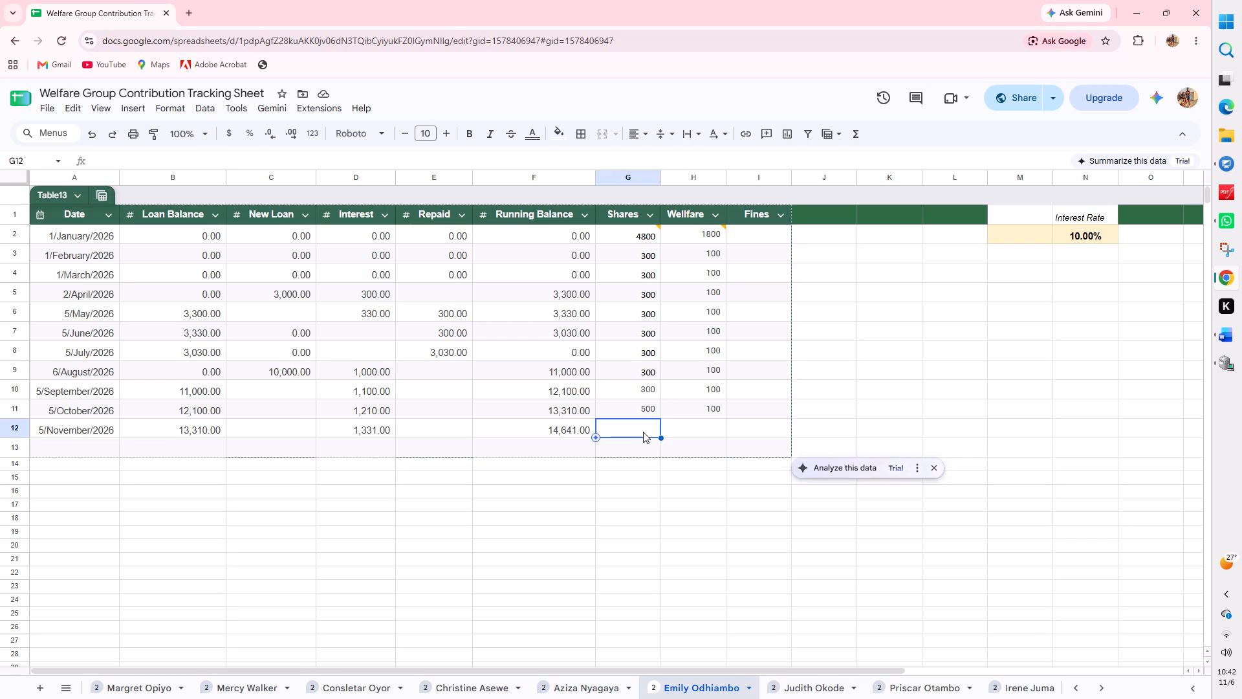
key("5")
type("00")
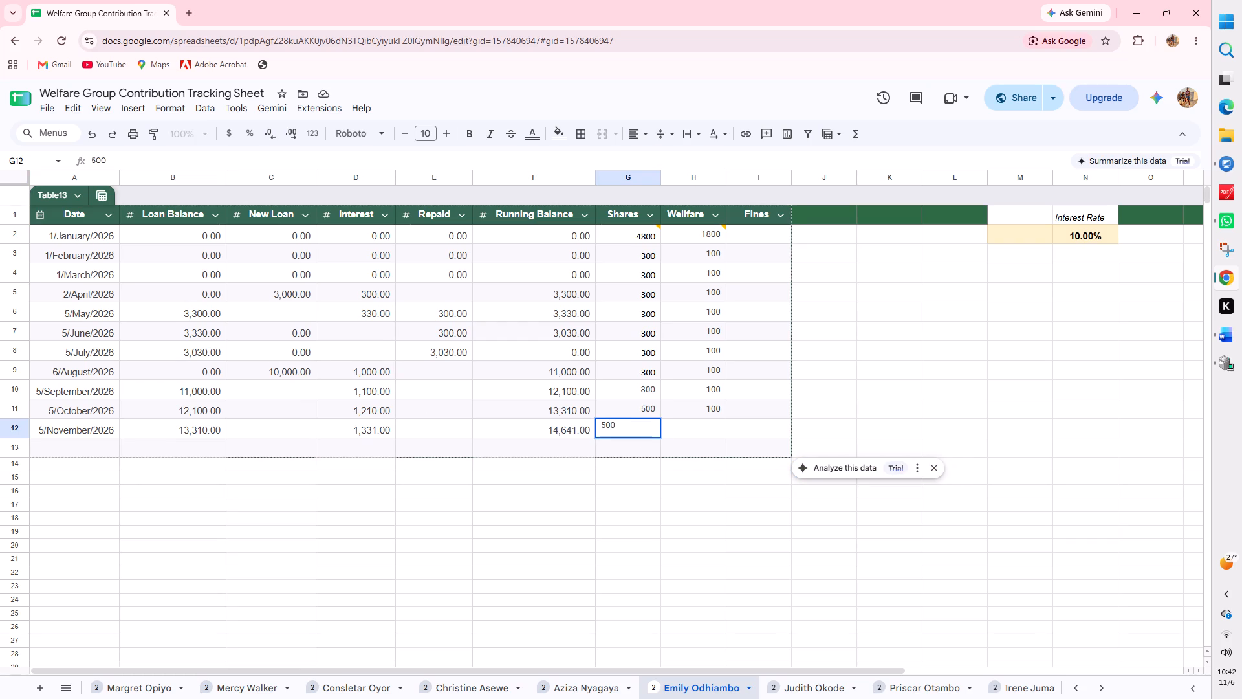
left_click(717, 434)
type("100")
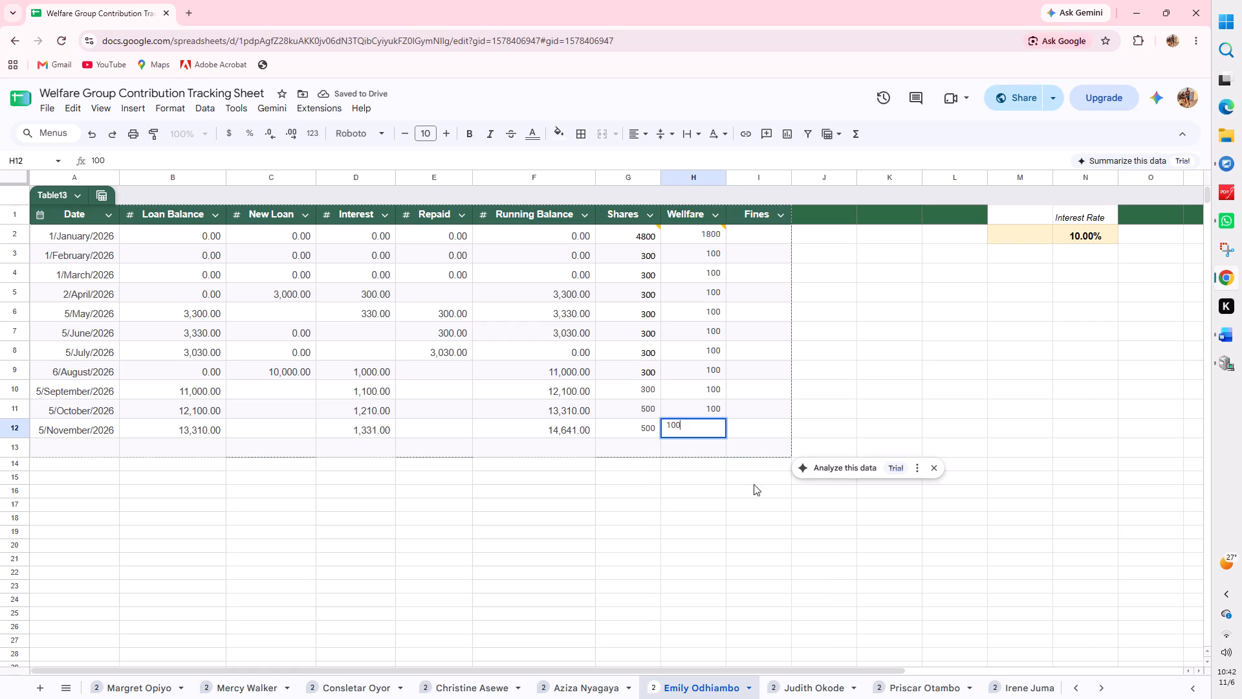
left_click(754, 484)
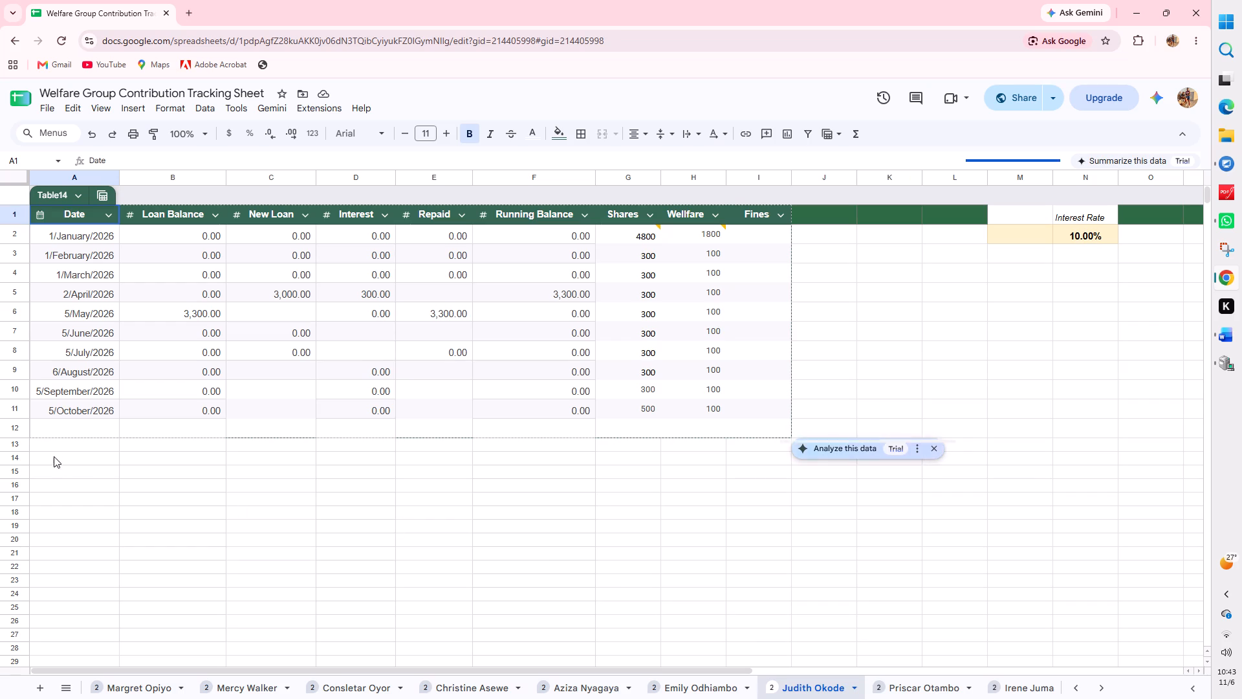
Insert one more empty row below the empty row 12 in the fourteenth member's contribution sheet.
left_click(19, 430)
right_click(19, 430)
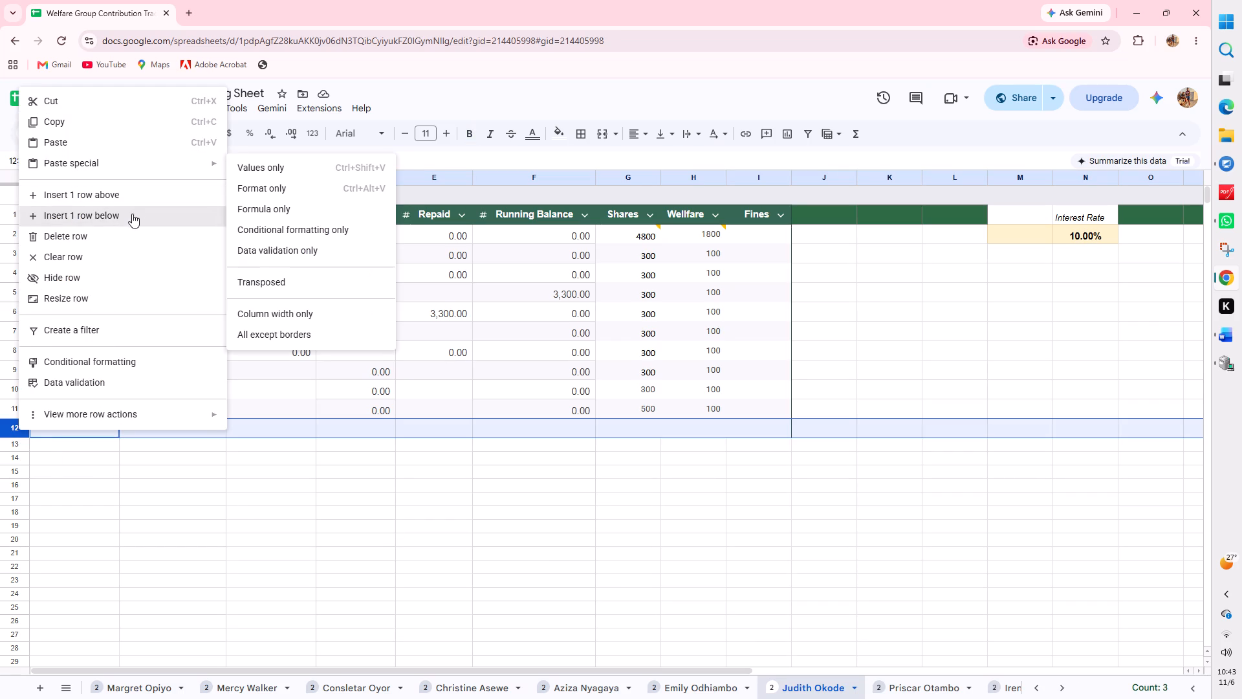
left_click(132, 214)
Record the fourteenth member's November entry in row 12: paste the 5/November/2026 date and enter 500 for Shares and 100 for Wellfare.
left_click(83, 425)
right_click(83, 425)
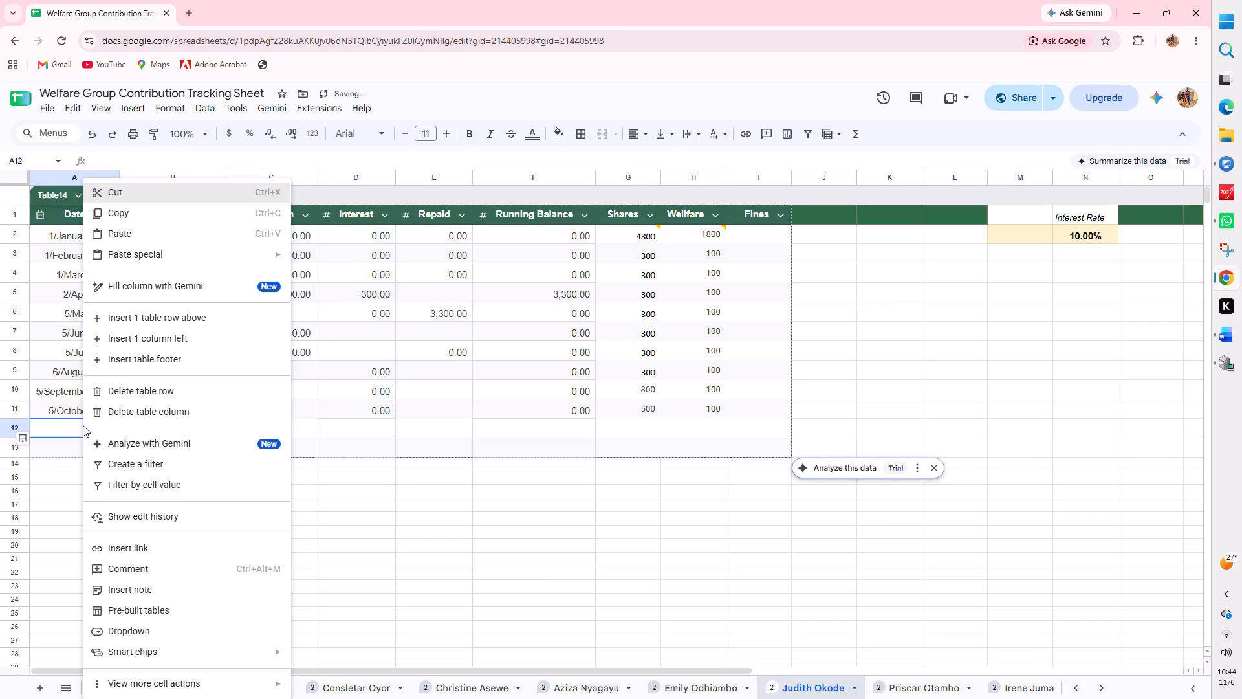
left_click(150, 232)
left_click(620, 431)
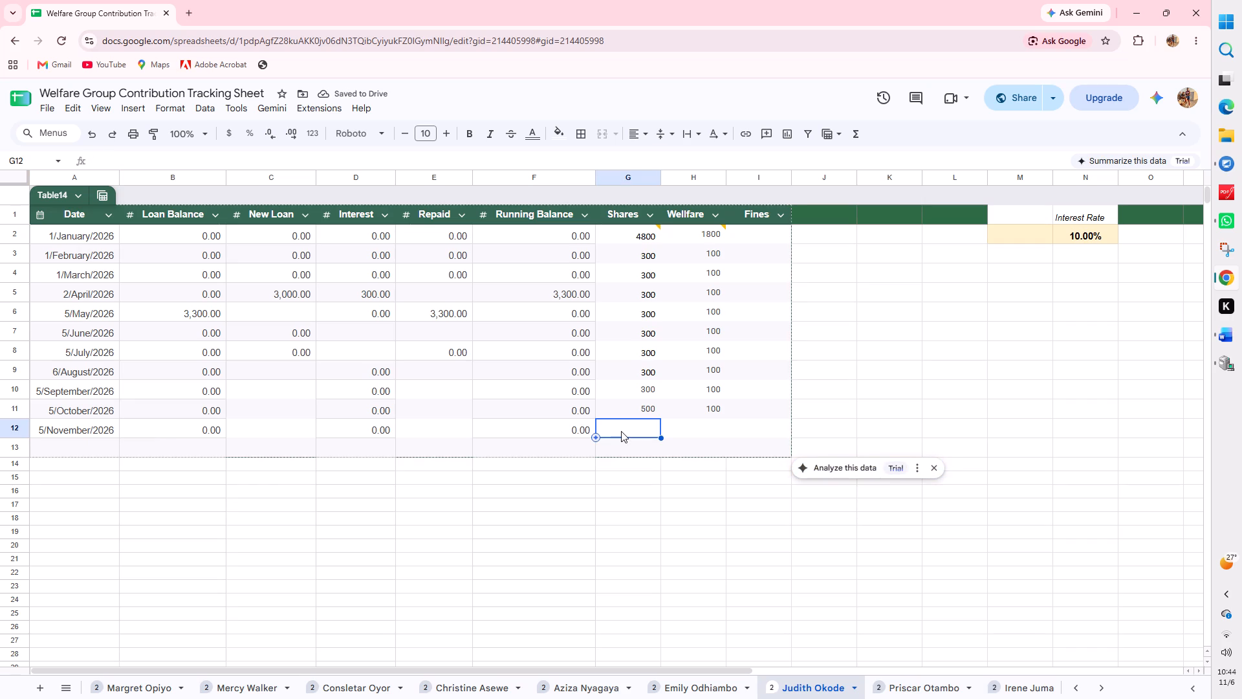
key("5")
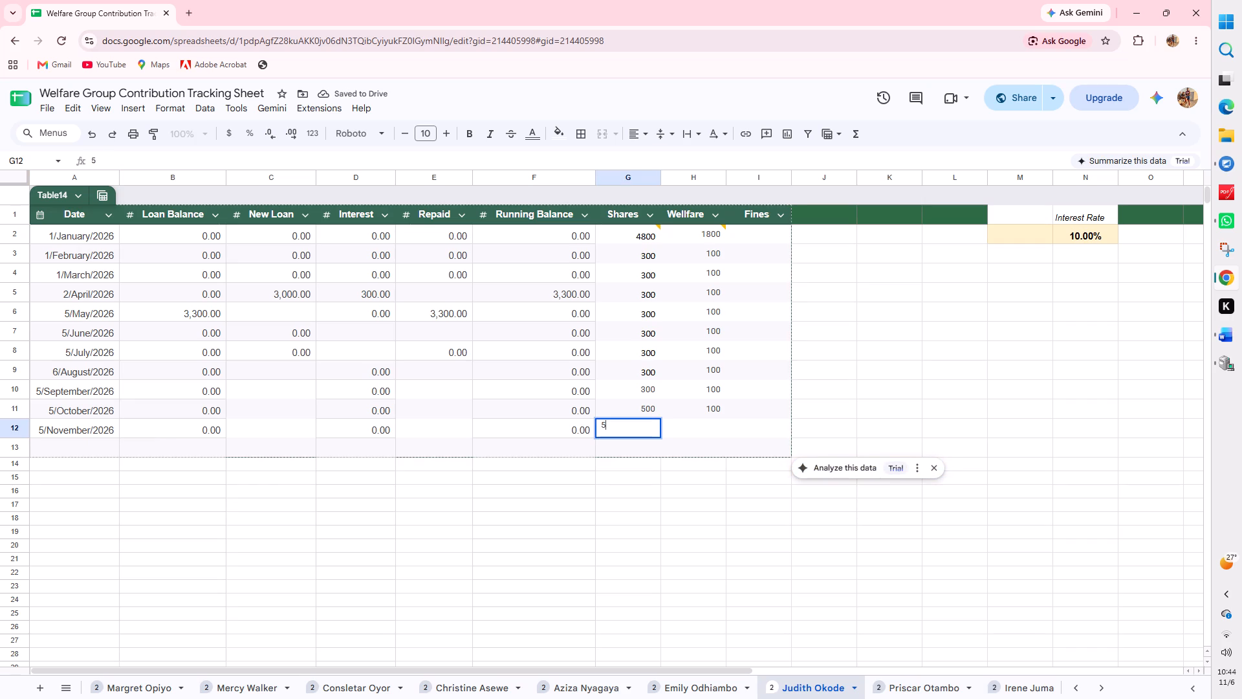
type("00")
left_click(719, 429)
type("100")
left_click(714, 501)
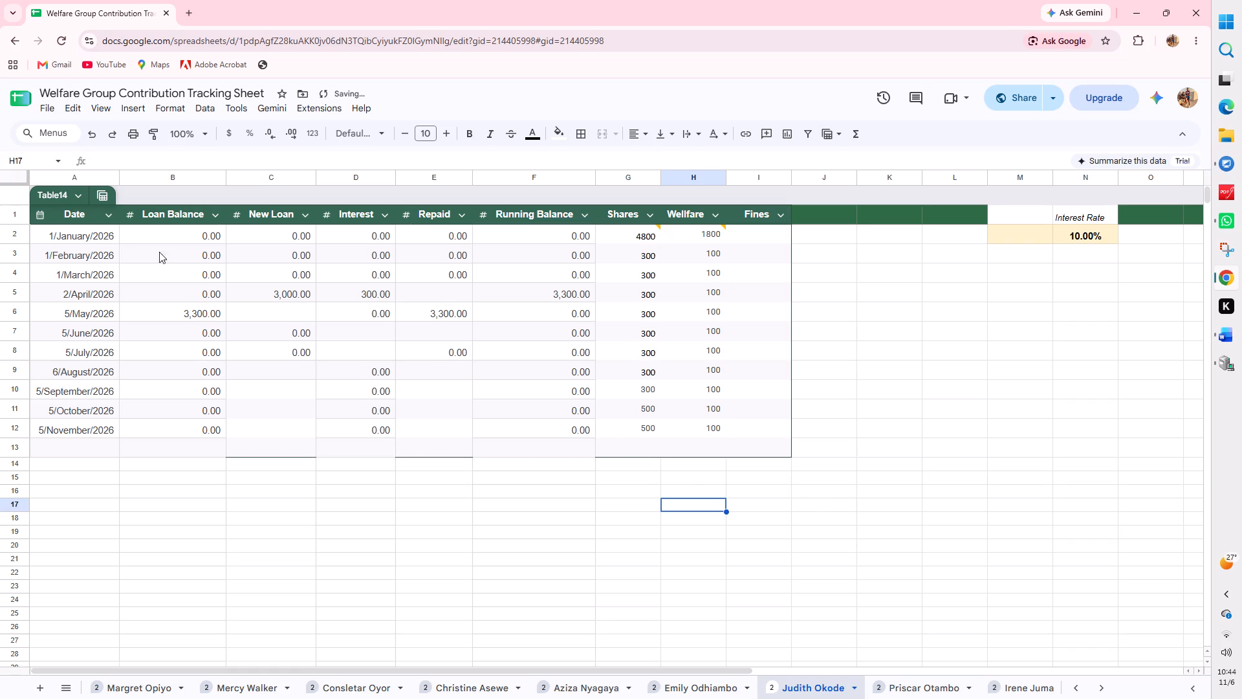
Turn on table gridlines for the fourteenth member's contribution table.
left_click(79, 197)
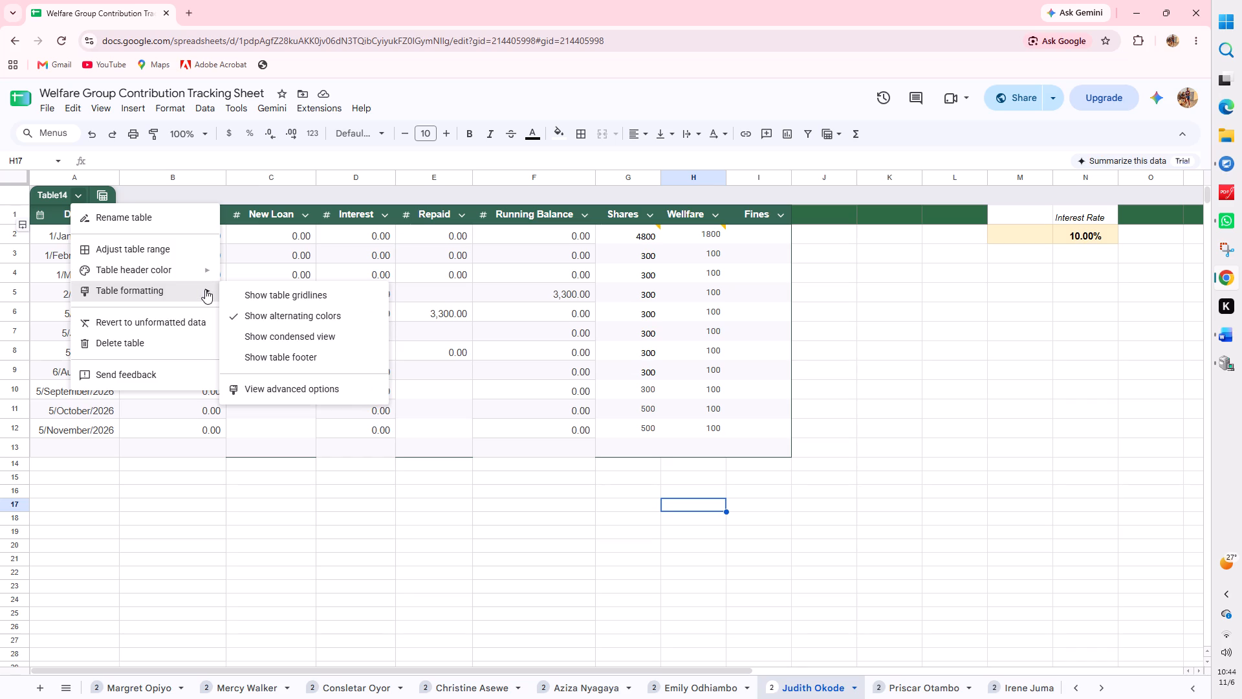
left_click(267, 287)
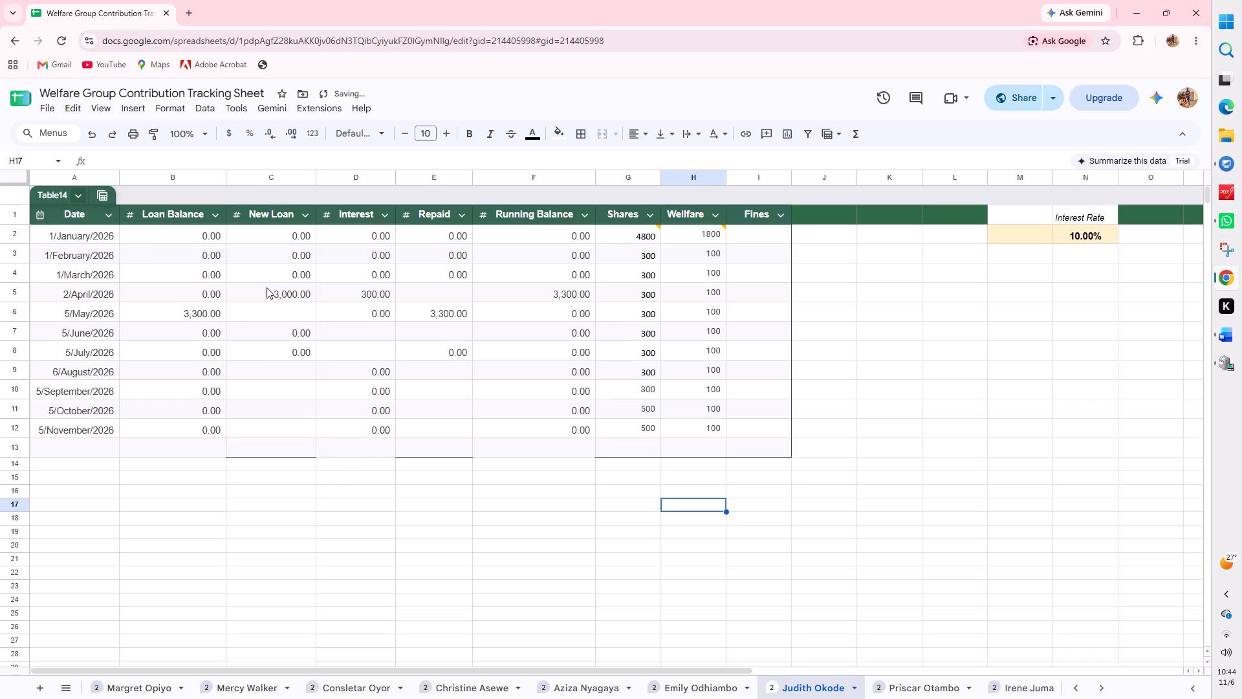
left_click(565, 492)
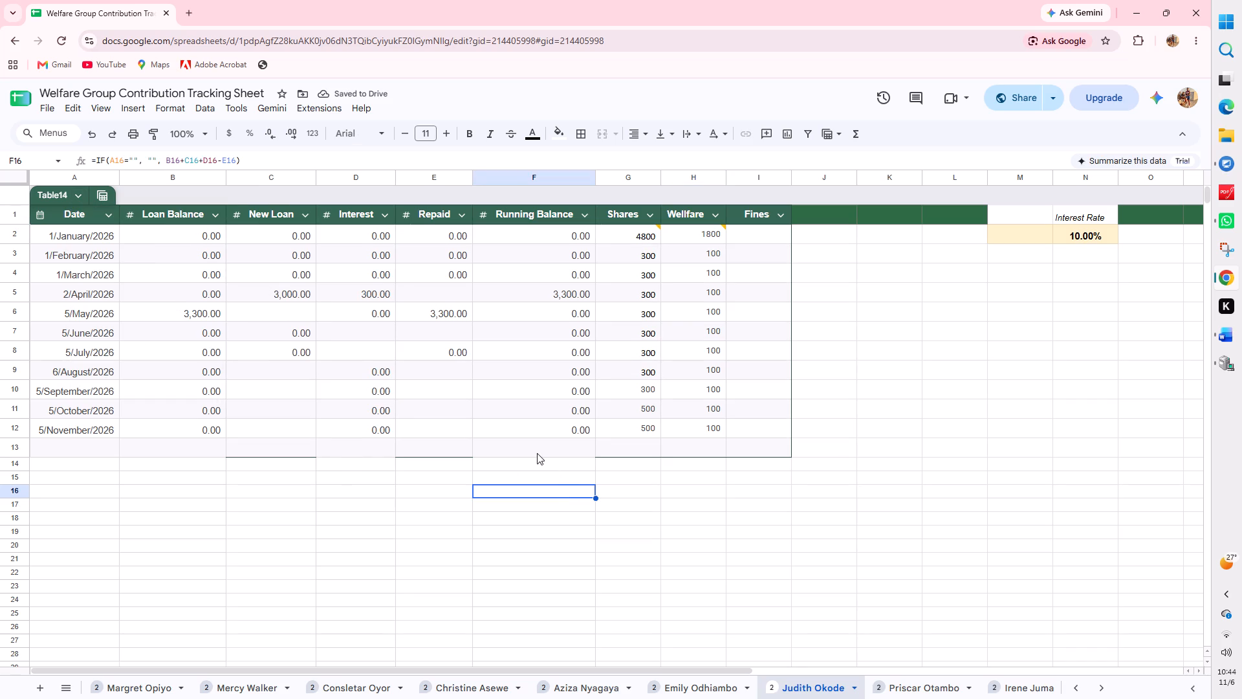
Open the fifteenth member's contribution sheet and insert two empty rows below the 5/October/2026 row 11.
left_click(924, 684)
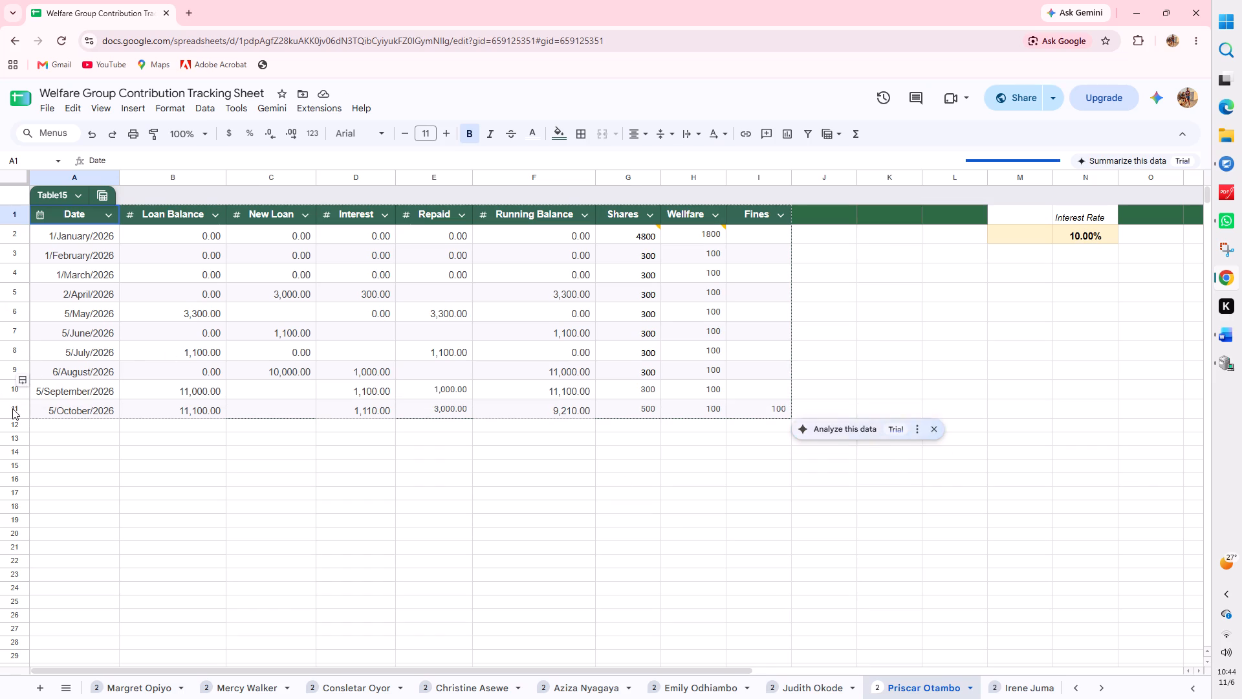
left_click(14, 408)
right_click(14, 408)
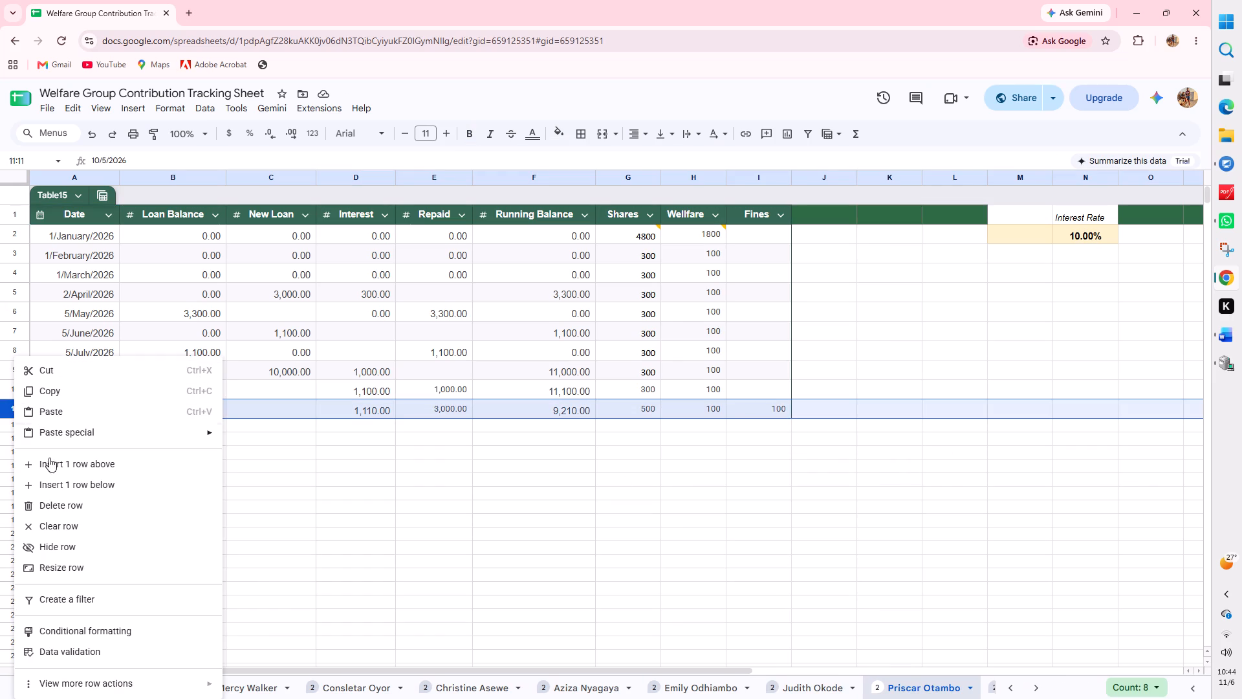
left_click(67, 478)
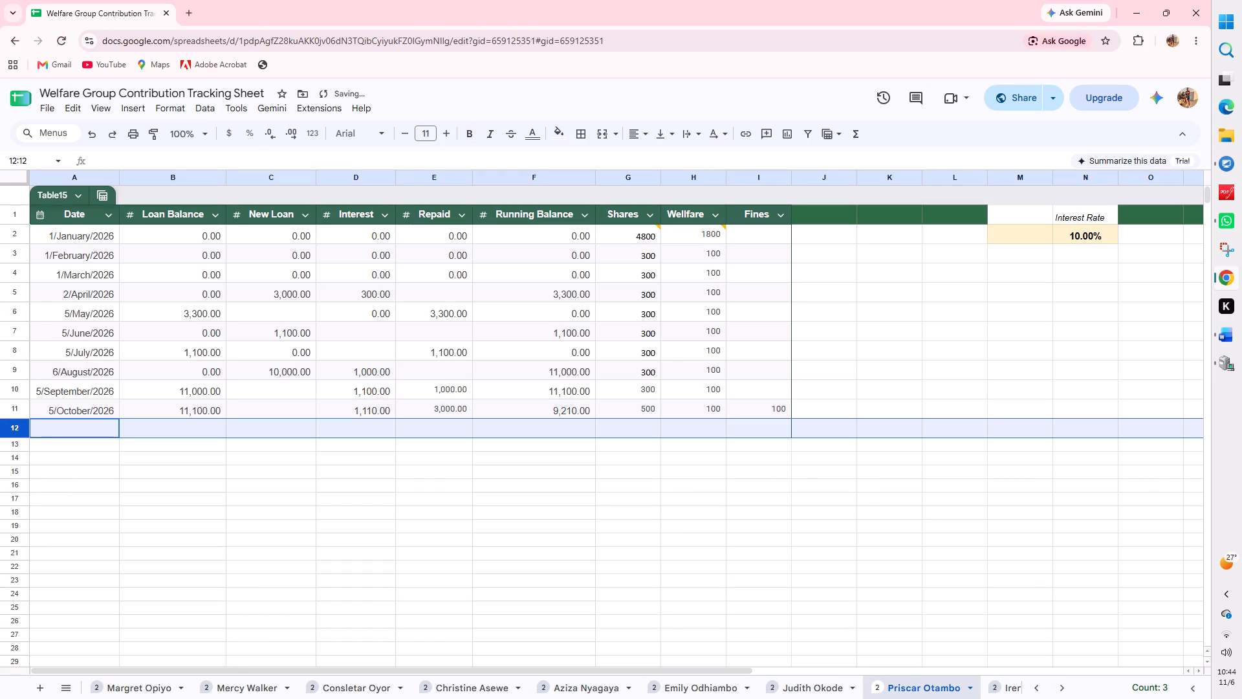
right_click(17, 431)
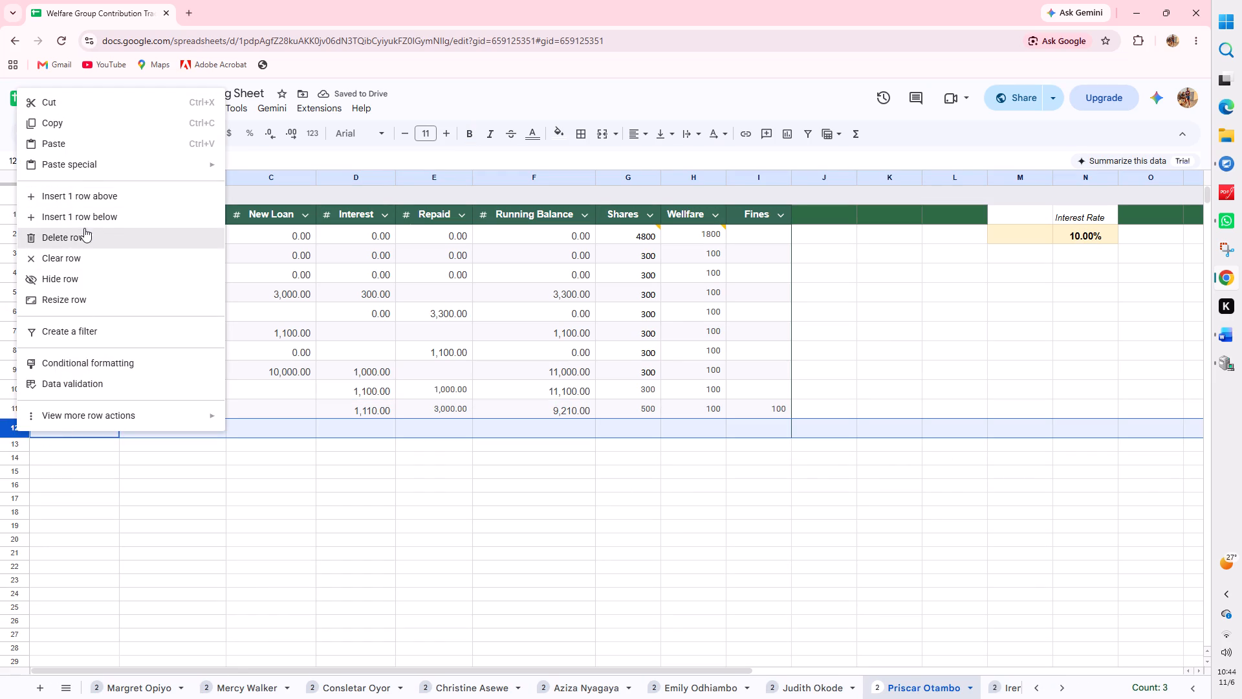
left_click(85, 219)
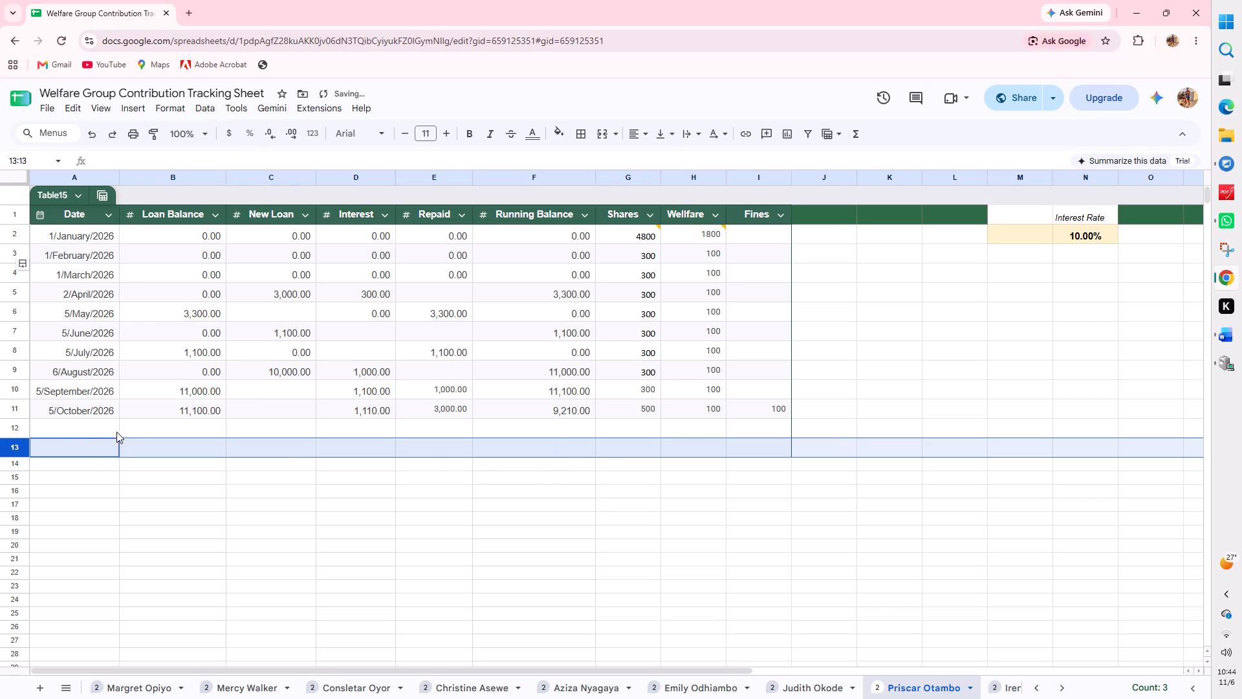
Paste the 5/November/2026 date into row 12 of the fifteenth member's sheet and select that row's Repaid cell.
left_click(82, 430)
right_click(82, 430)
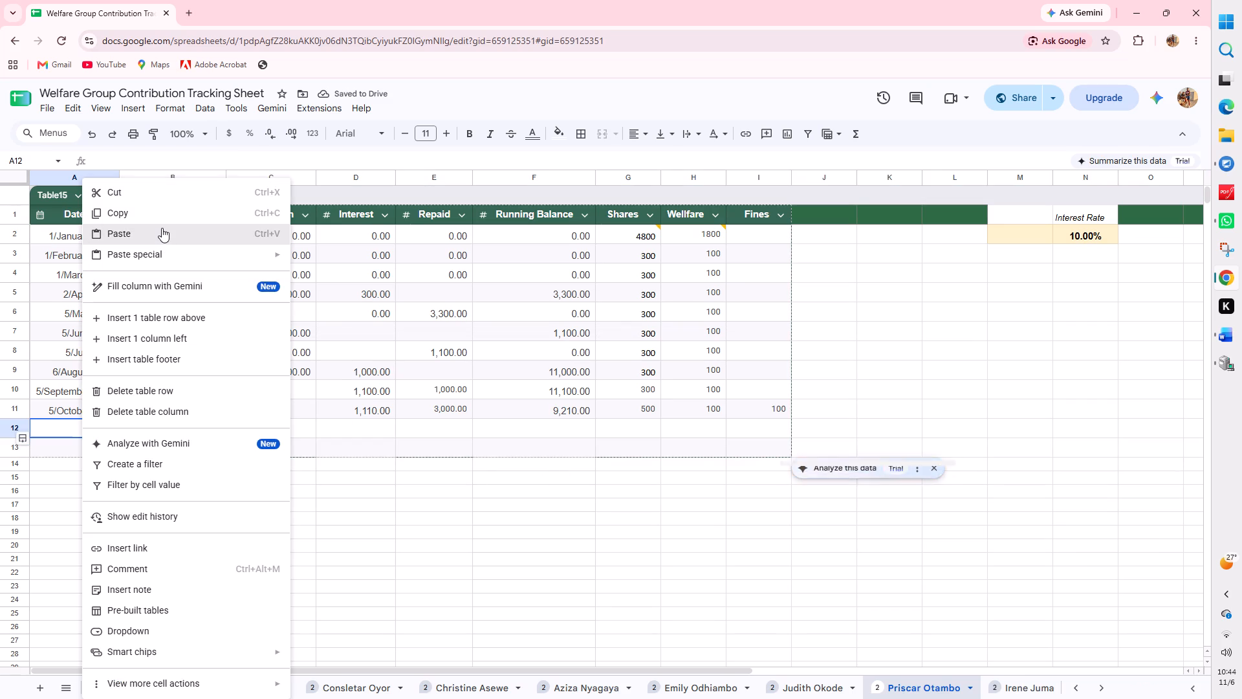
left_click(162, 228)
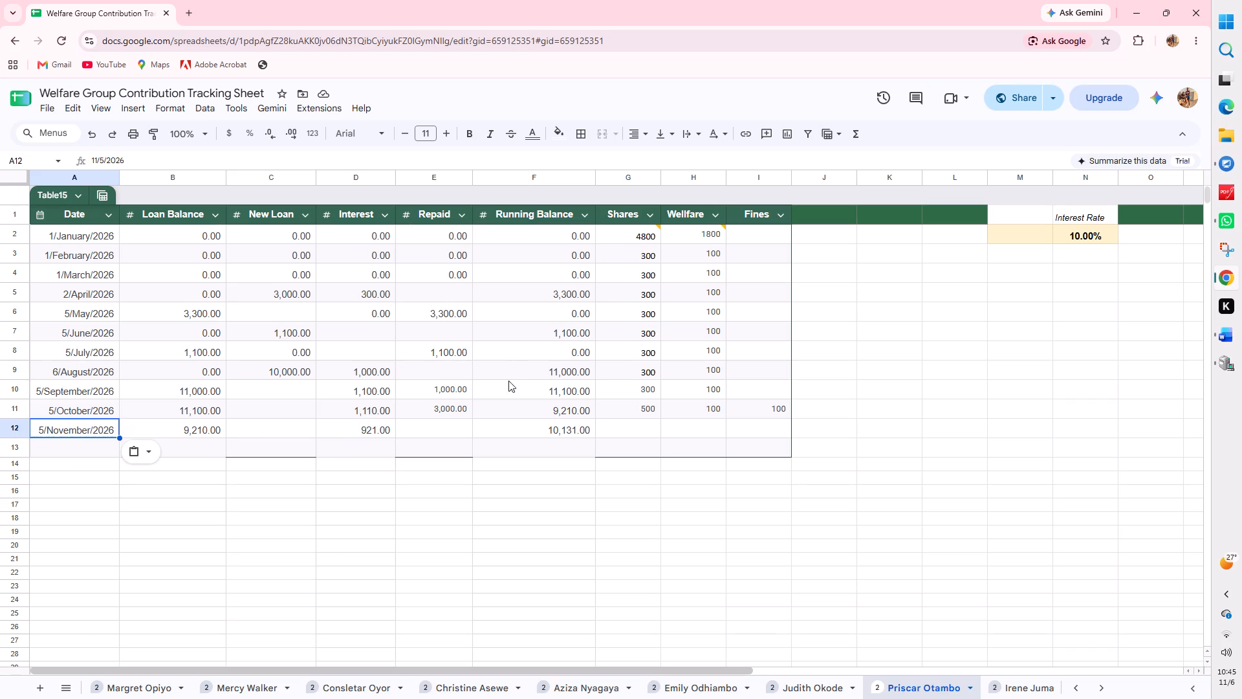
left_click(445, 428)
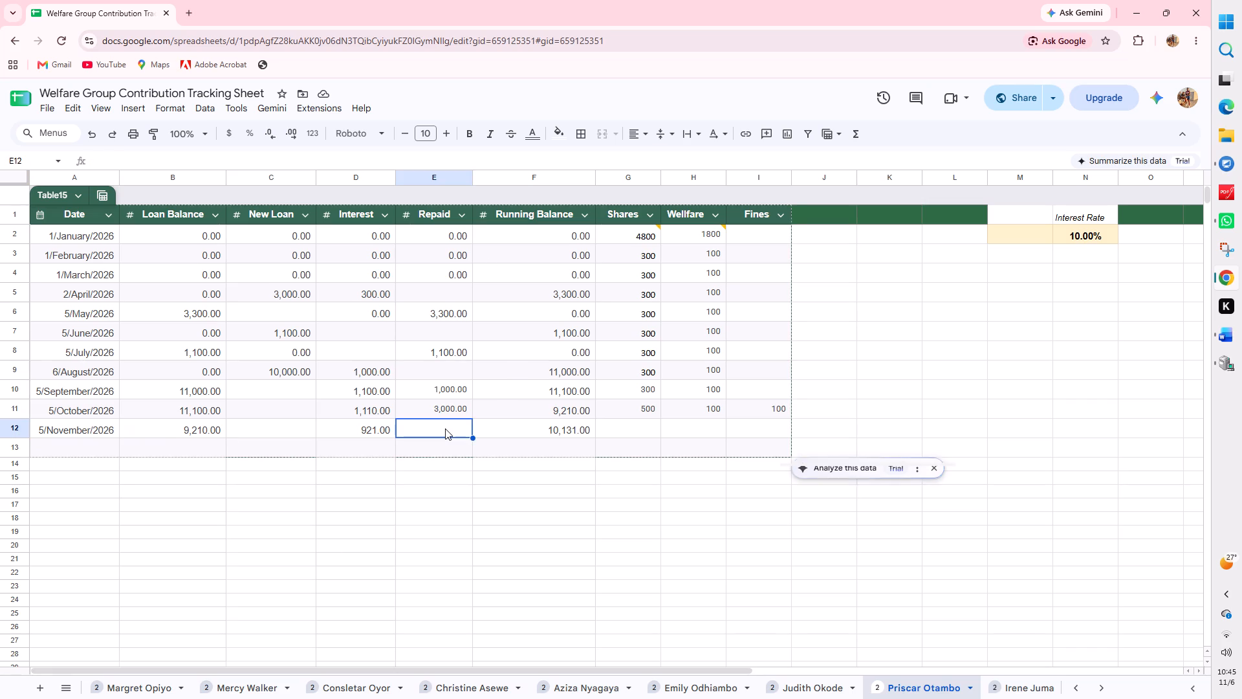
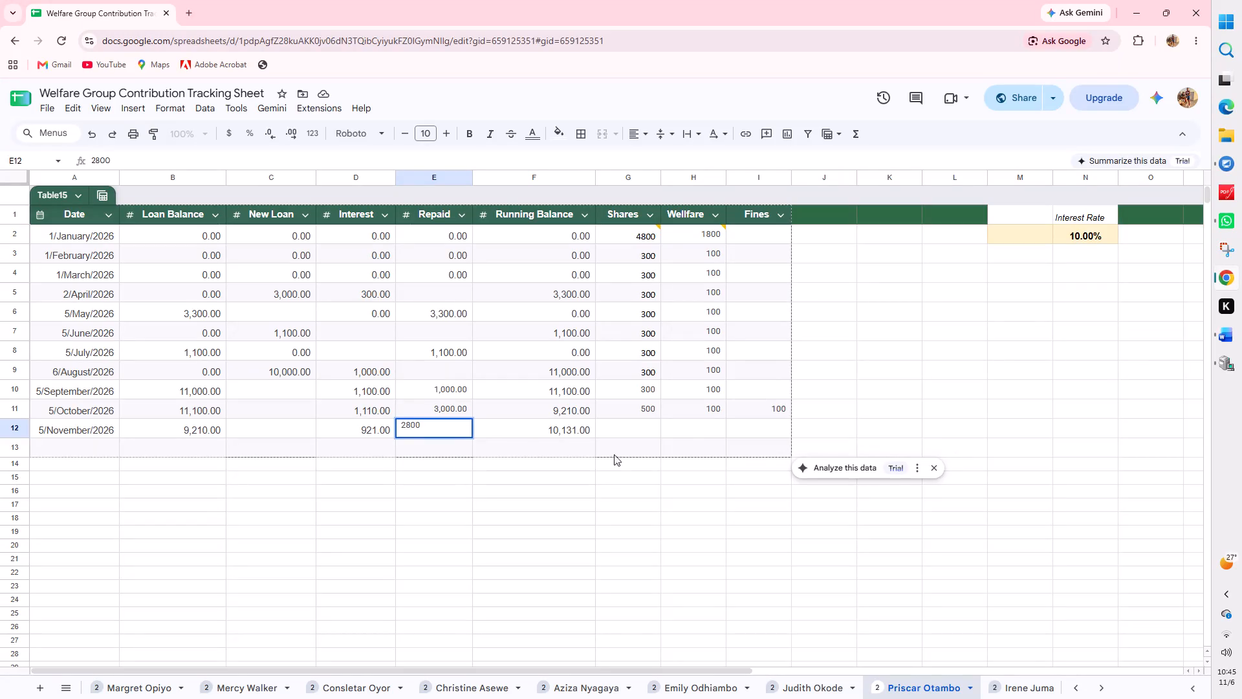
Enter 500 for Shares and 100 for Wellfare in the 5/November/2026 row 12 of the fifteenth member's sheet.
left_click(649, 432)
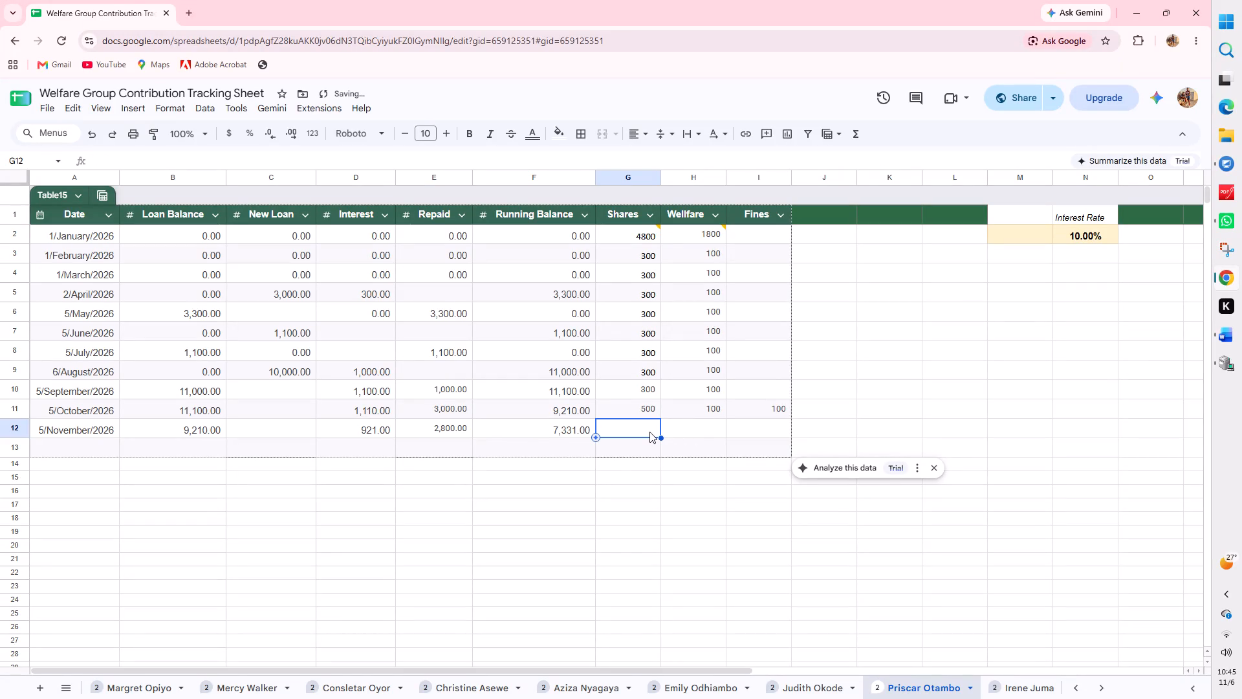
type("500")
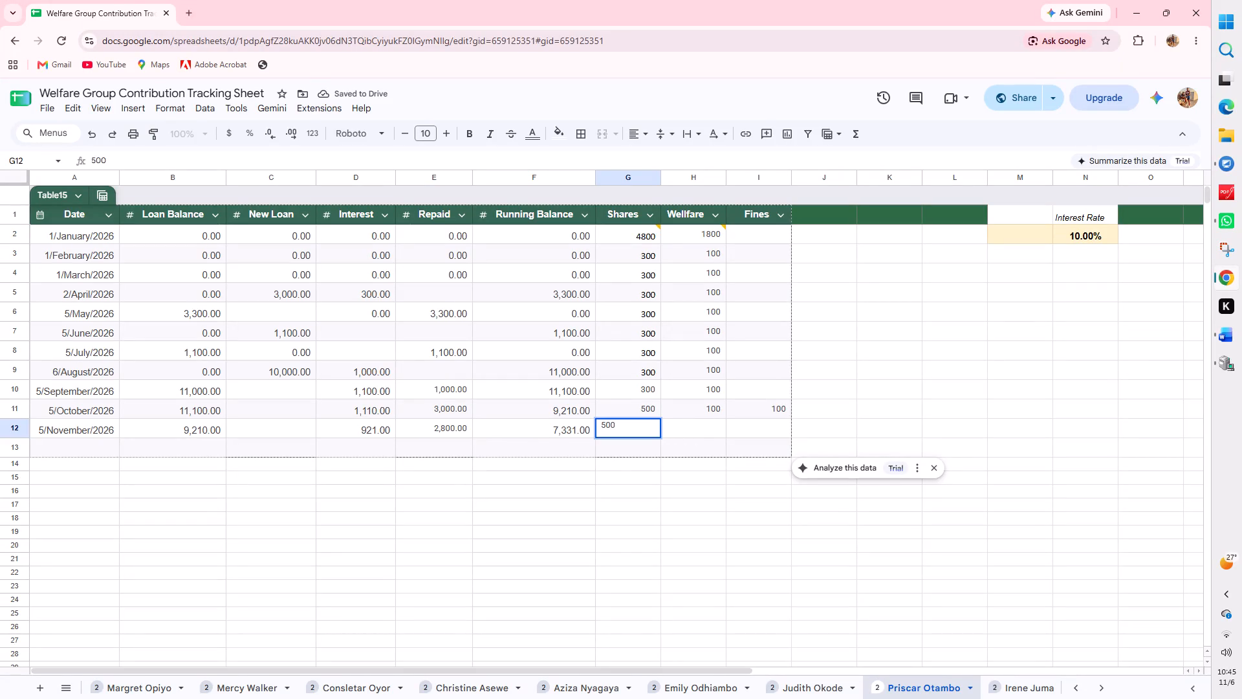
left_click(712, 430)
type("100")
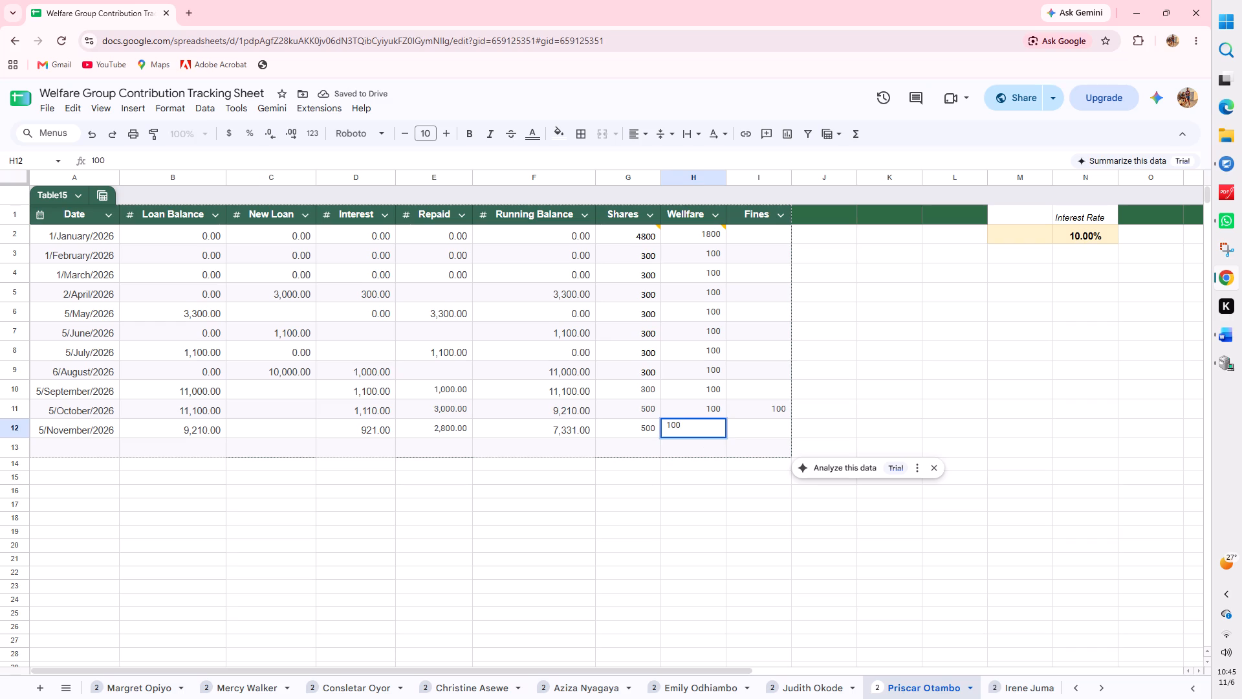
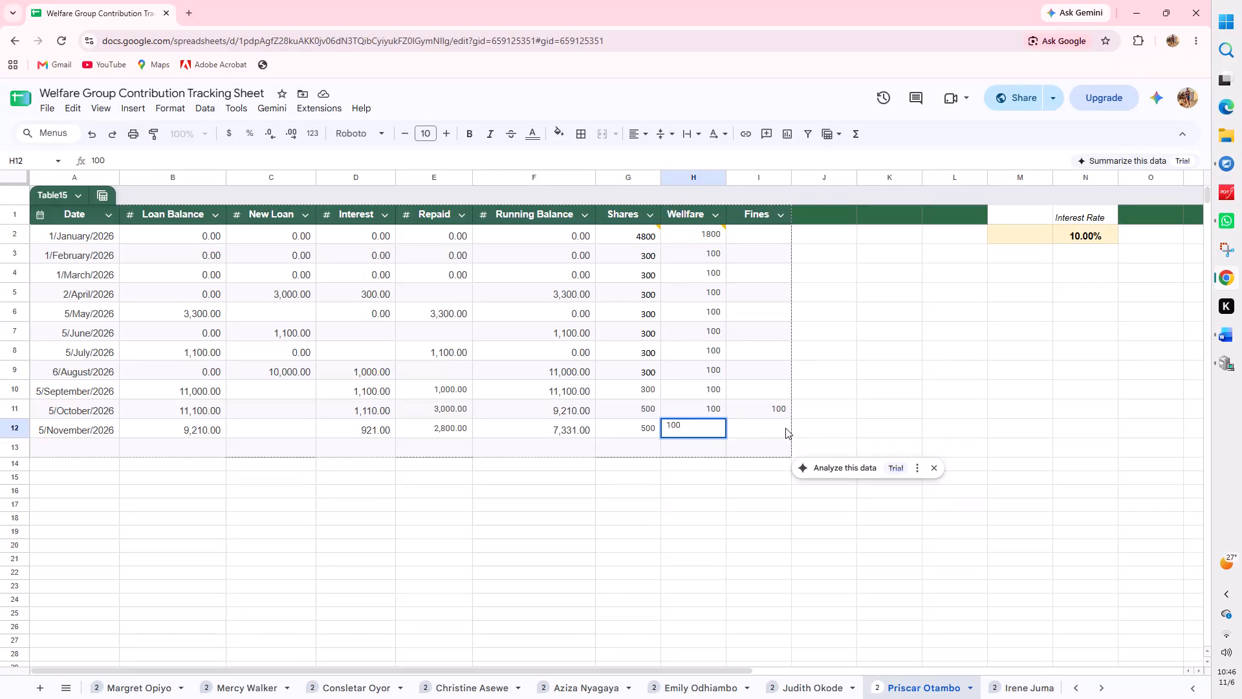
In the sixteenth member's sheet, insert two rows below 5/October/2026 and paste the copied 5/November/2026 date into A12.
left_click(785, 428)
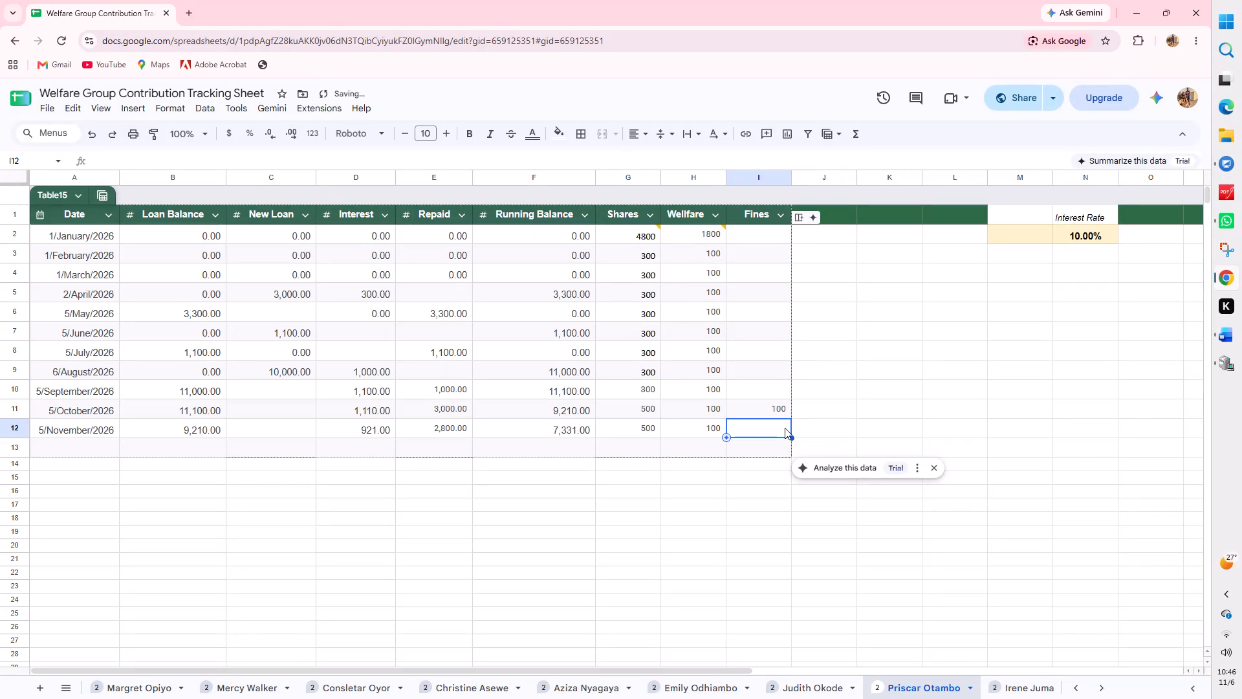
left_click(1018, 688)
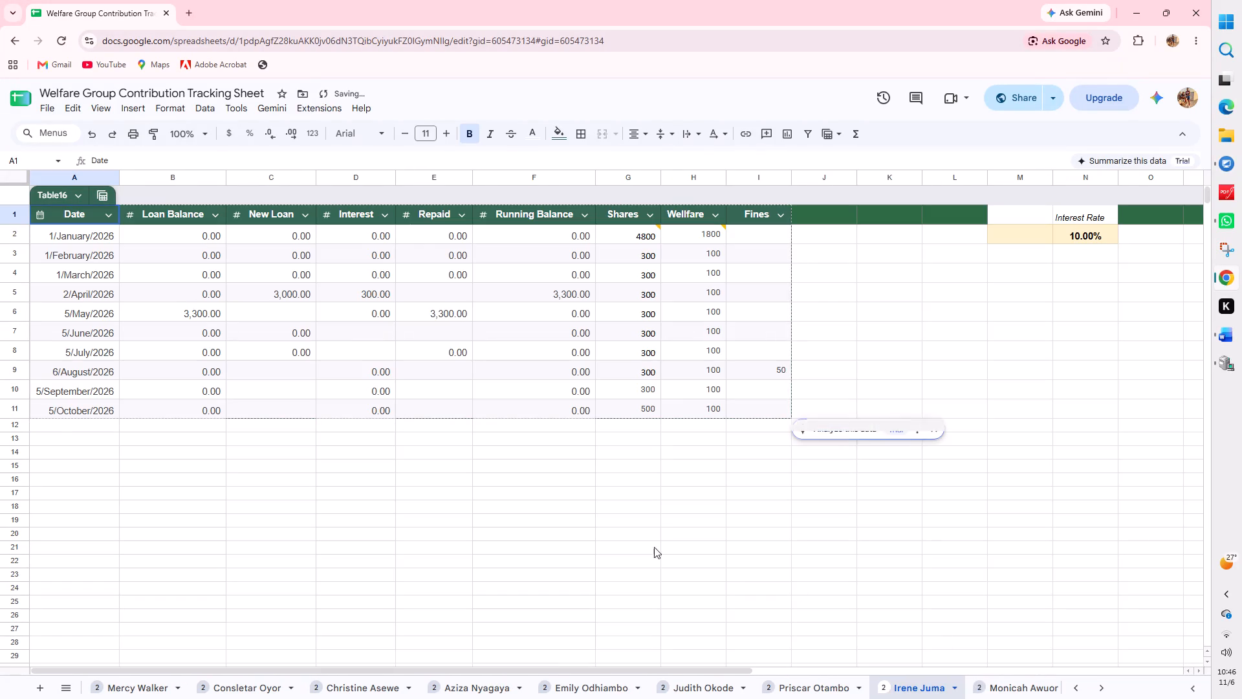
left_click(22, 410)
right_click(22, 410)
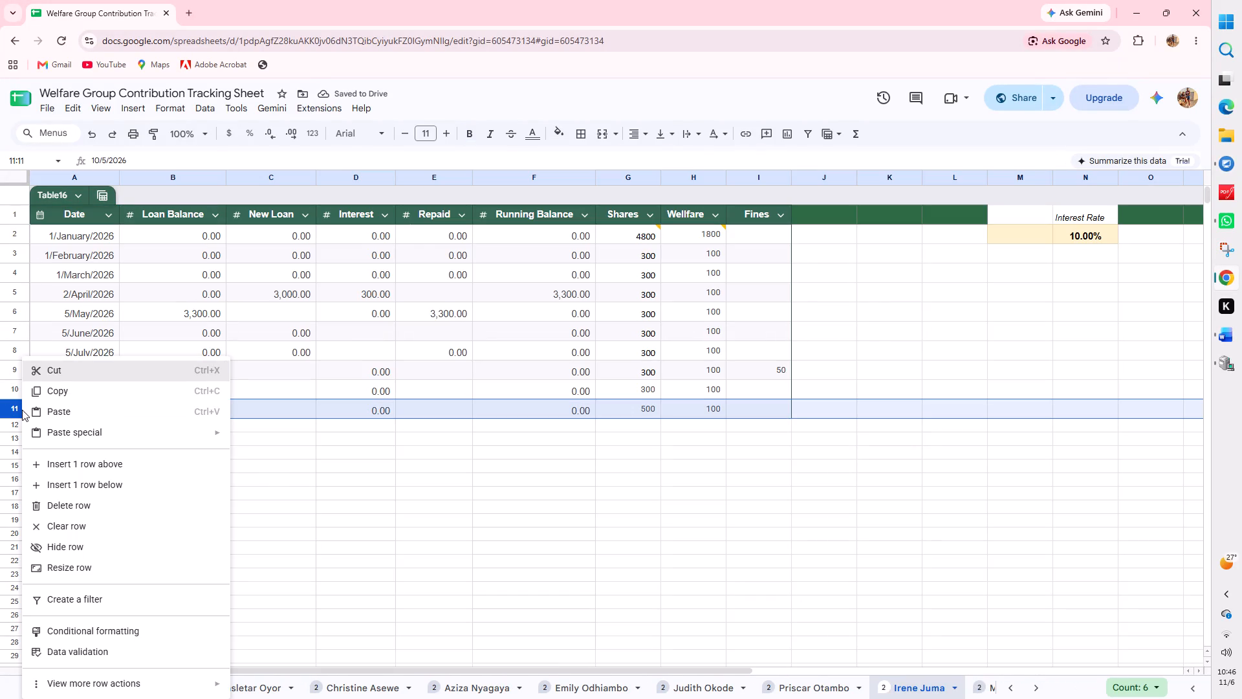
left_click(83, 485)
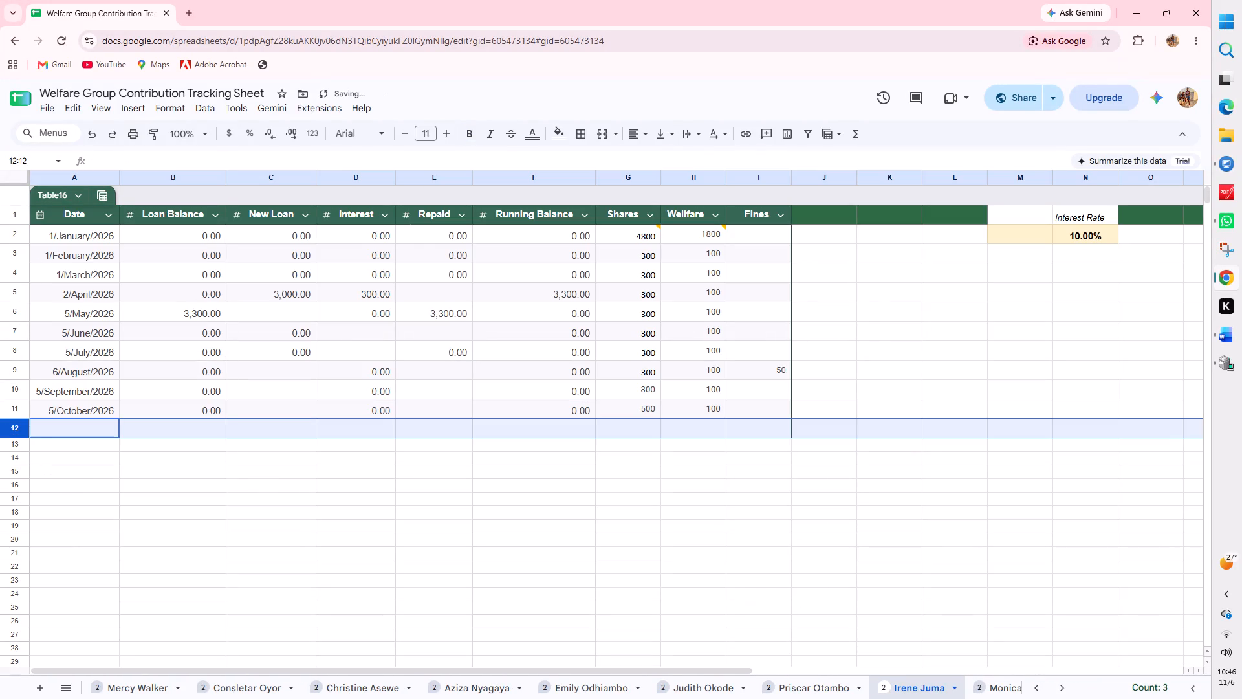
right_click(19, 432)
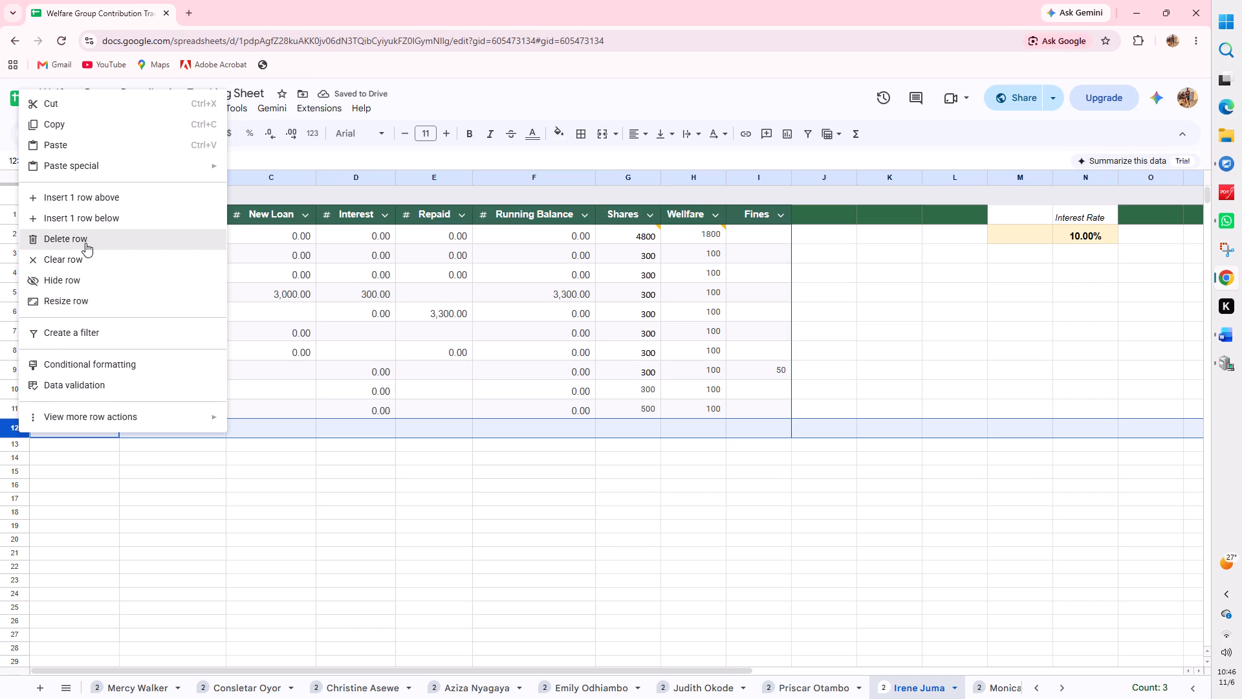
left_click(91, 219)
left_click(96, 430)
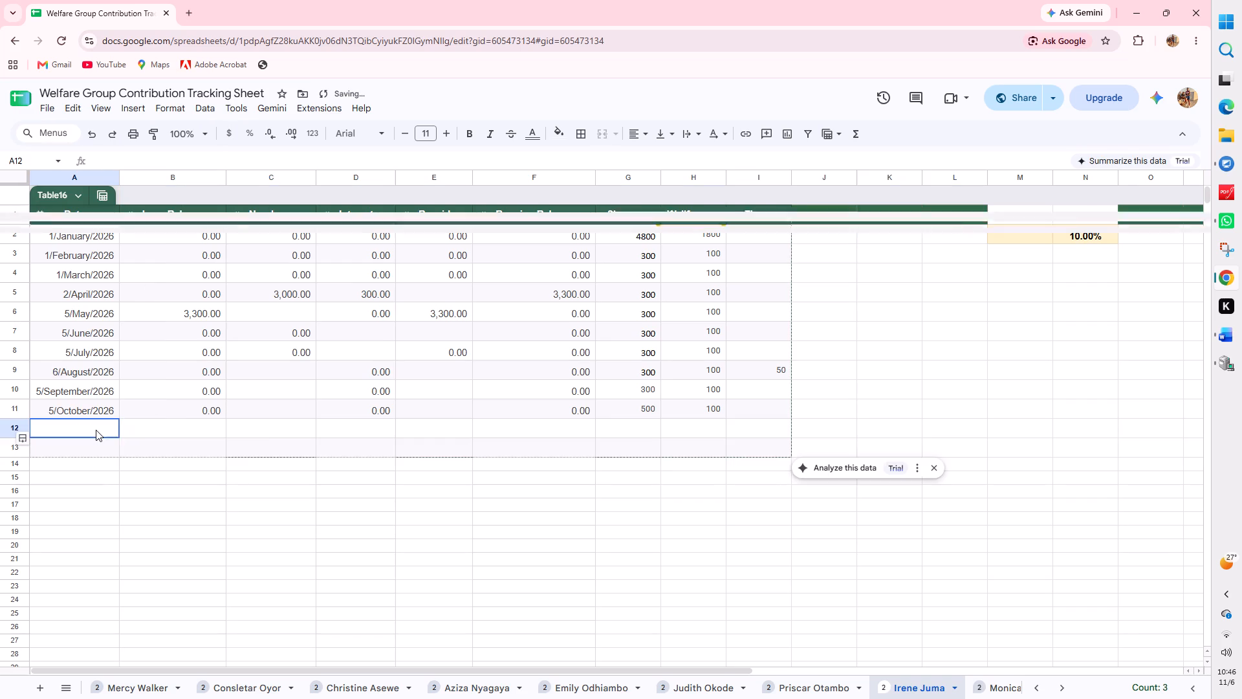
right_click(96, 430)
left_click(162, 236)
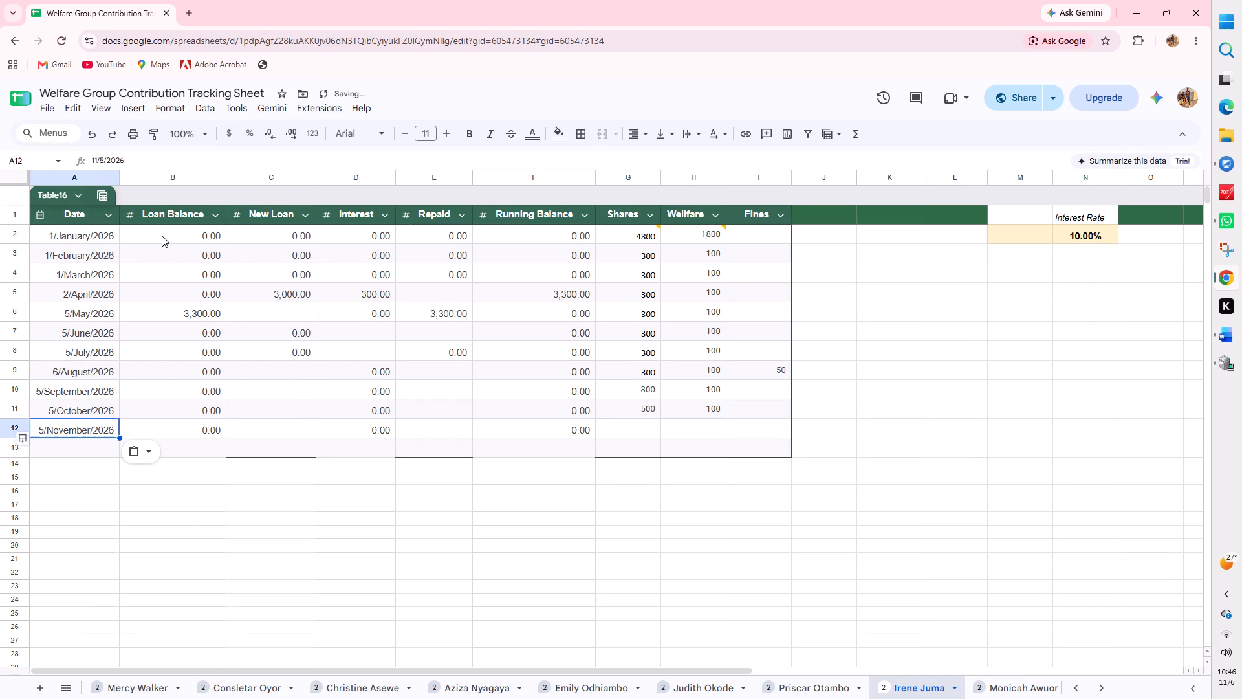
Enter 500 for Shares and 100 for Wellfare in the 5/November/2026 row of the sixteenth member's sheet.
left_click(645, 428)
type("500")
left_click(715, 430)
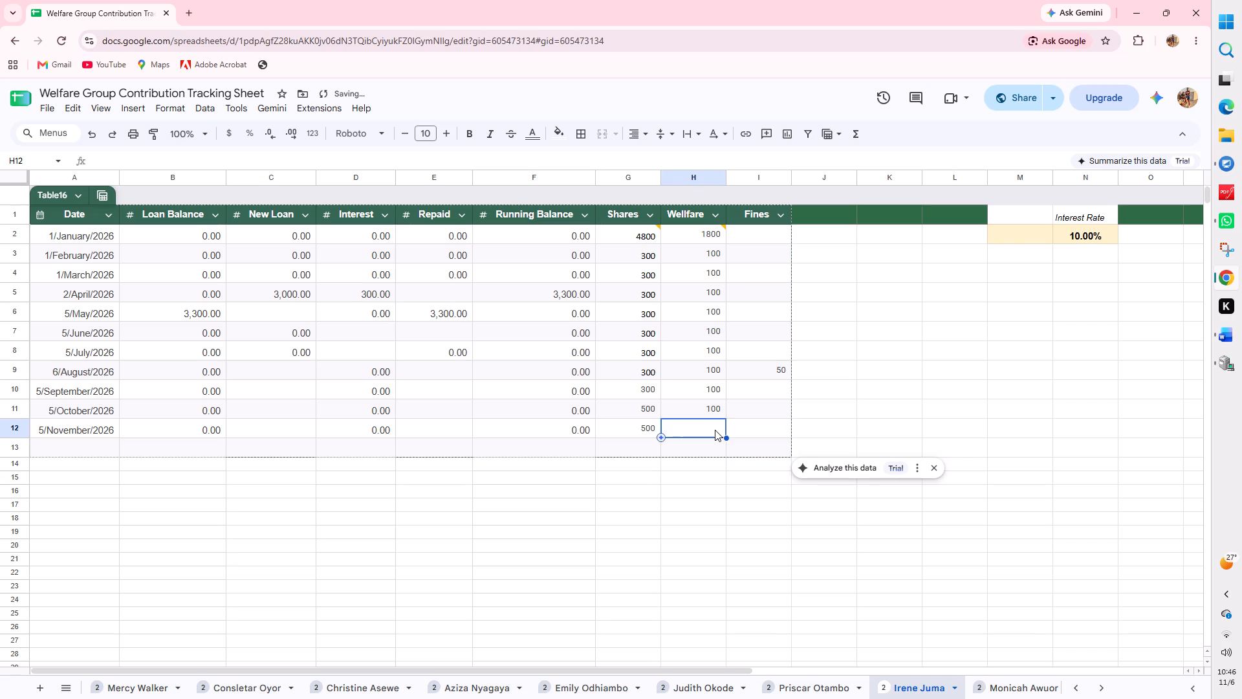
type("100")
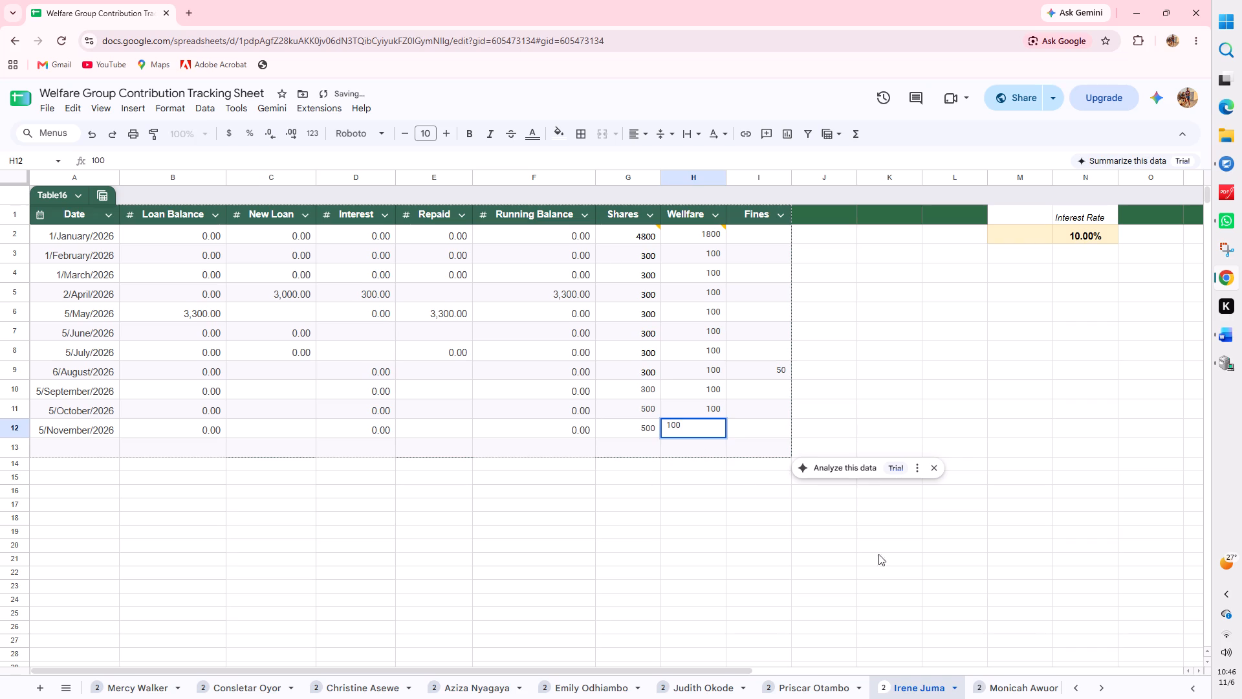
left_click(825, 565)
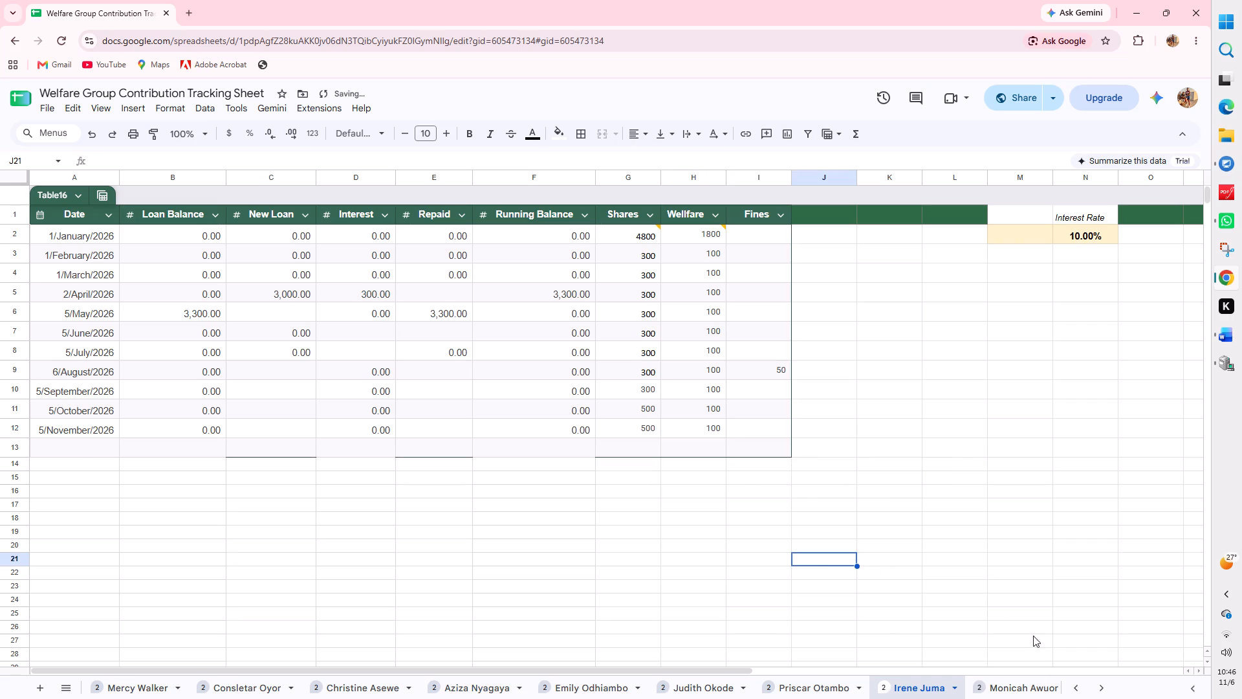
In the seventeenth member's sheet, insert two rows below 5/October/2026 and paste the copied 5/November/2026 date into A12.
left_click(1040, 682)
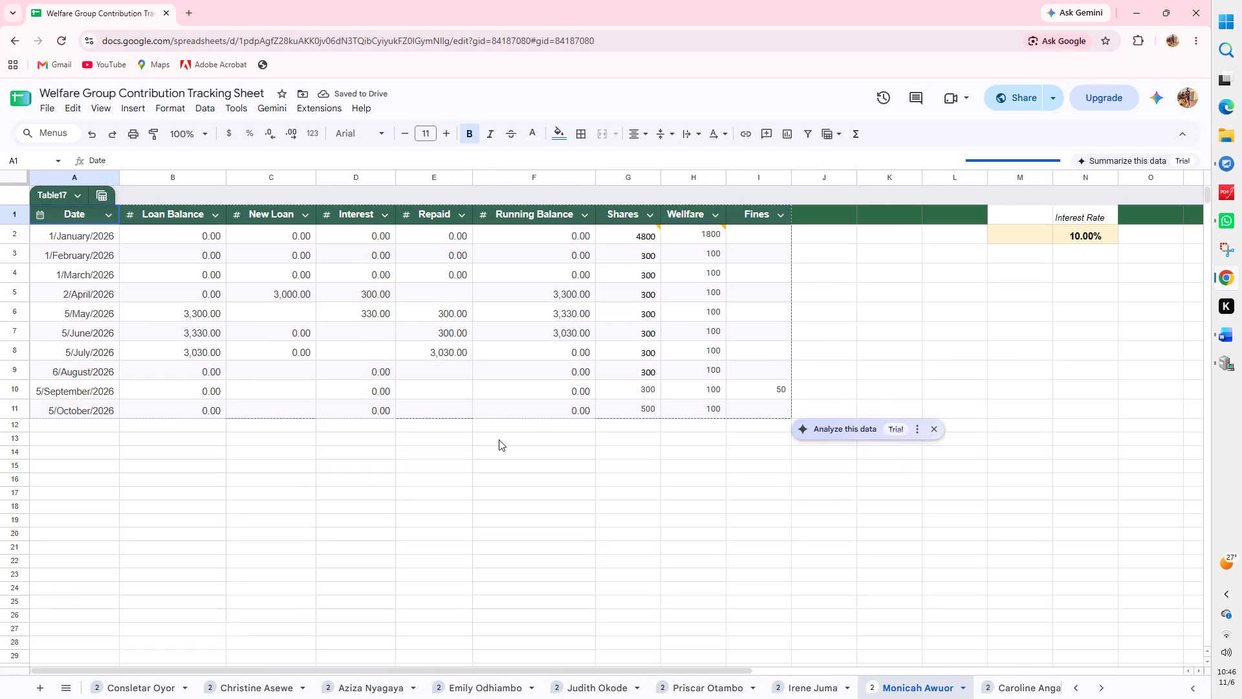
left_click(20, 406)
right_click(20, 406)
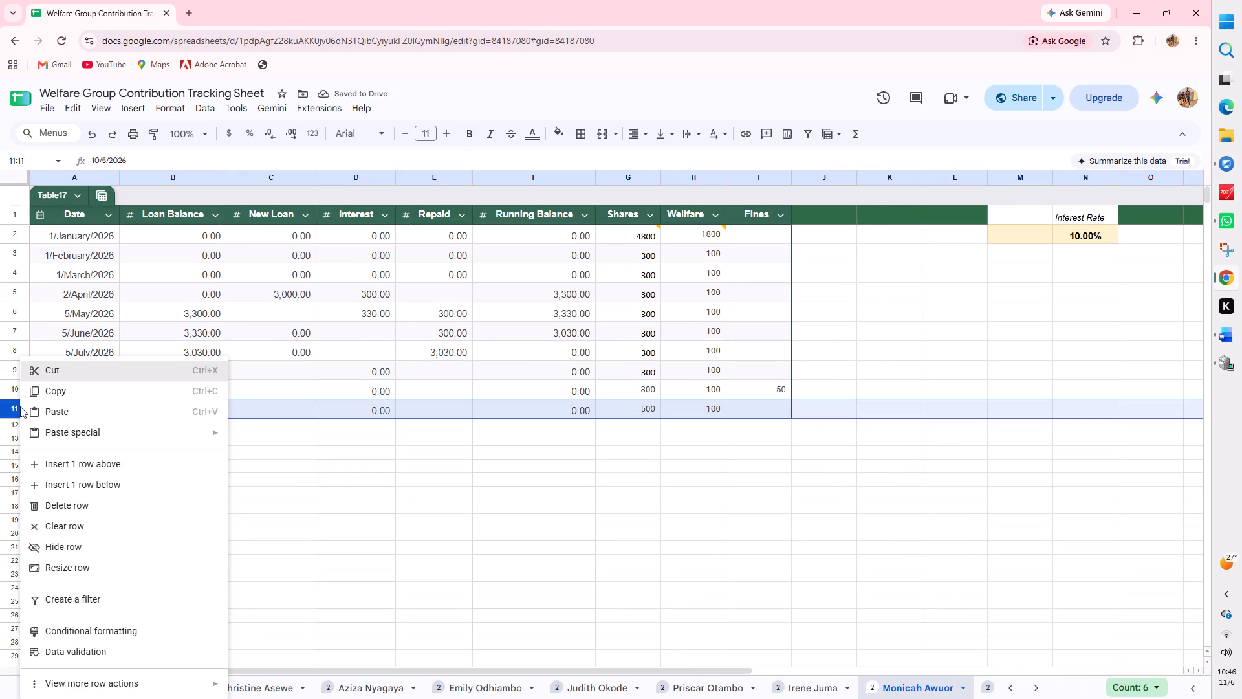
left_click(91, 482)
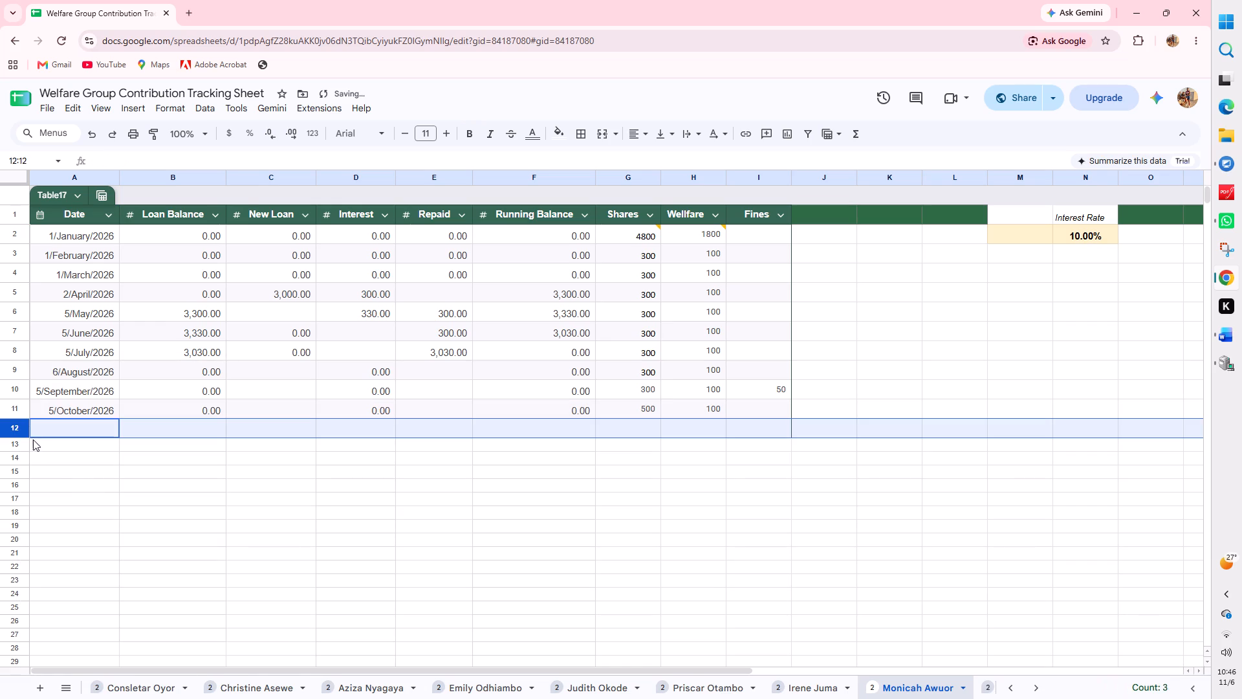
right_click(21, 430)
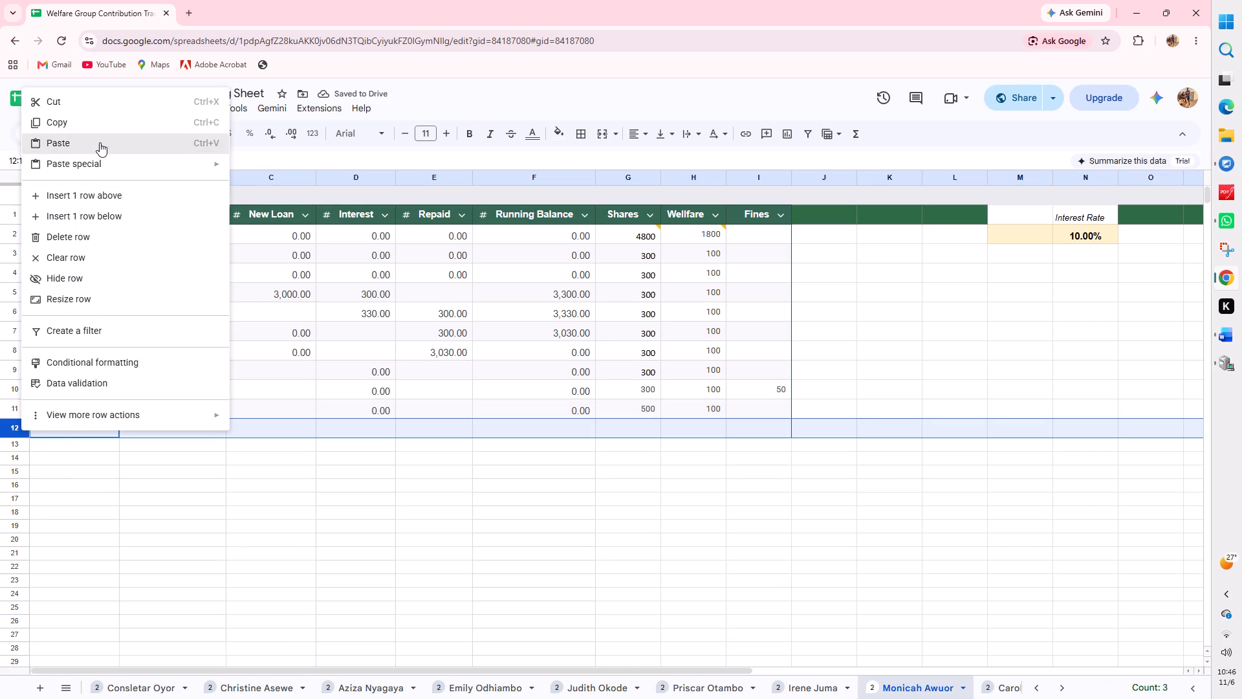
left_click(101, 214)
left_click(80, 433)
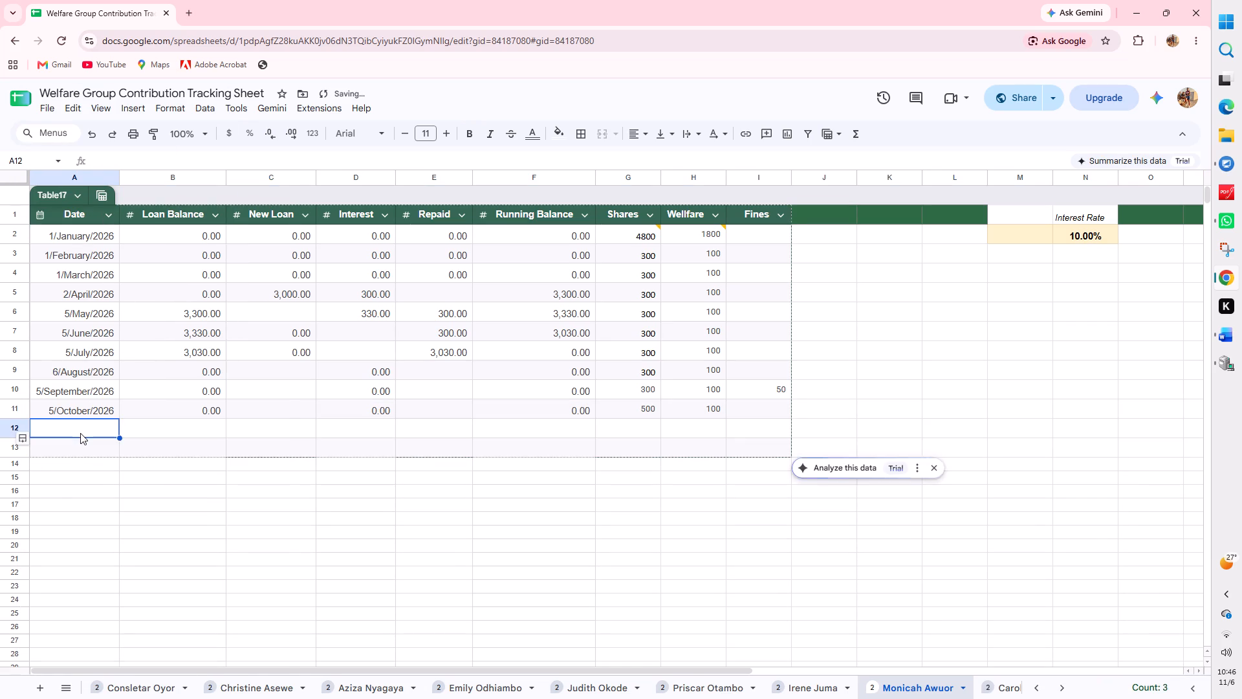
right_click(80, 433)
left_click(136, 234)
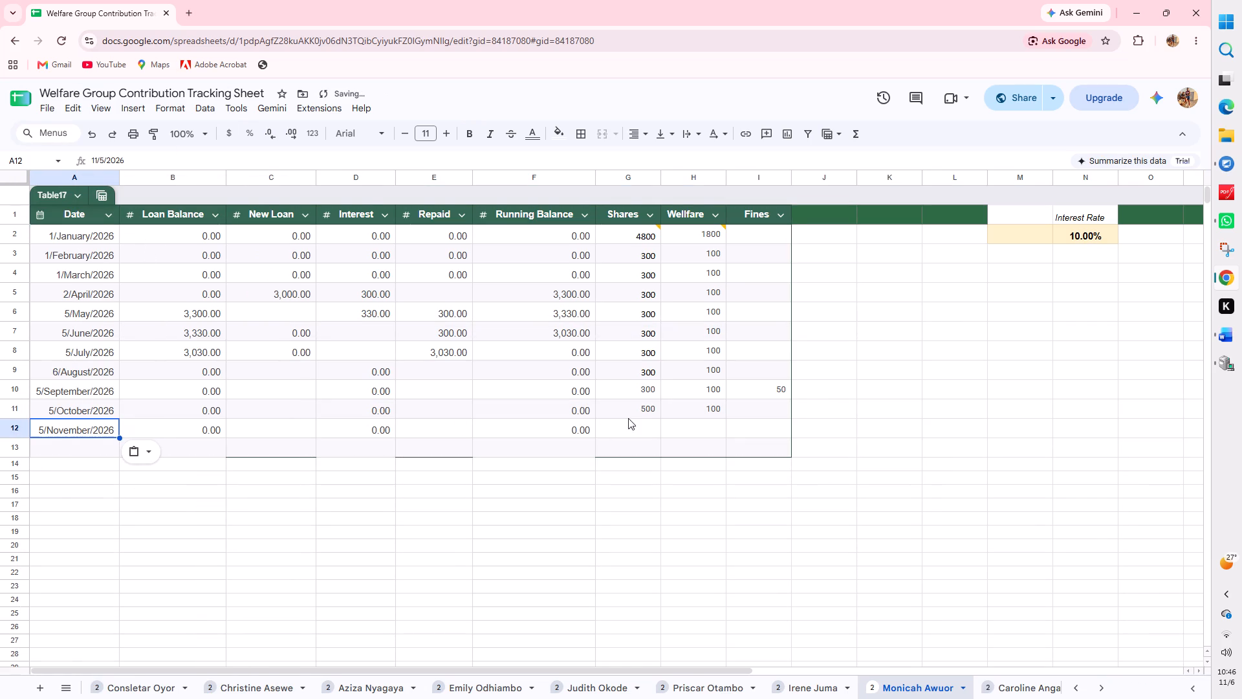
Enter 500 for Shares and 100 for Wellfare in the 5/November/2026 row of the seventeenth member's sheet.
left_click(644, 428)
type("500")
left_click(688, 424)
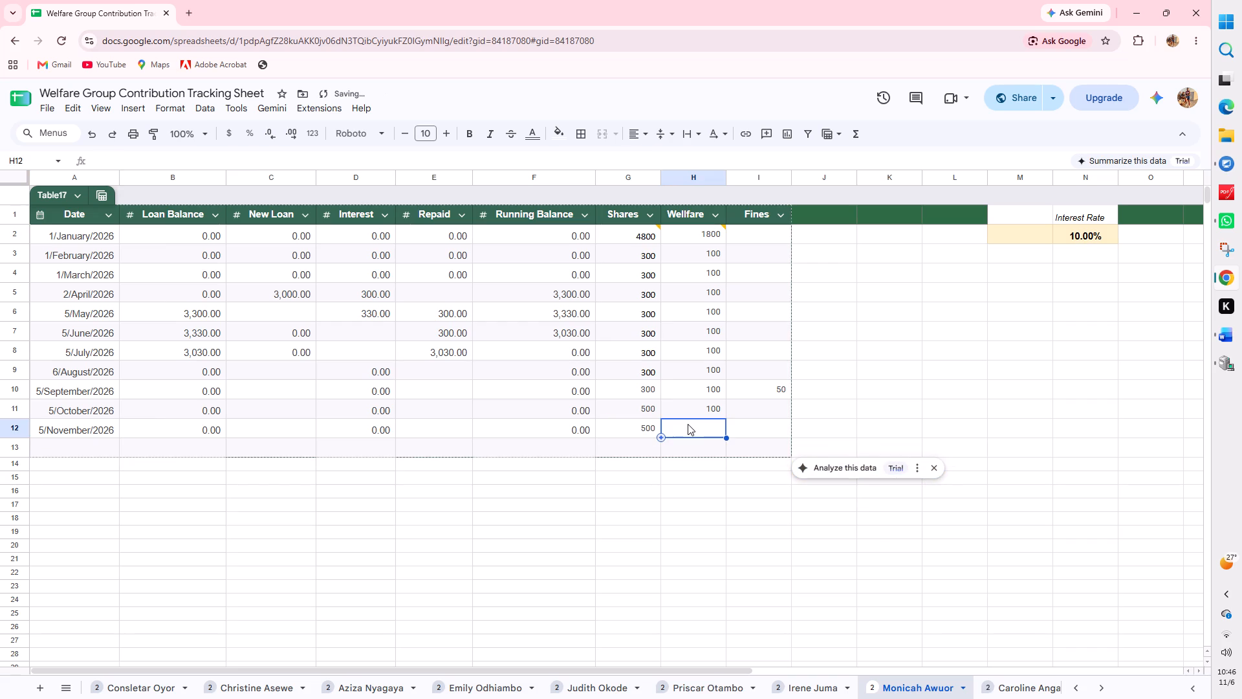
type("100")
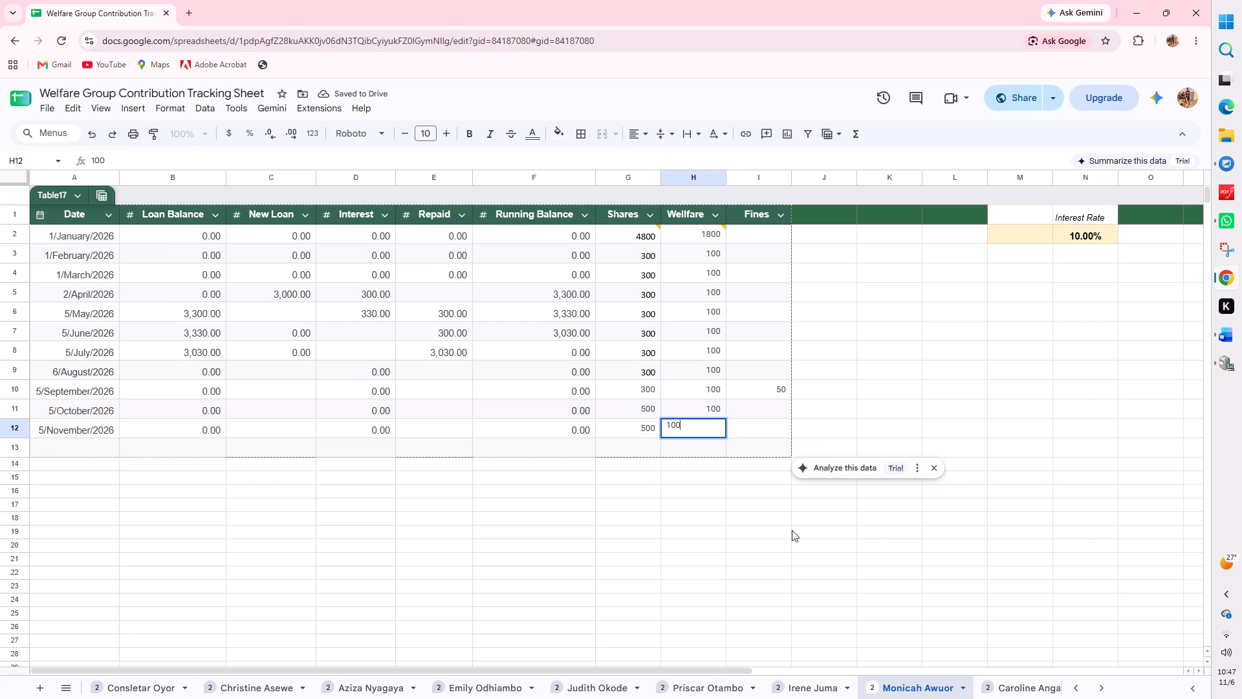
In the eighteenth member's sheet, insert two rows below 5/October/2026 and paste the copied 5/November/2026 date into A12.
left_click(1034, 684)
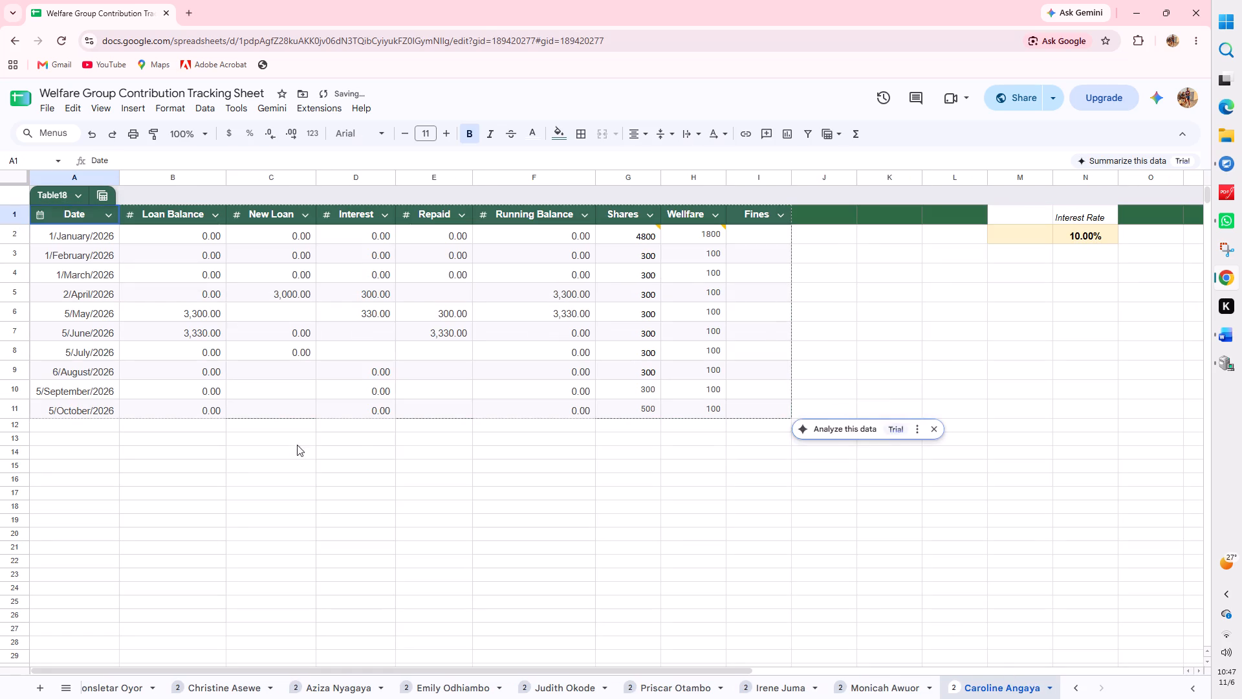
left_click(18, 409)
right_click(18, 409)
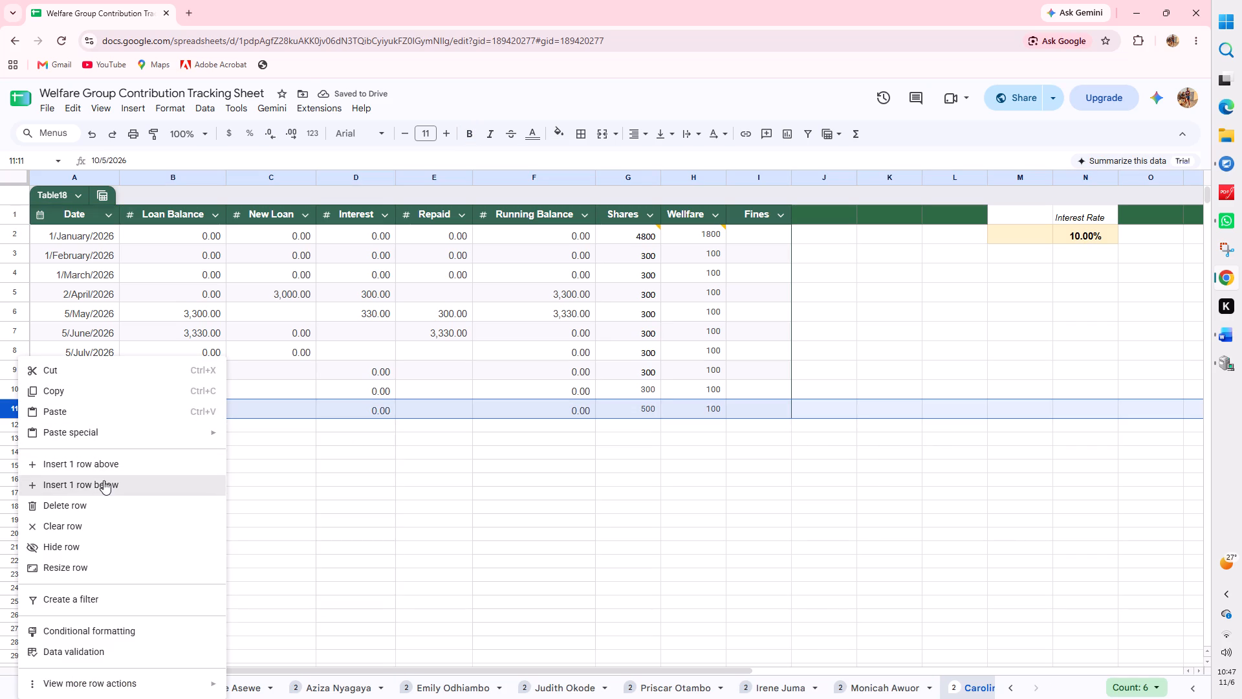
left_click(104, 480)
right_click(17, 436)
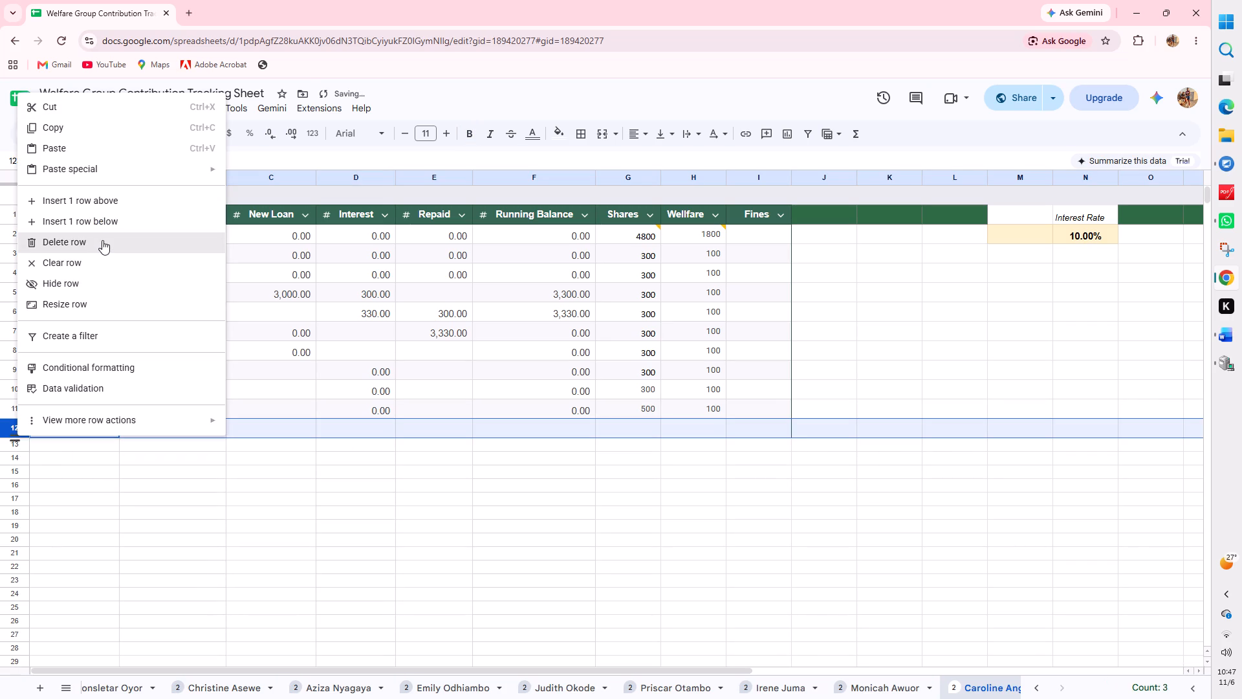
left_click(112, 218)
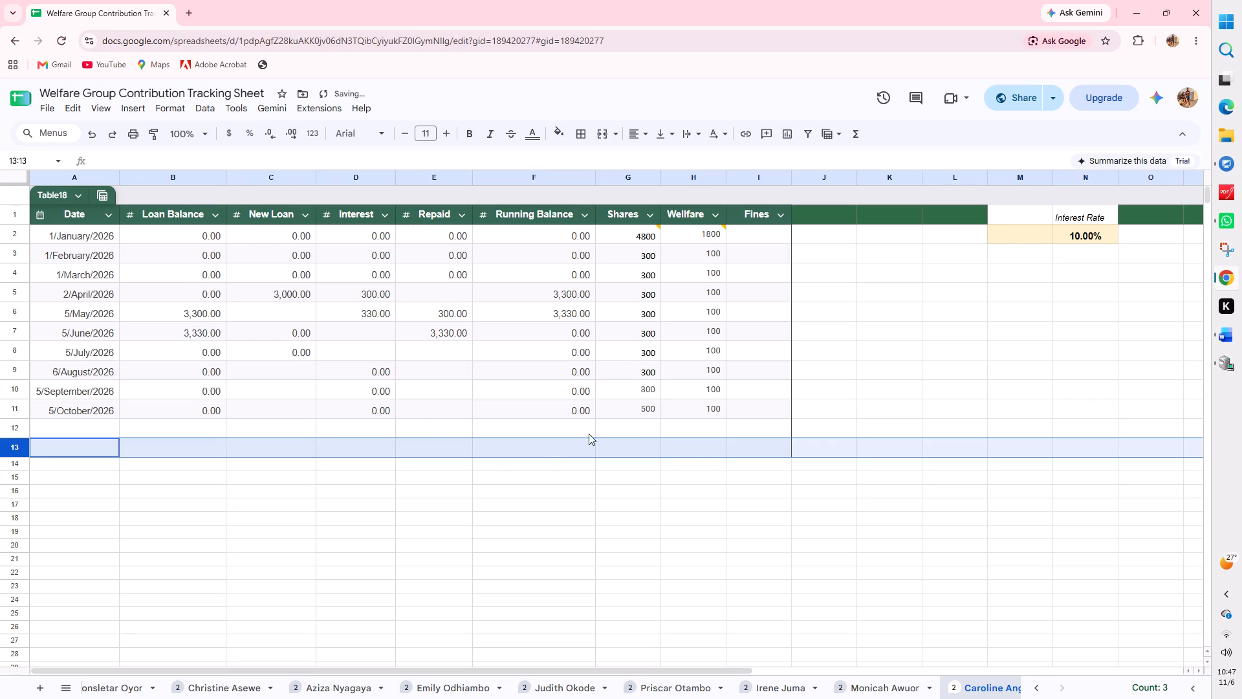
left_click(74, 437)
left_click(78, 427)
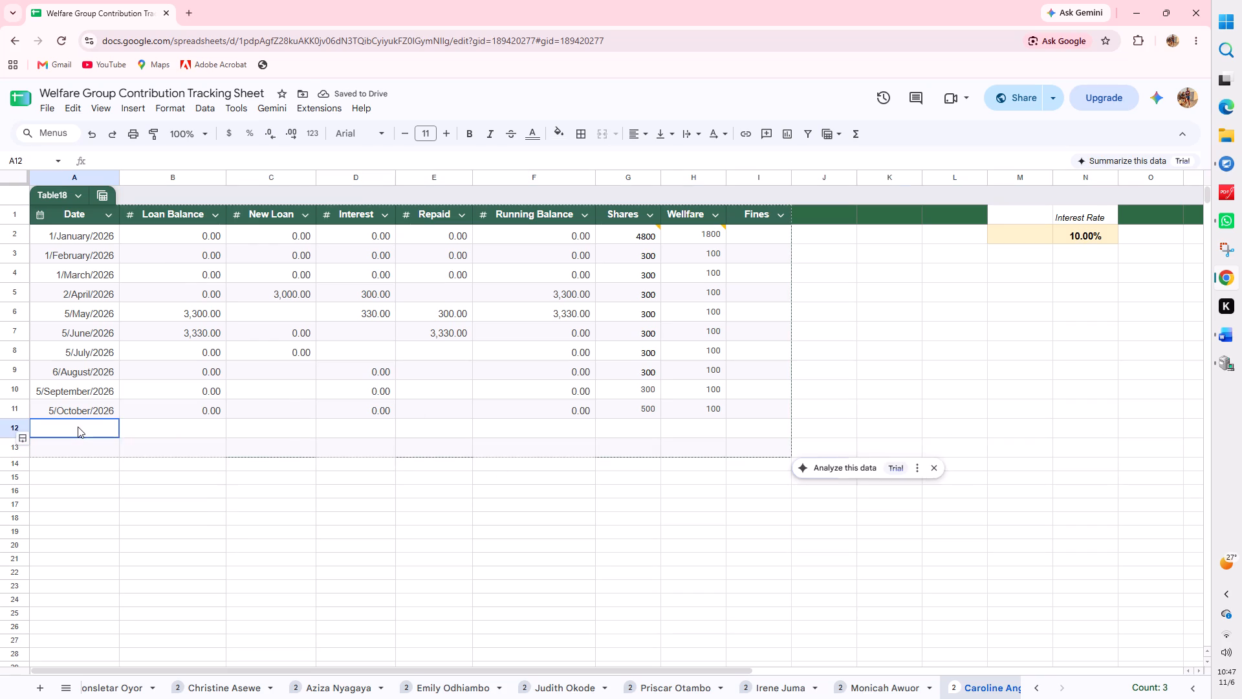
right_click(78, 427)
left_click(170, 230)
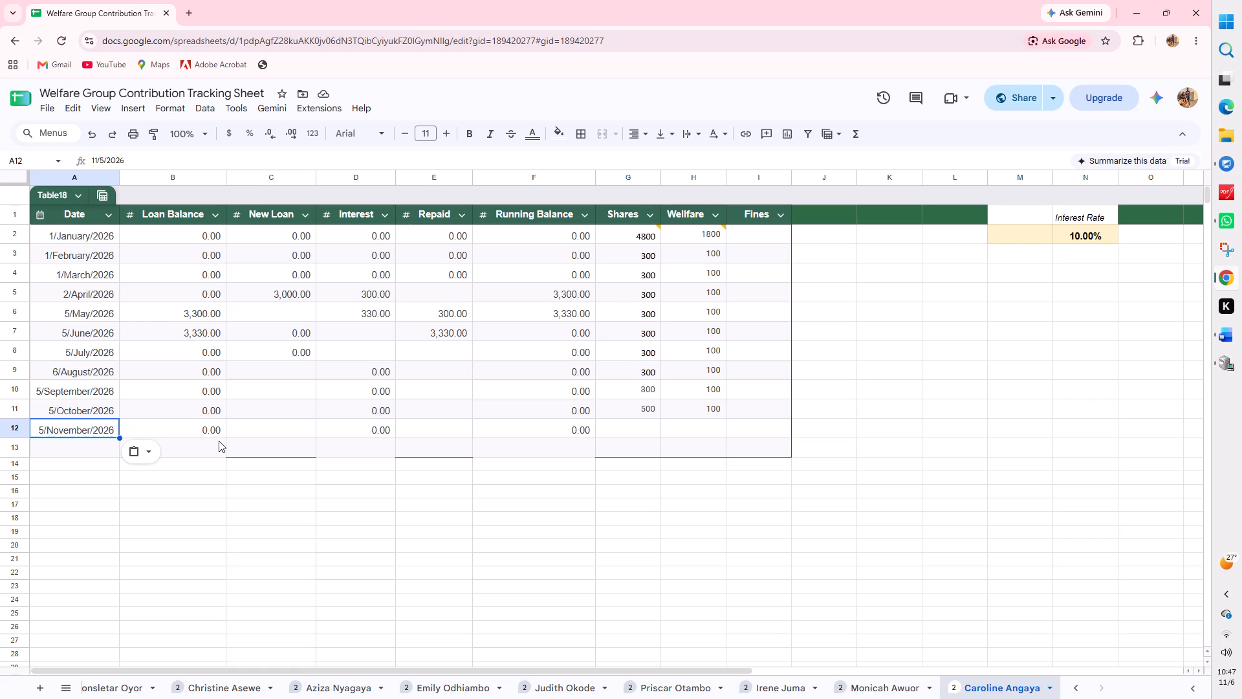
Enter Fines of 210 for 5/September/2026 and 4065 for 6/August/2026 in the eighteenth member's sheet.
left_click(756, 370)
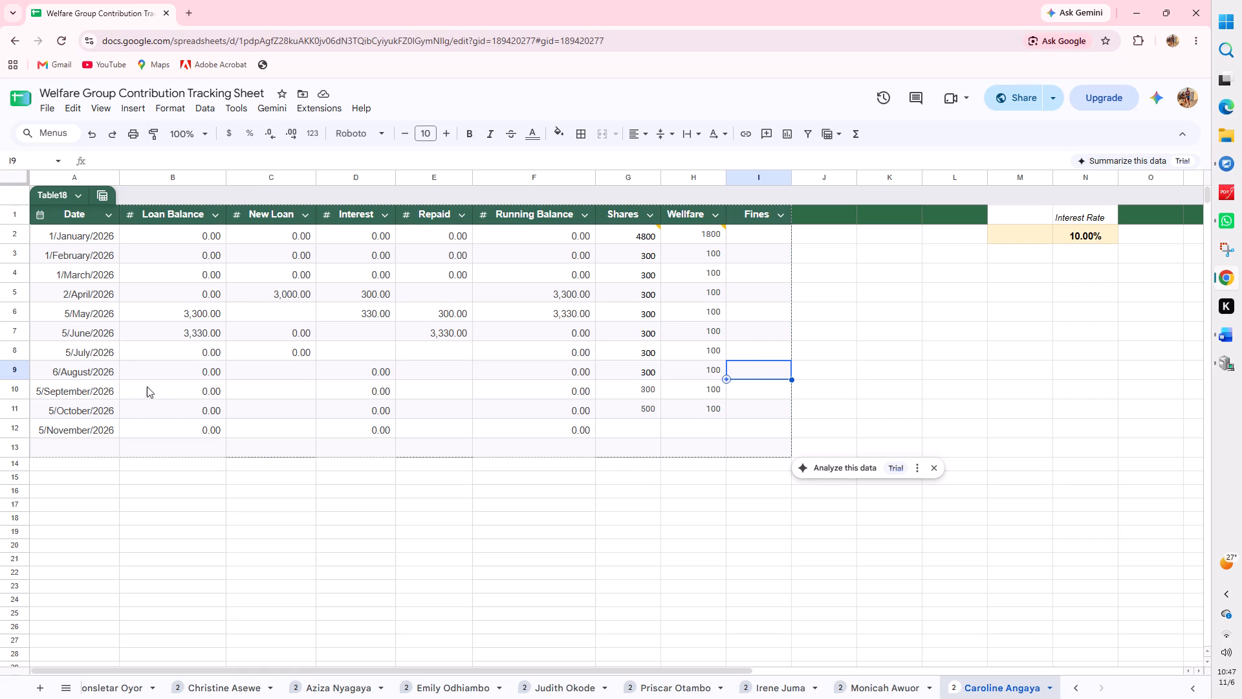
left_click(754, 388)
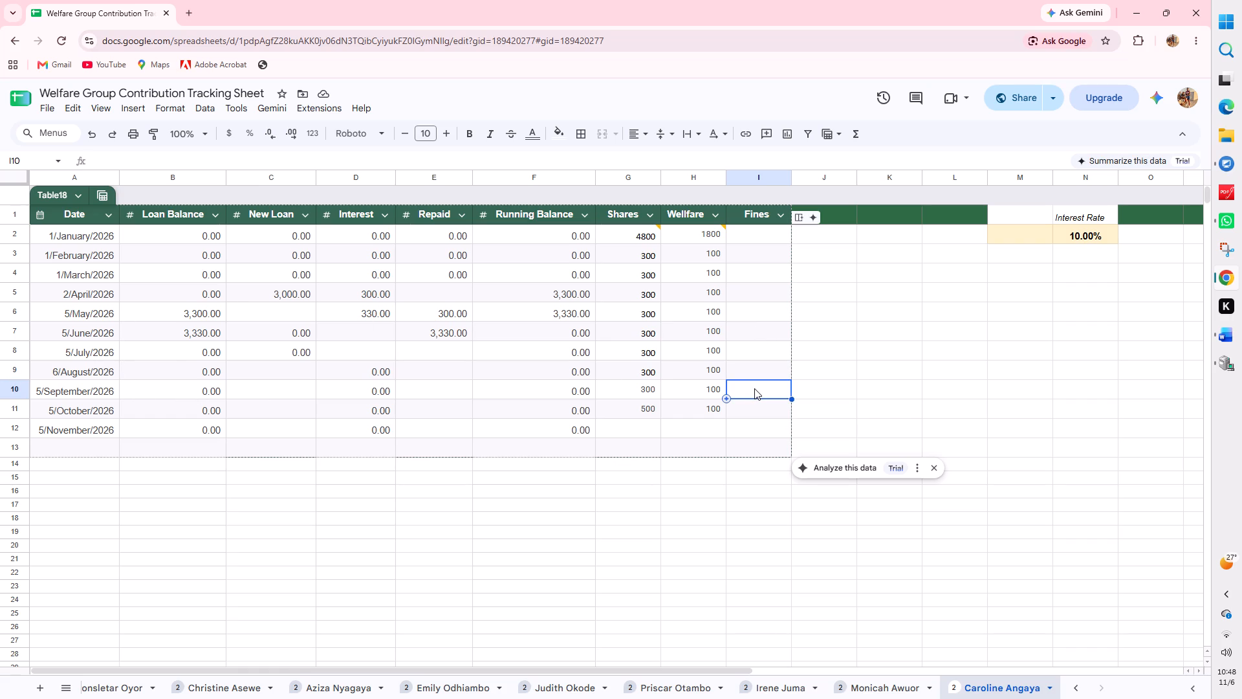
type("200")
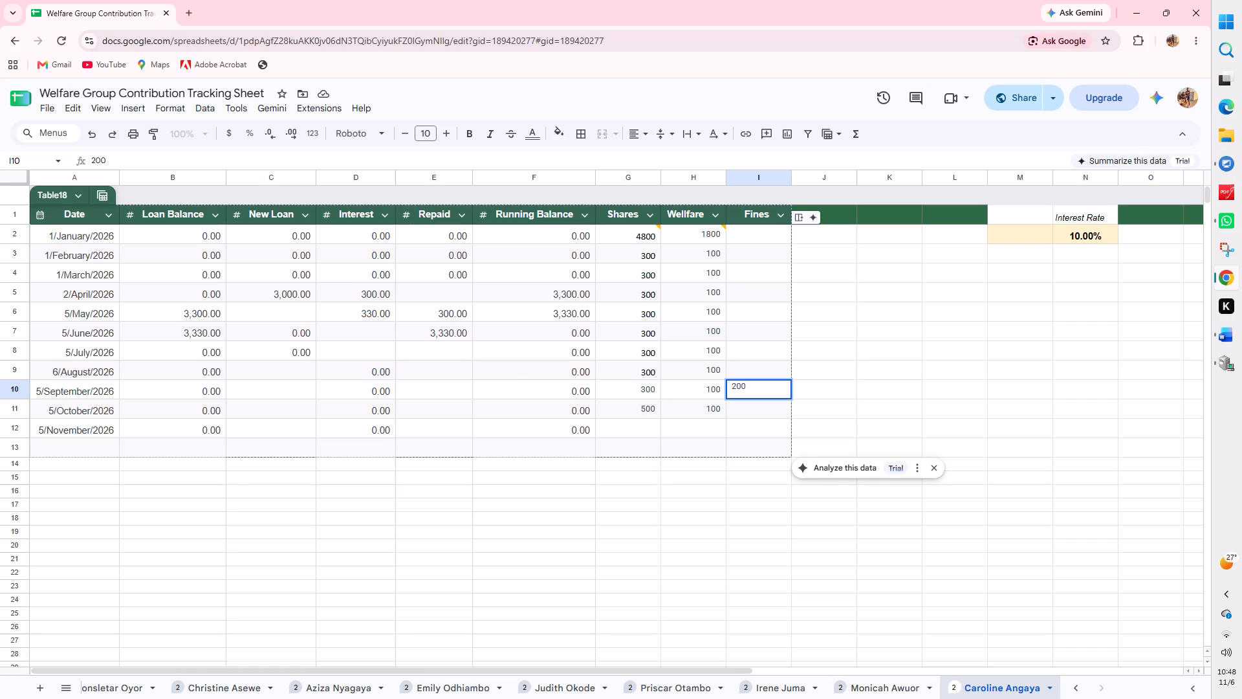
key("BackSpace")
key("BackSpace")
type("10")
left_click(768, 369)
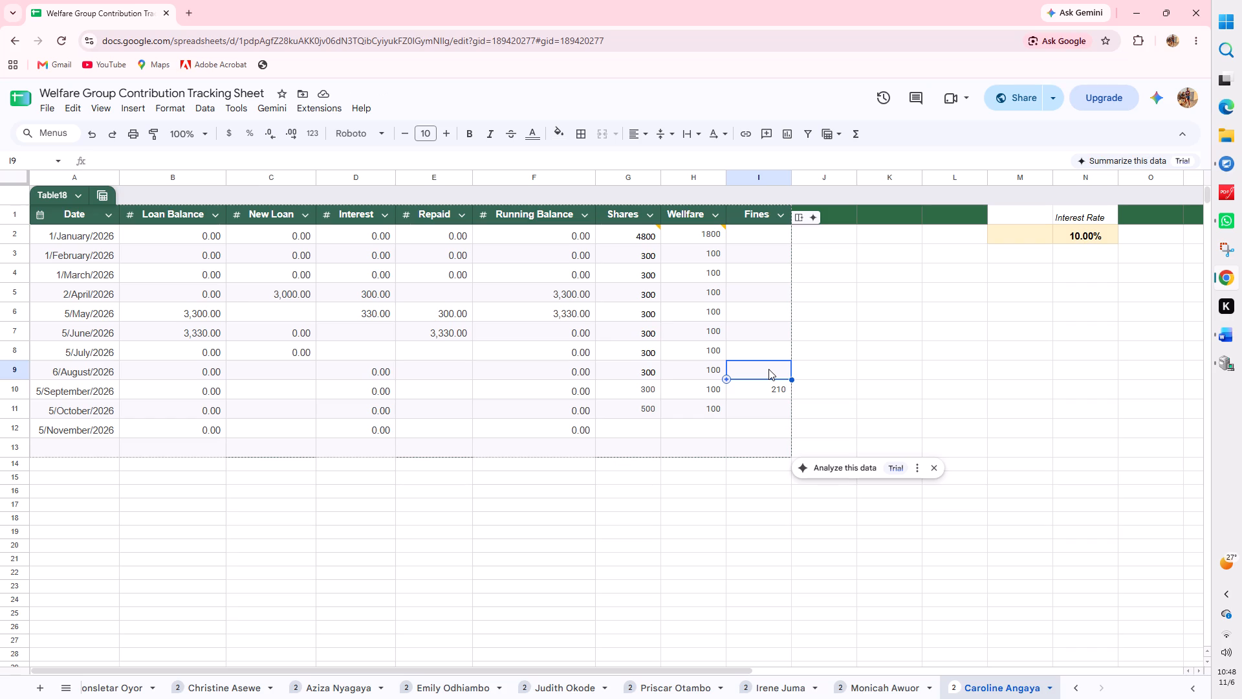
type("4065")
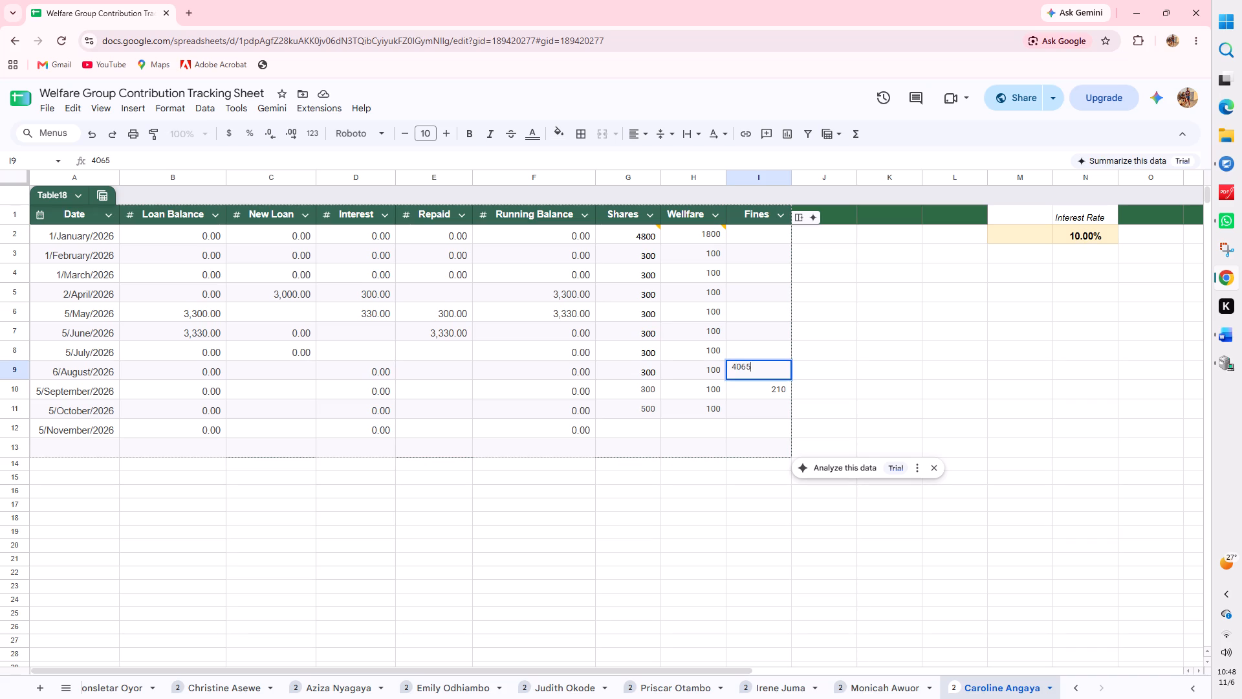
left_click(775, 410)
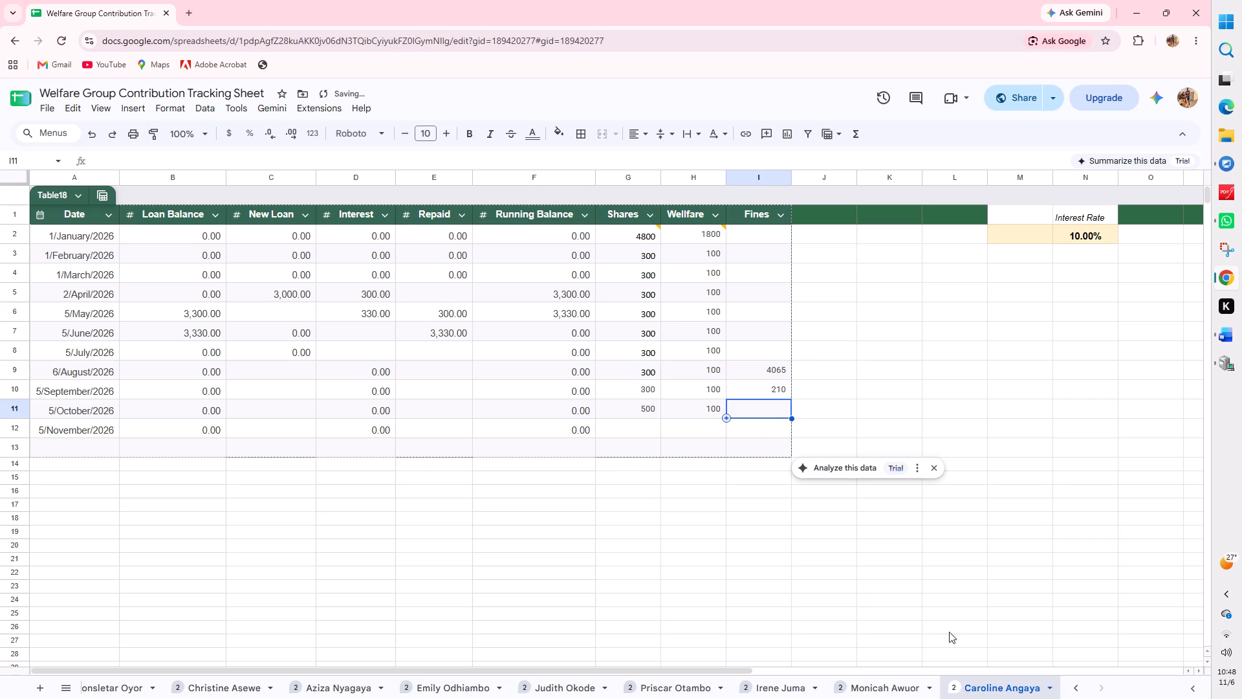
Clear the Shares and Wellfare amounts in the 5/November/2026 row of the twelfth member's sheet.
left_click(67, 682)
scroll(112, 616, "down", 7)
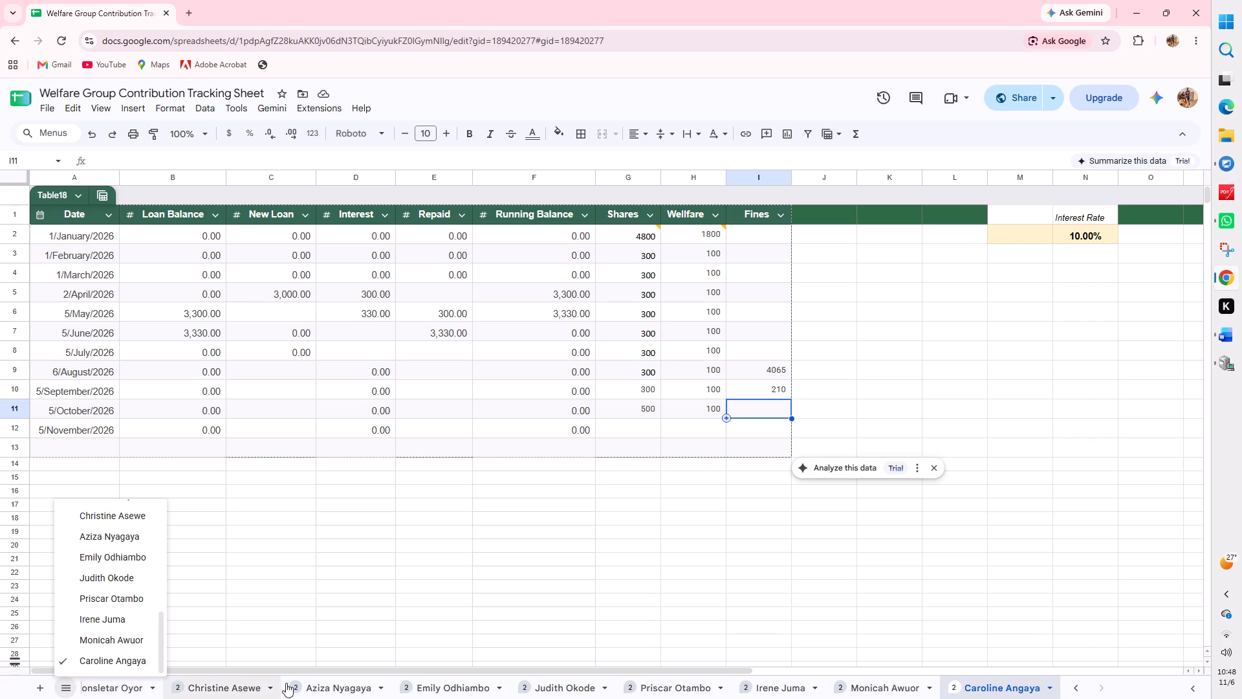
left_click(326, 683)
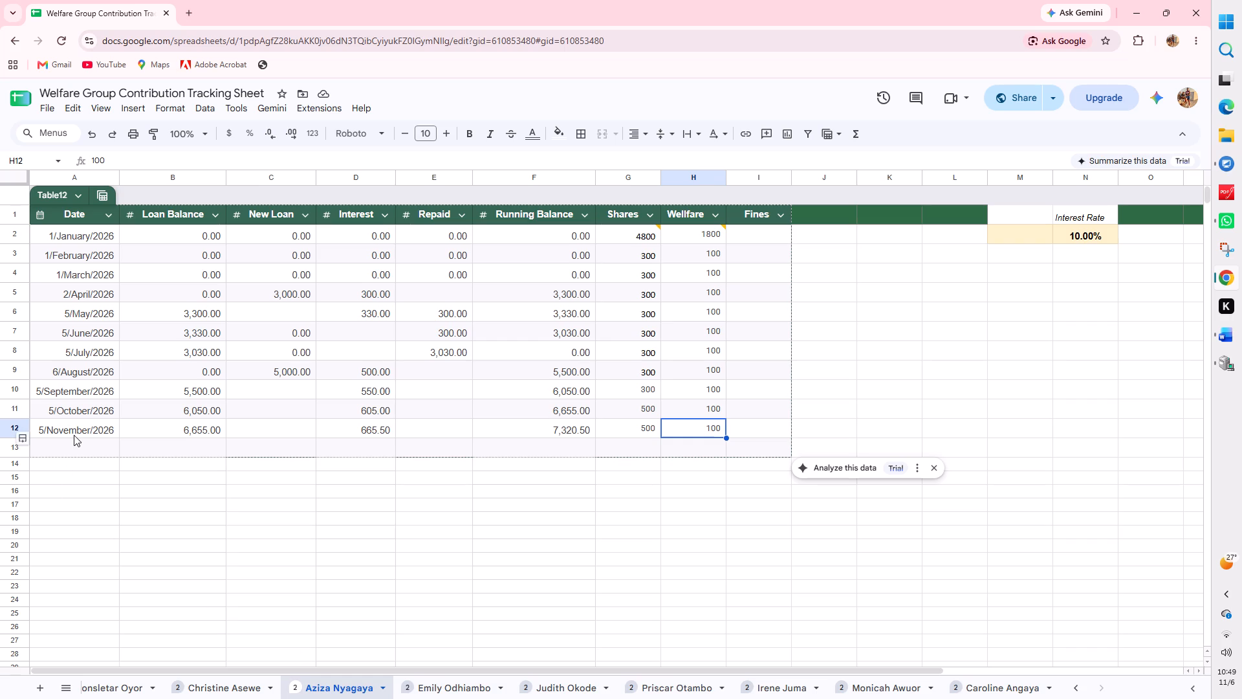
left_click(648, 428)
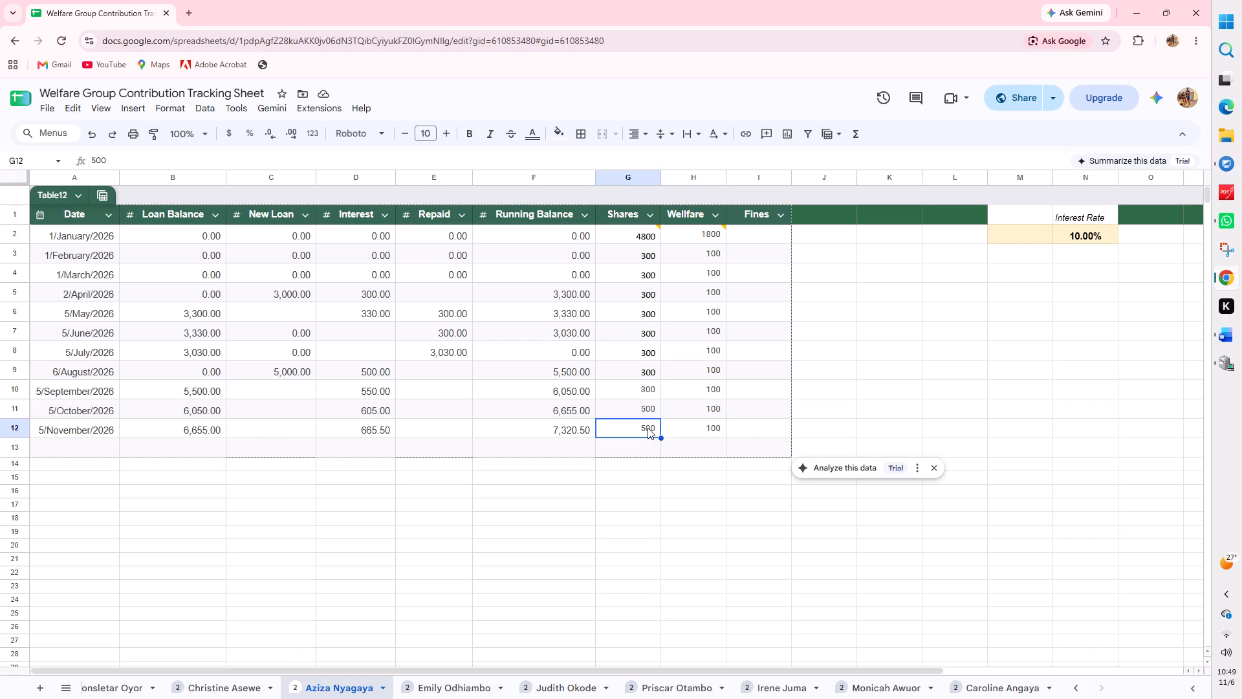
key("Delete")
left_click(716, 427)
key("Delete")
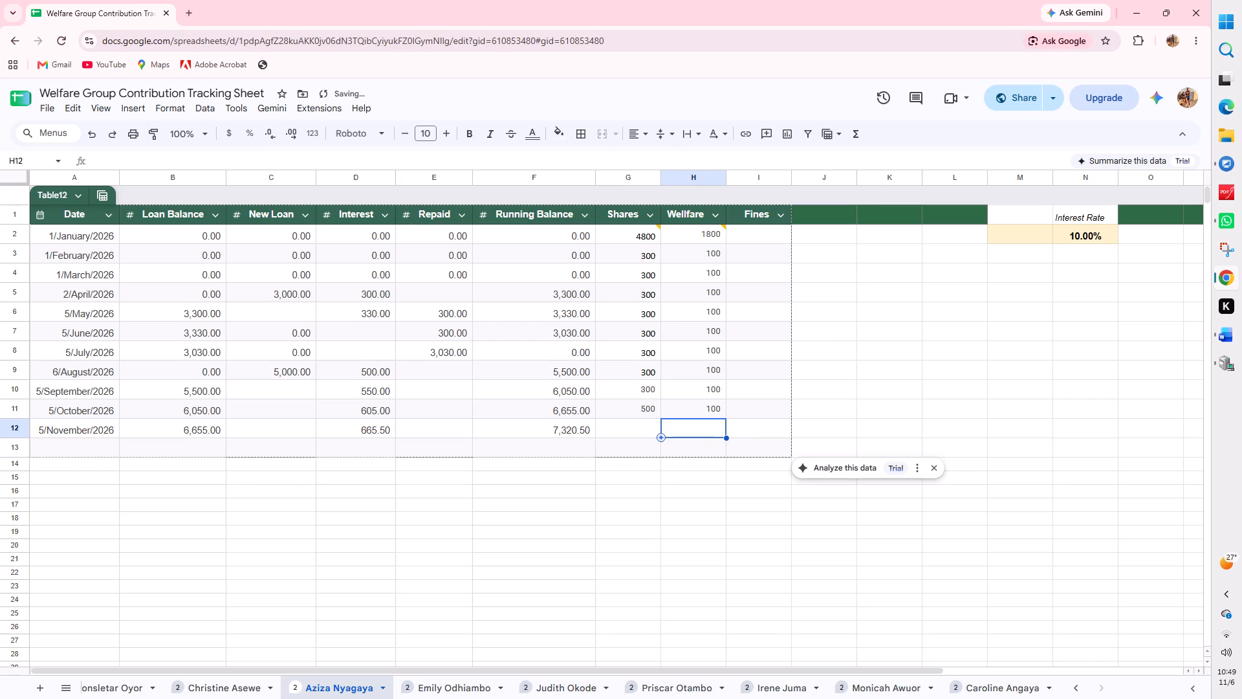
left_click(726, 504)
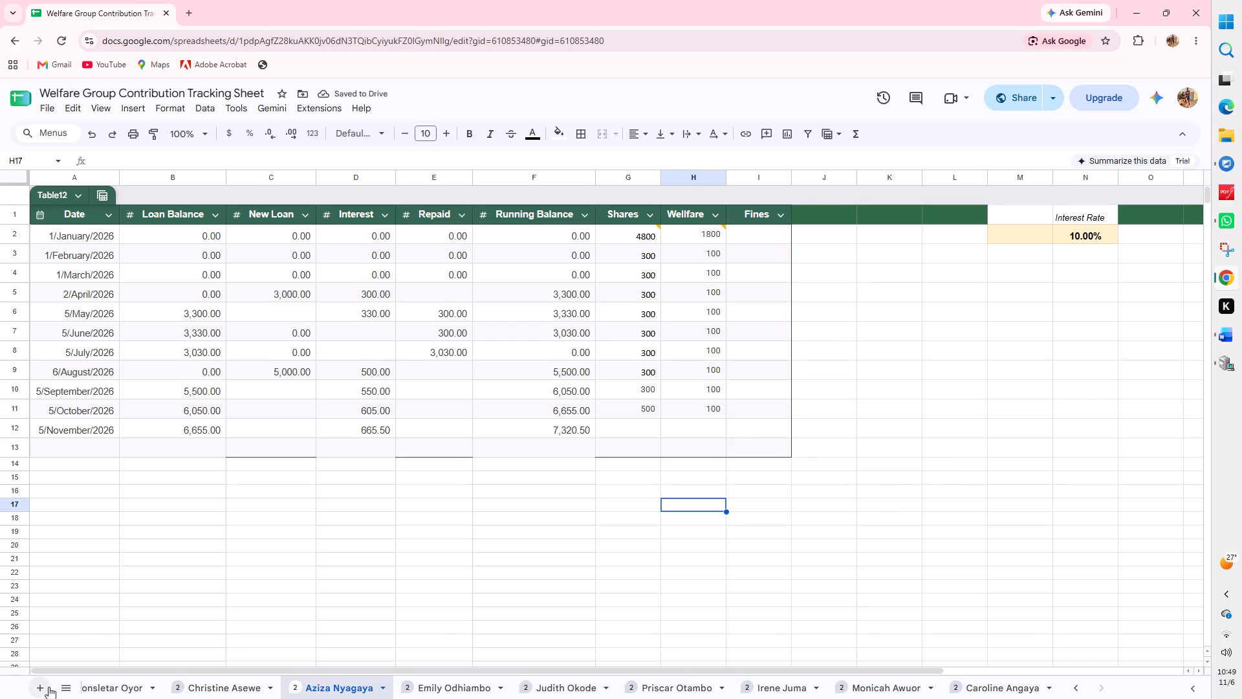
Review the Summary sheet against the twelfth member's Shares and Wellfare column sums from 1/January/2026 through 5/October/2026.
left_click(68, 689)
scroll(125, 533, "up", 5)
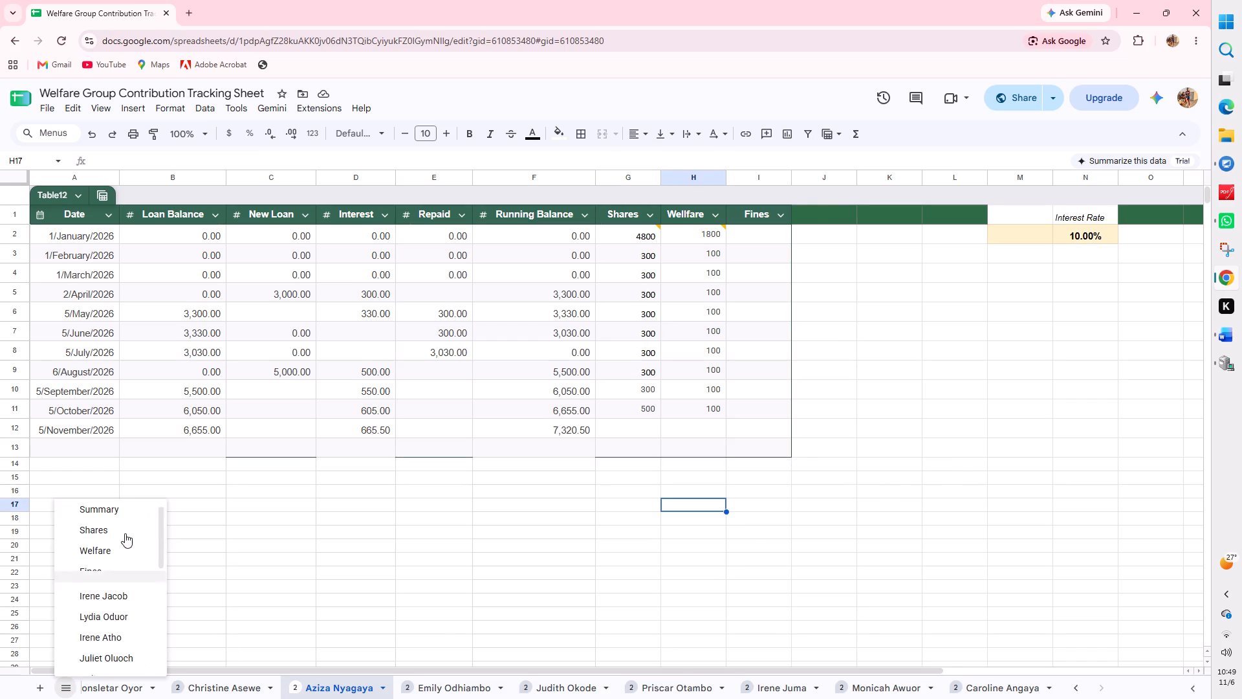
scroll(125, 533, "up", 9)
left_click(109, 513)
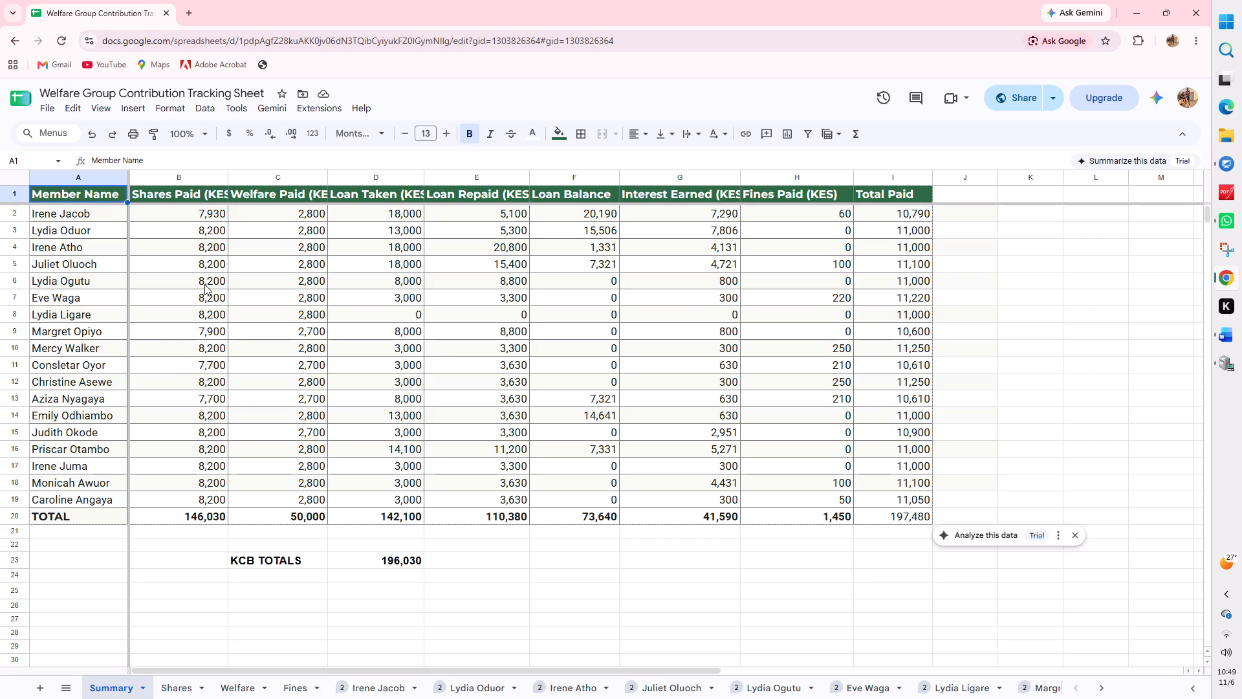
scroll(204, 278, "up", 5)
left_click(60, 685)
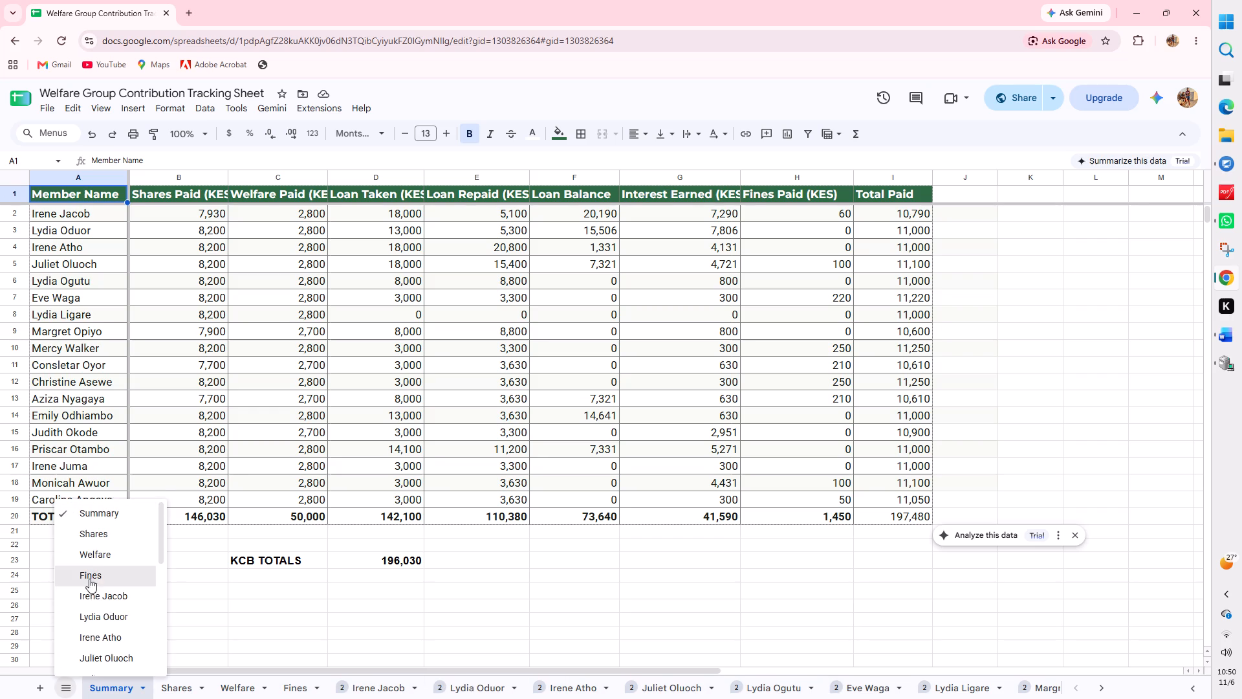
scroll(105, 567, "down", 5)
left_click(114, 536)
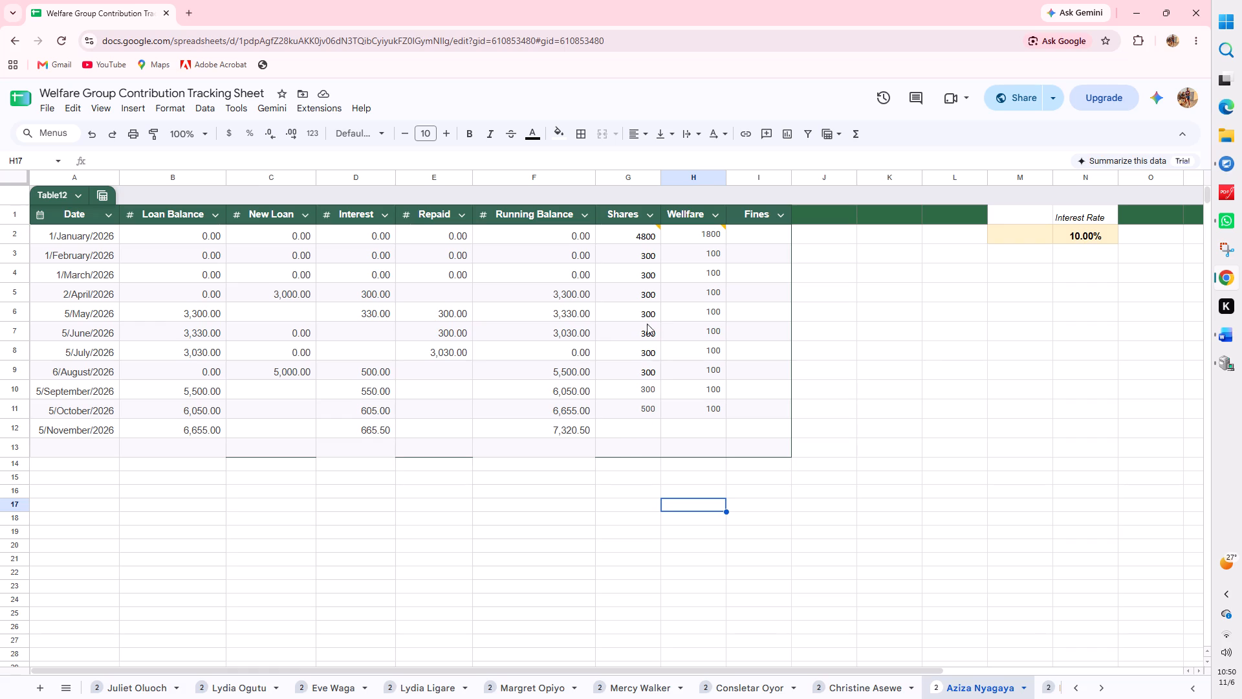
left_click(642, 236)
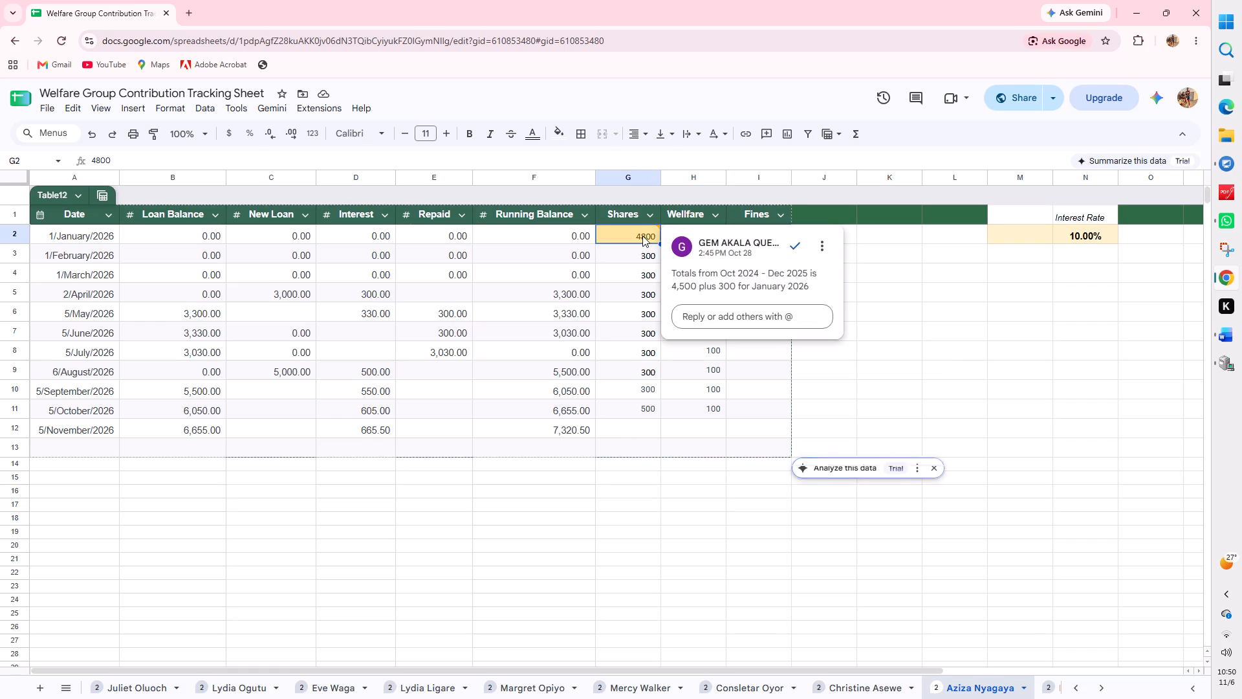
left_click_drag(642, 235, 654, 423)
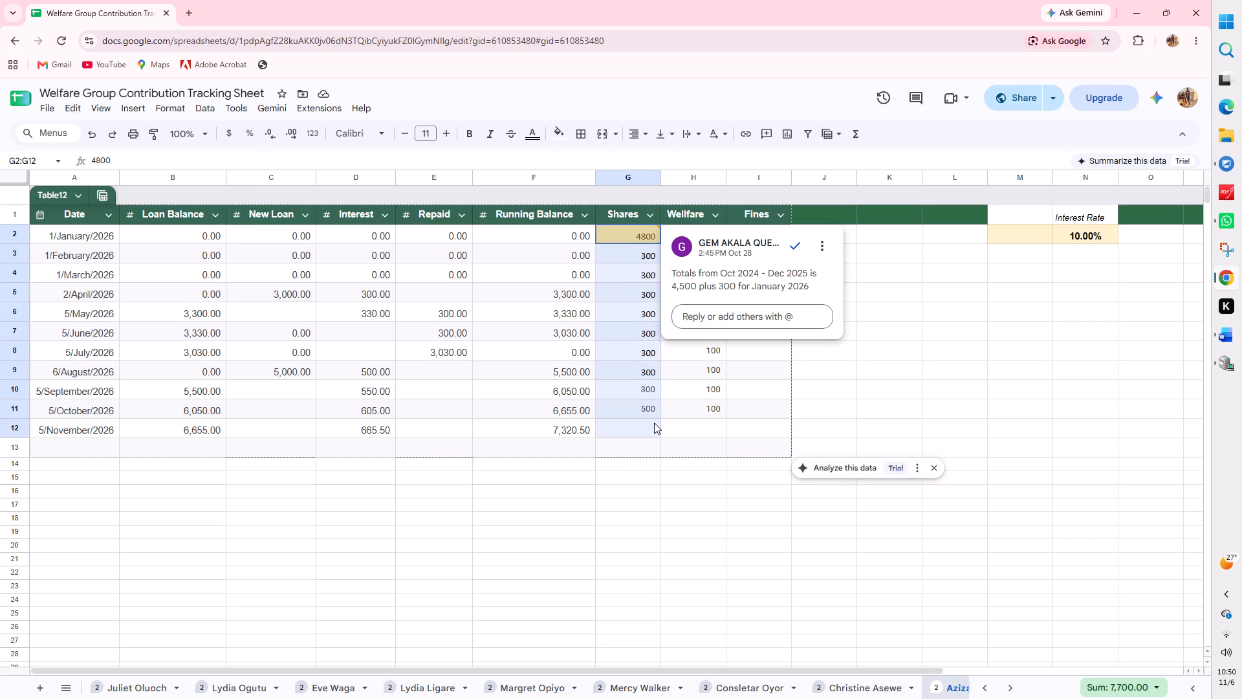
left_click_drag(654, 423, 655, 415)
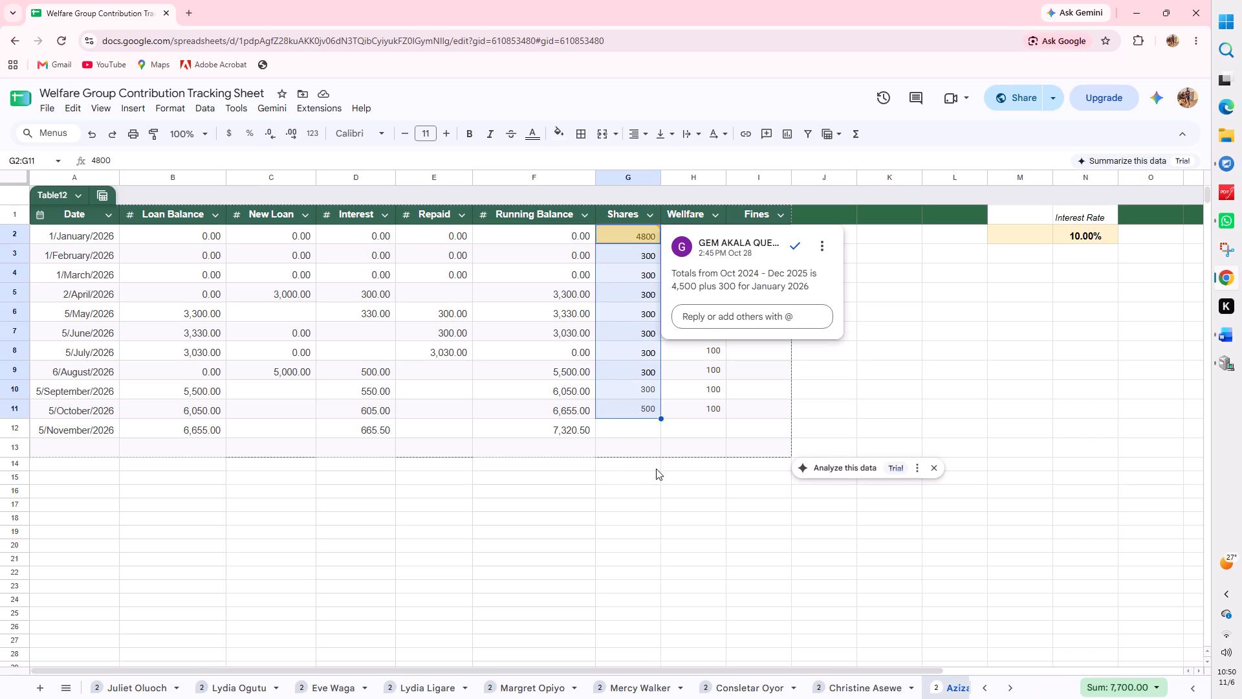
left_click(647, 543)
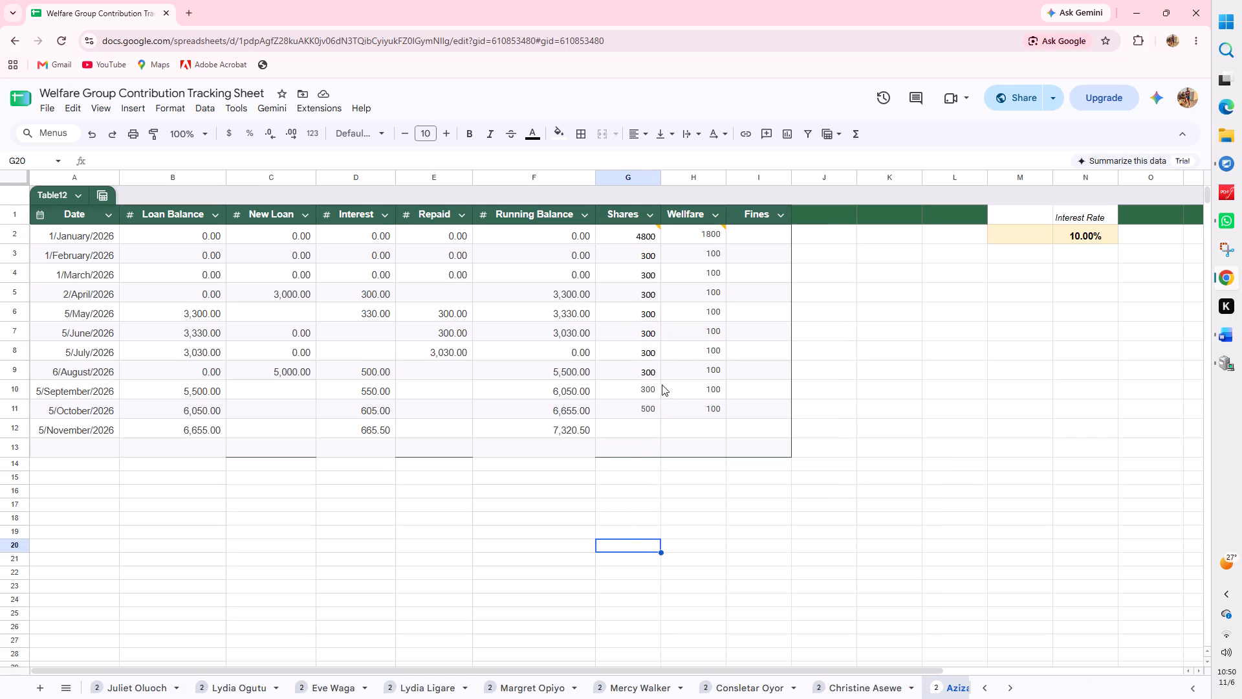
left_click_drag(701, 233, 717, 397)
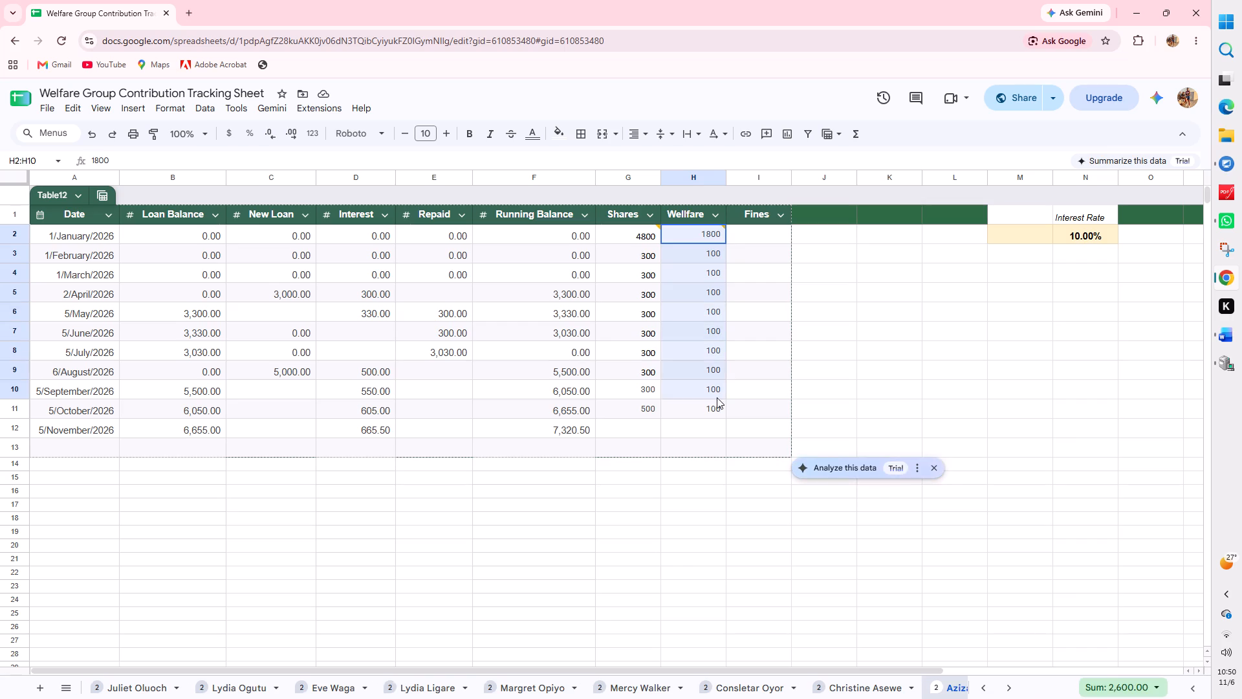
left_click_drag(717, 397, 717, 412)
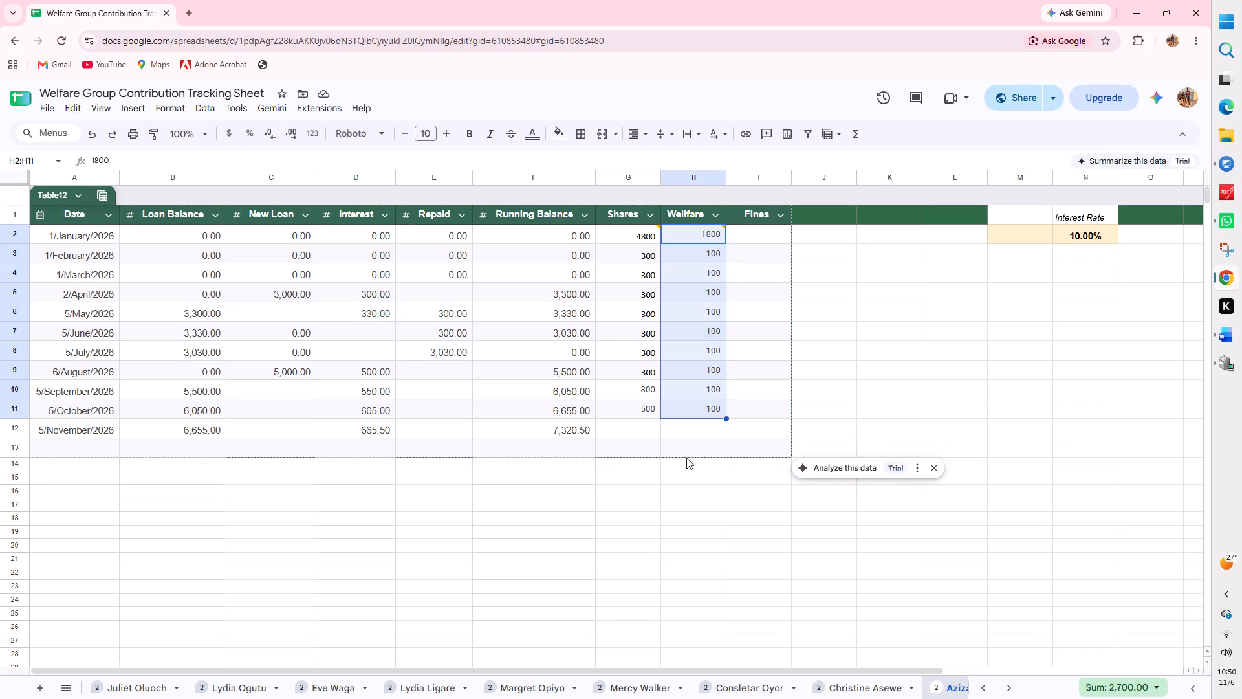
left_click(679, 490)
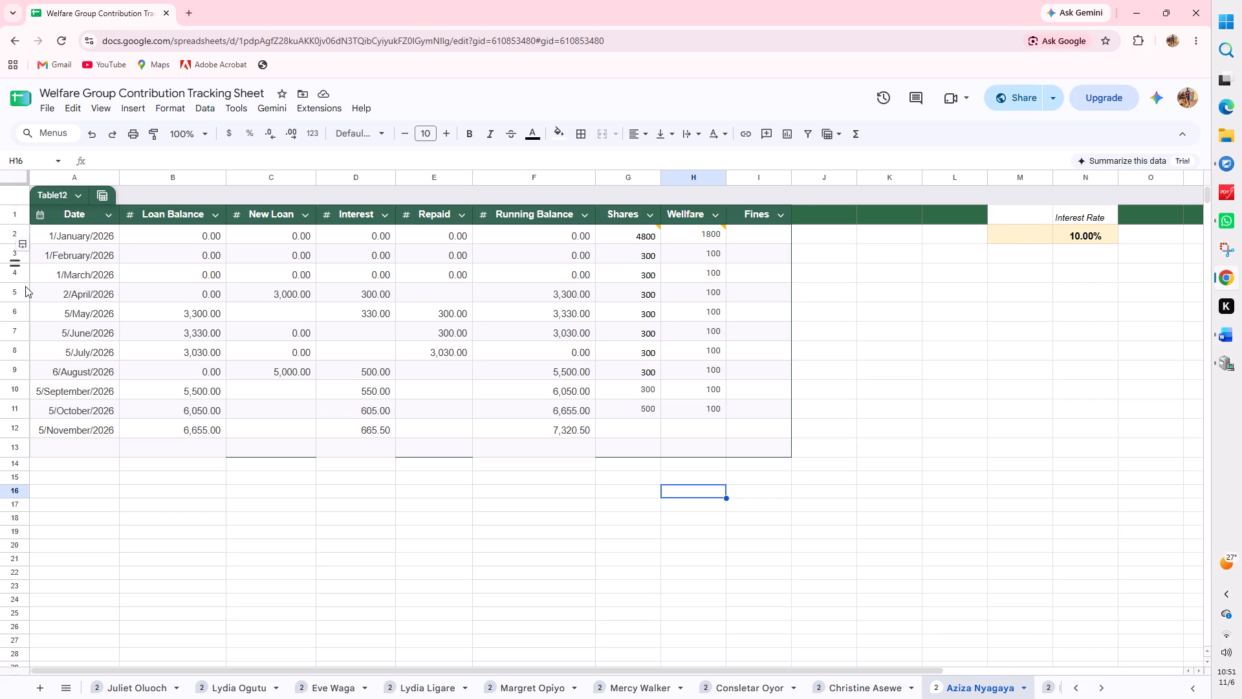
In the first member's sheet, replace the 5/July/2026 Shares formula with 300, matching the 5/June/2026 cell by filling it down.
left_click(62, 693)
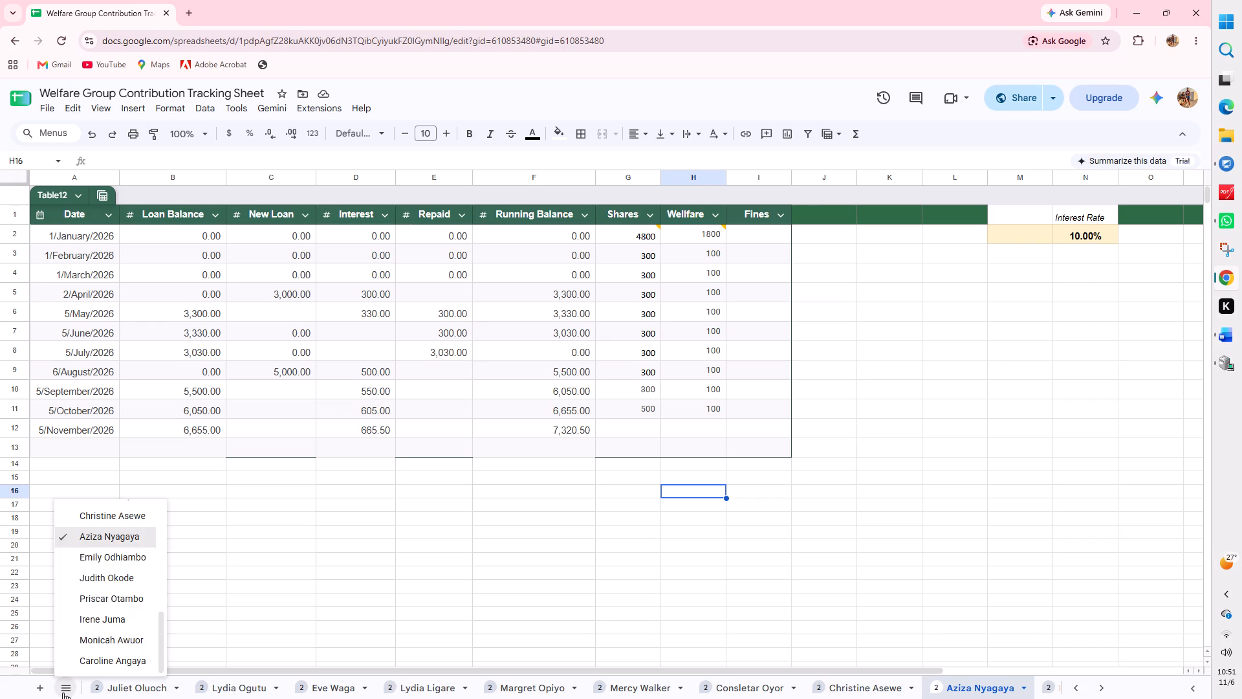
scroll(120, 574, "up", 9)
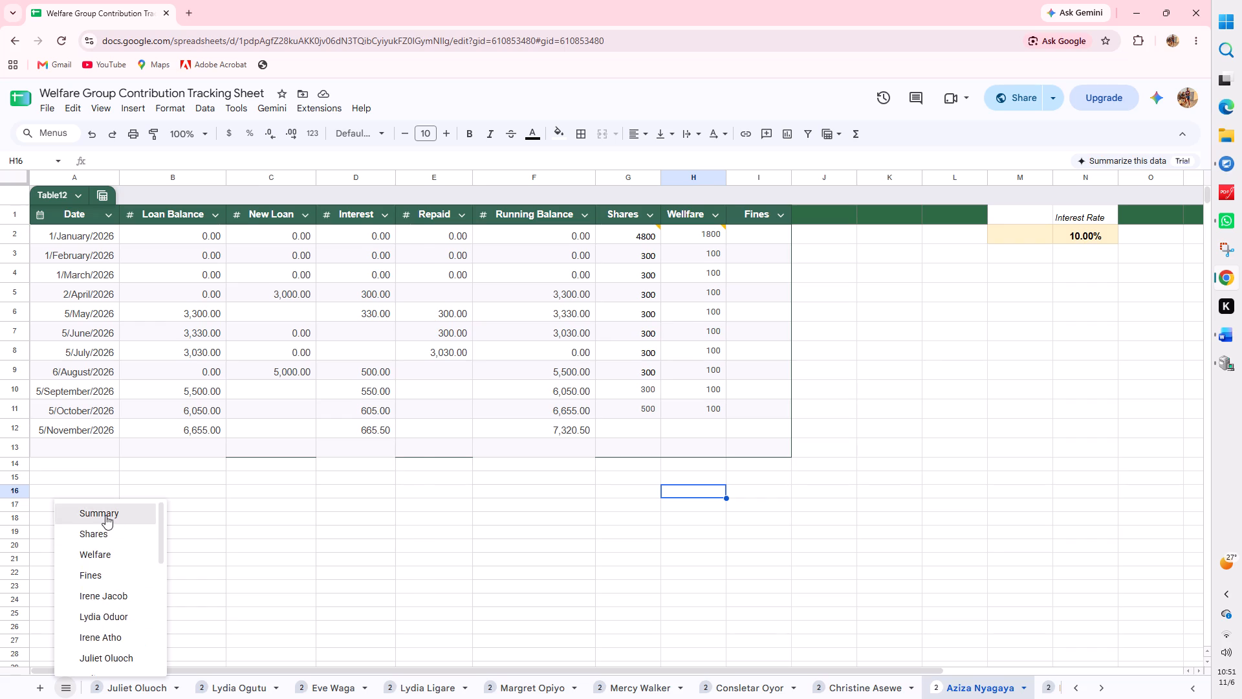
left_click(105, 515)
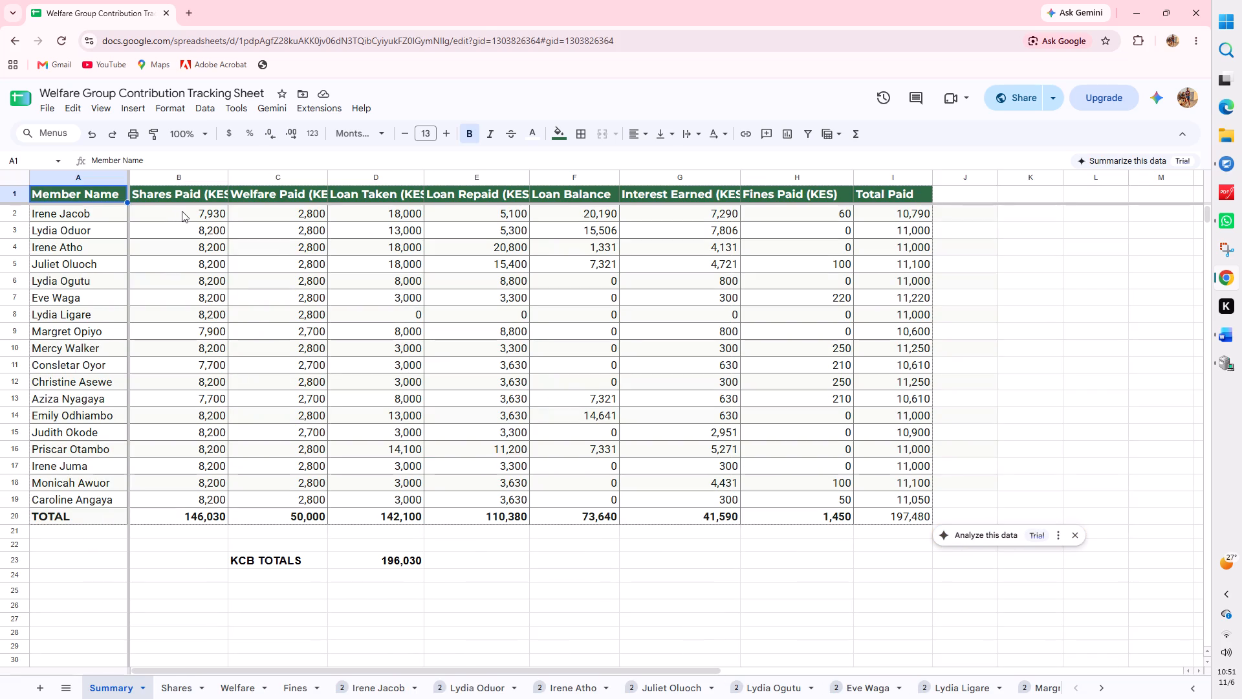
left_click(386, 691)
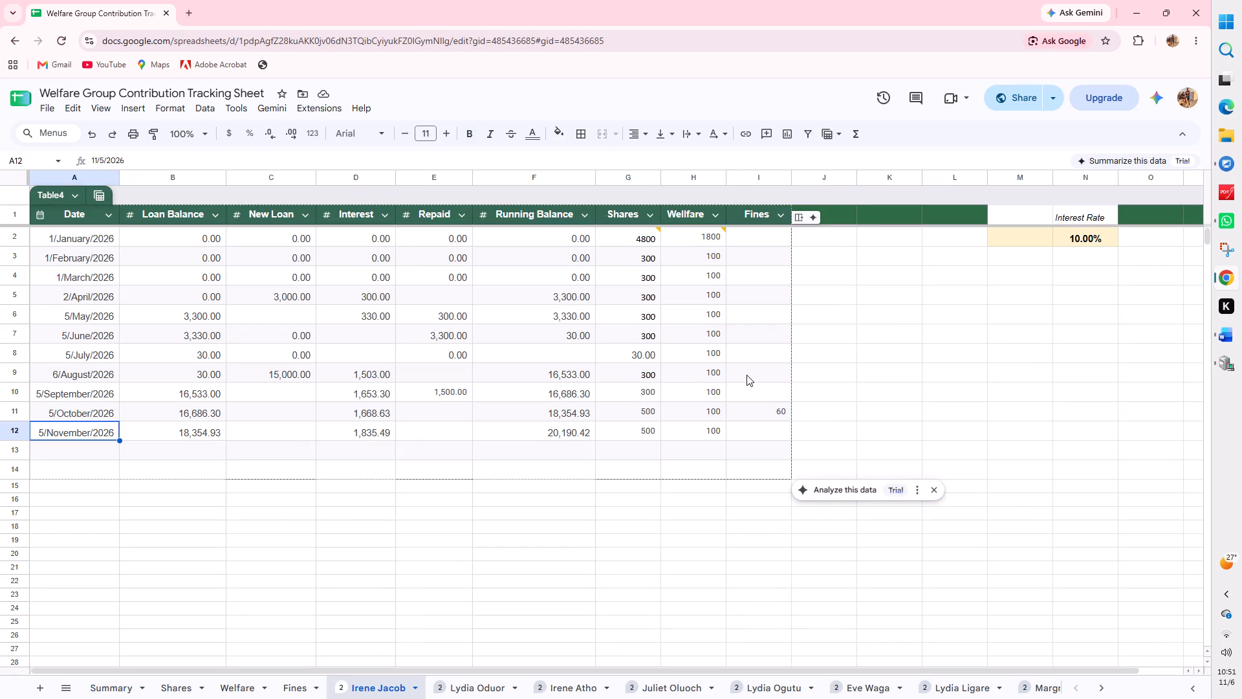
left_click(648, 353)
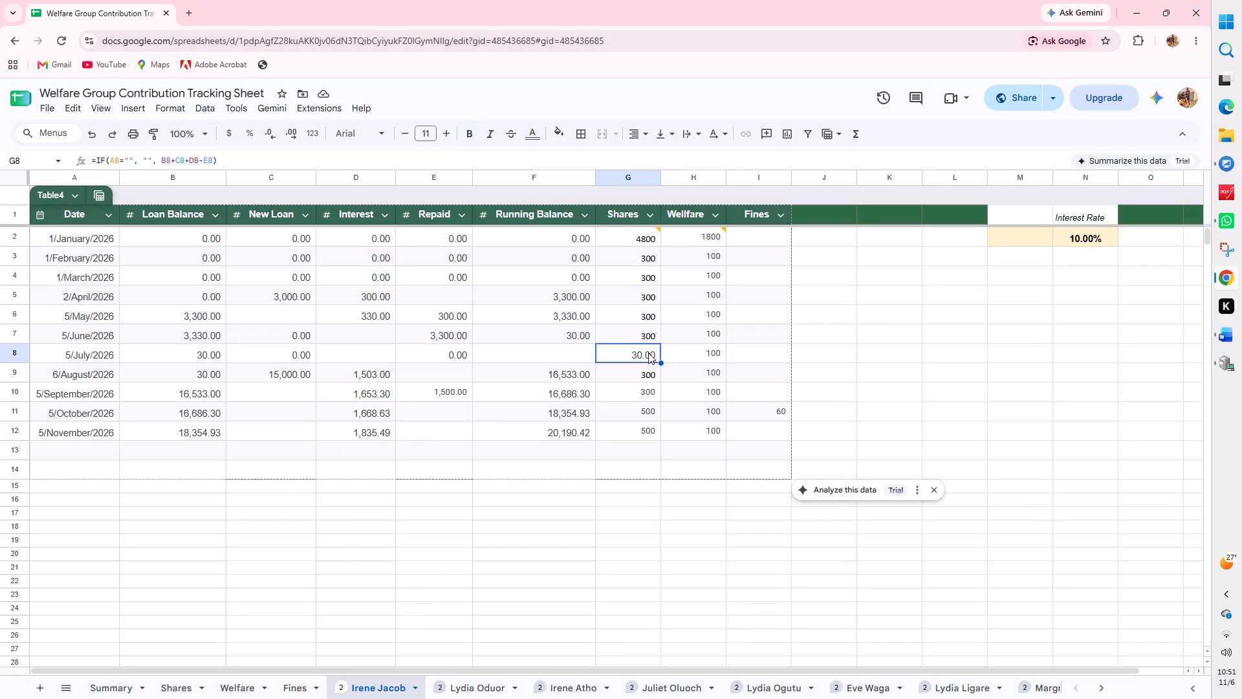
type("300")
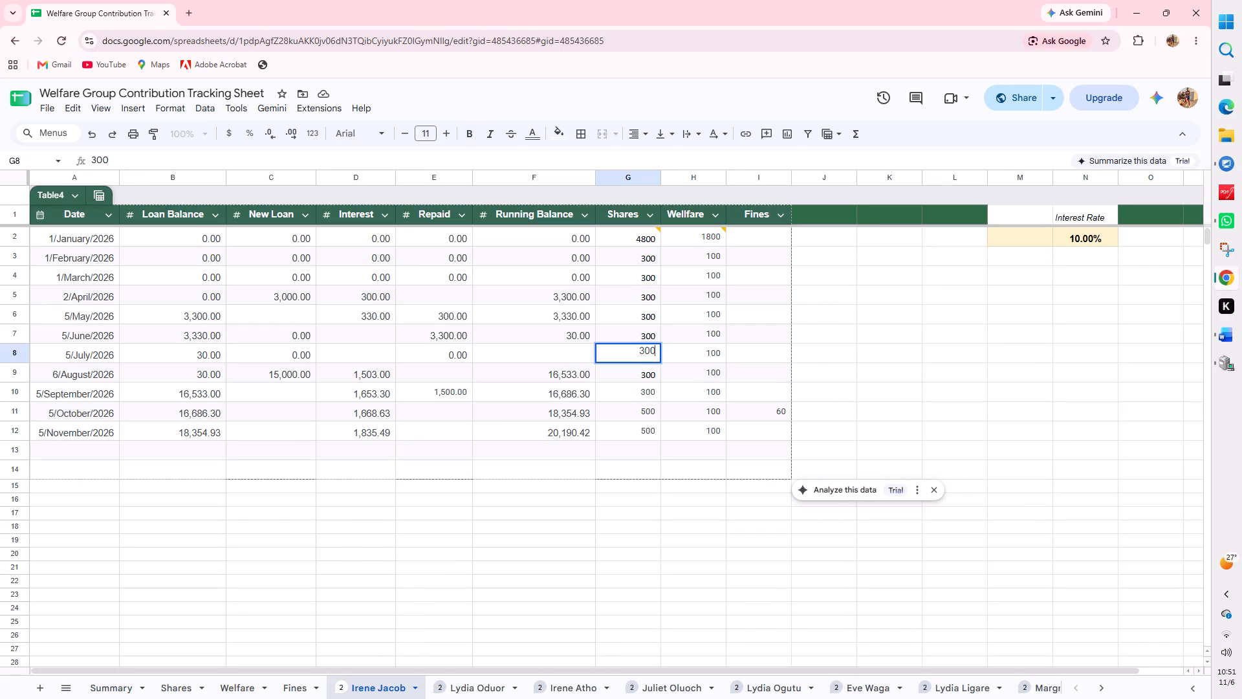
left_click(731, 495)
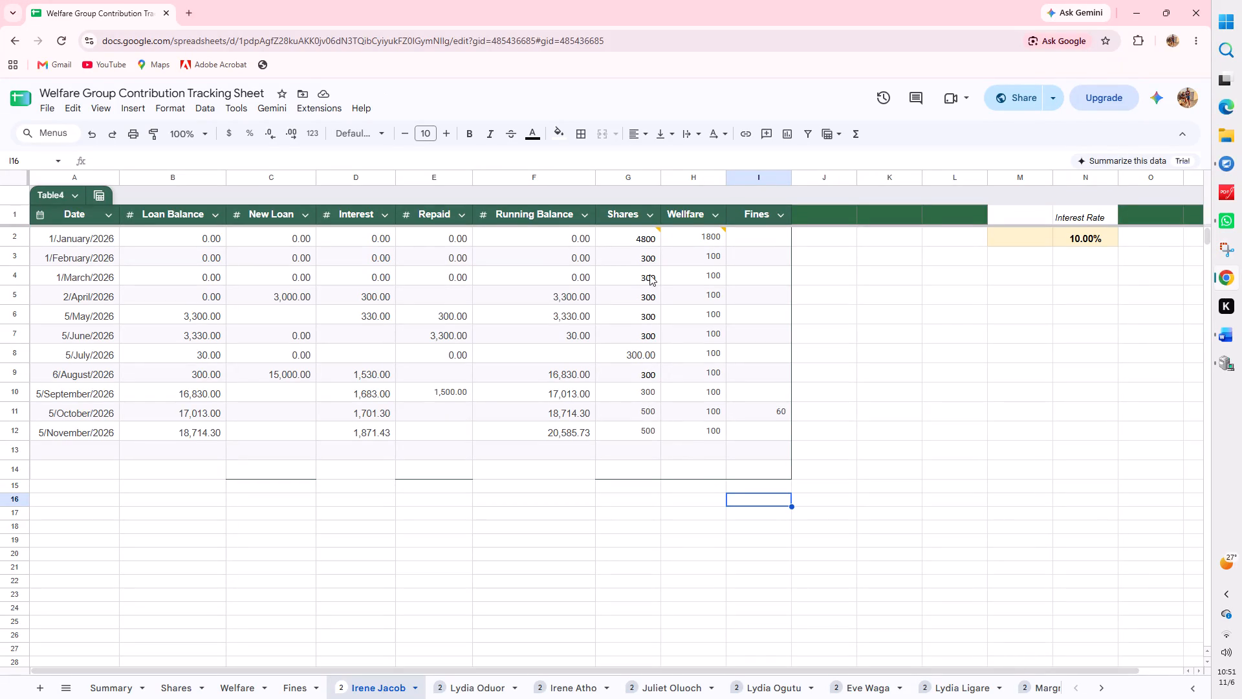
left_click(648, 337)
left_click_drag(662, 342, 662, 352)
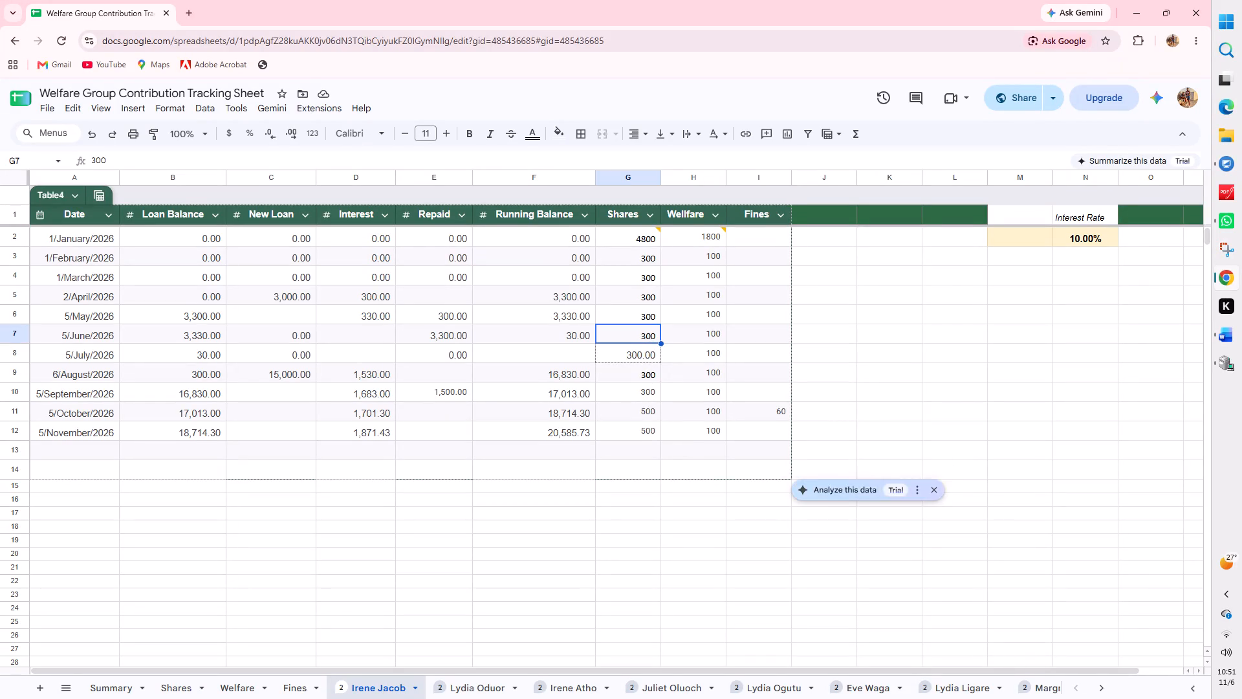
left_click_drag(662, 352, 662, 359)
left_click(657, 501)
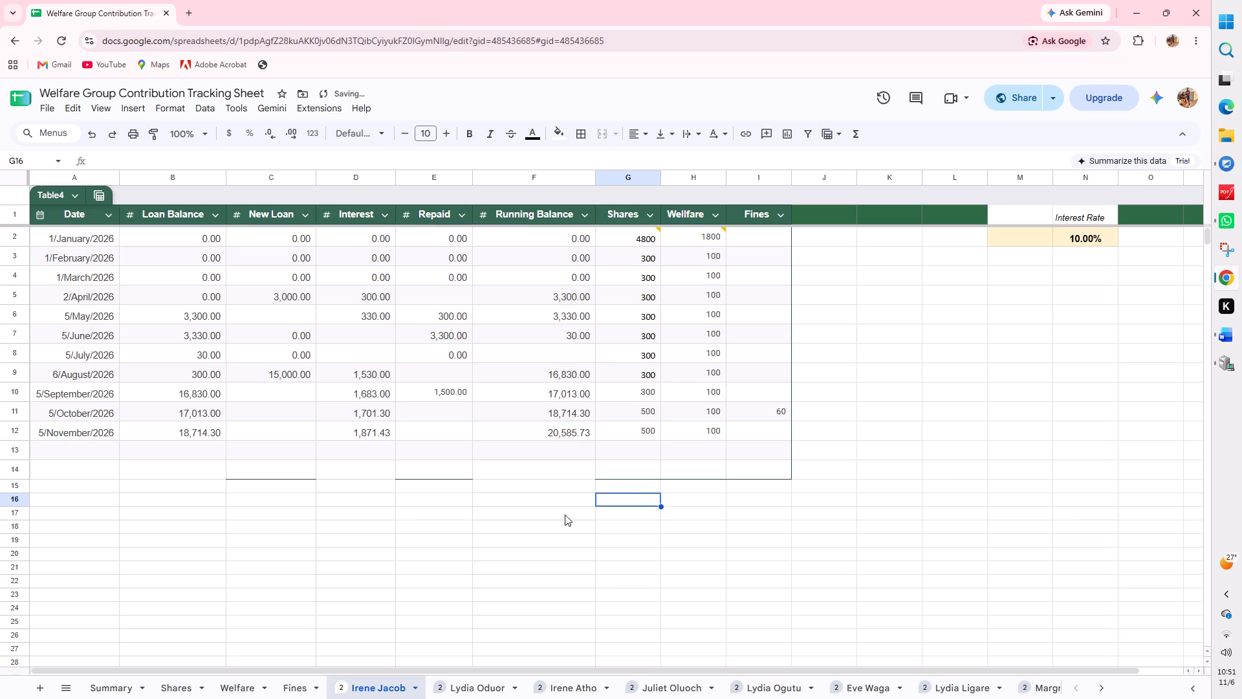
Review the Summary sheet, then sum the Shares column in the eighth member's sheet from 1/1/2026 through 5/November/2026.
left_click(100, 686)
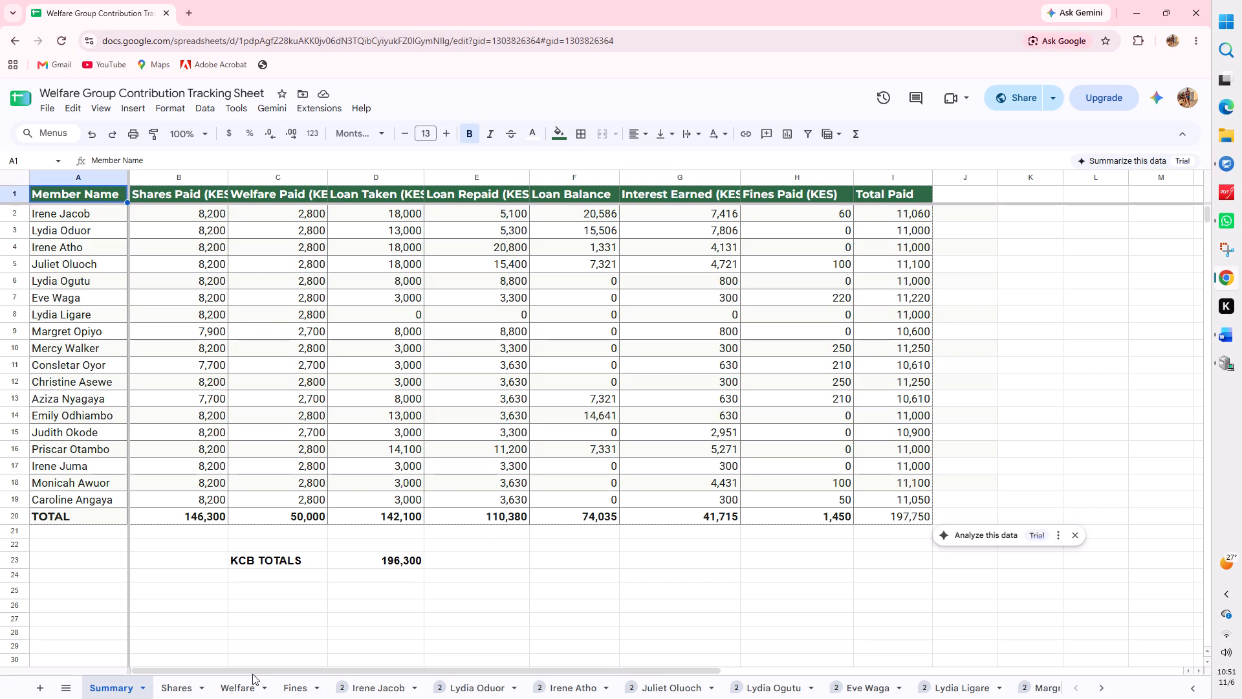
left_click(65, 691)
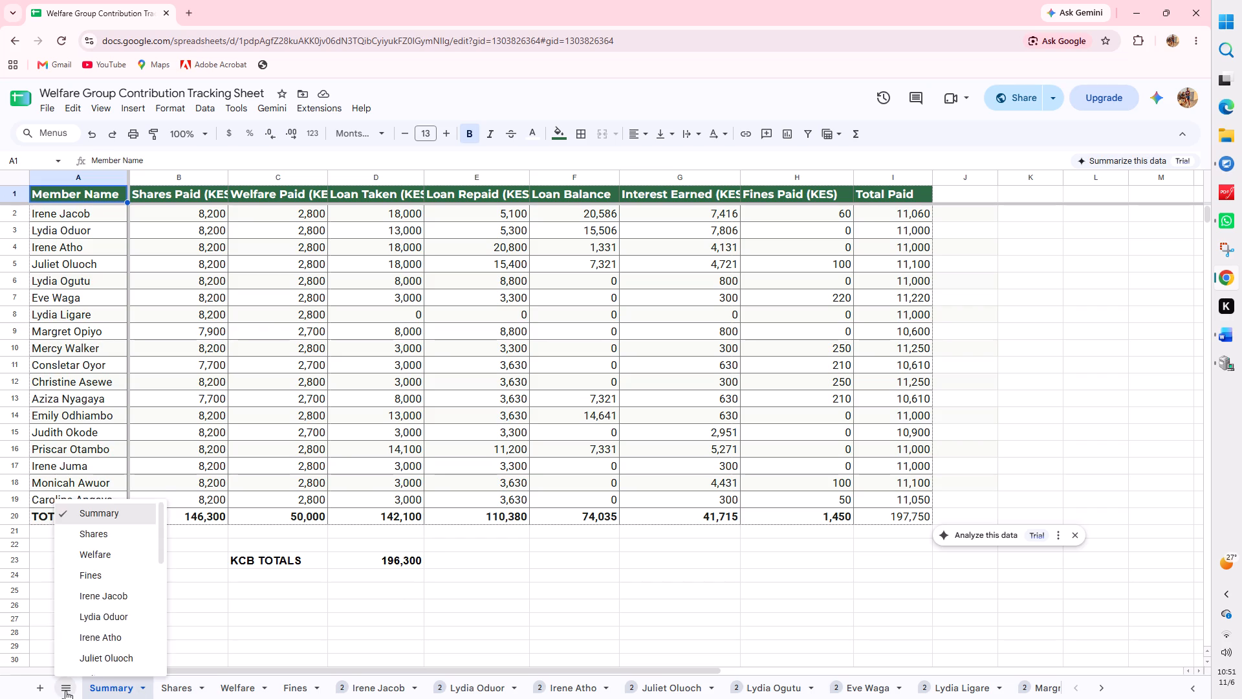
scroll(96, 617, "down", 3)
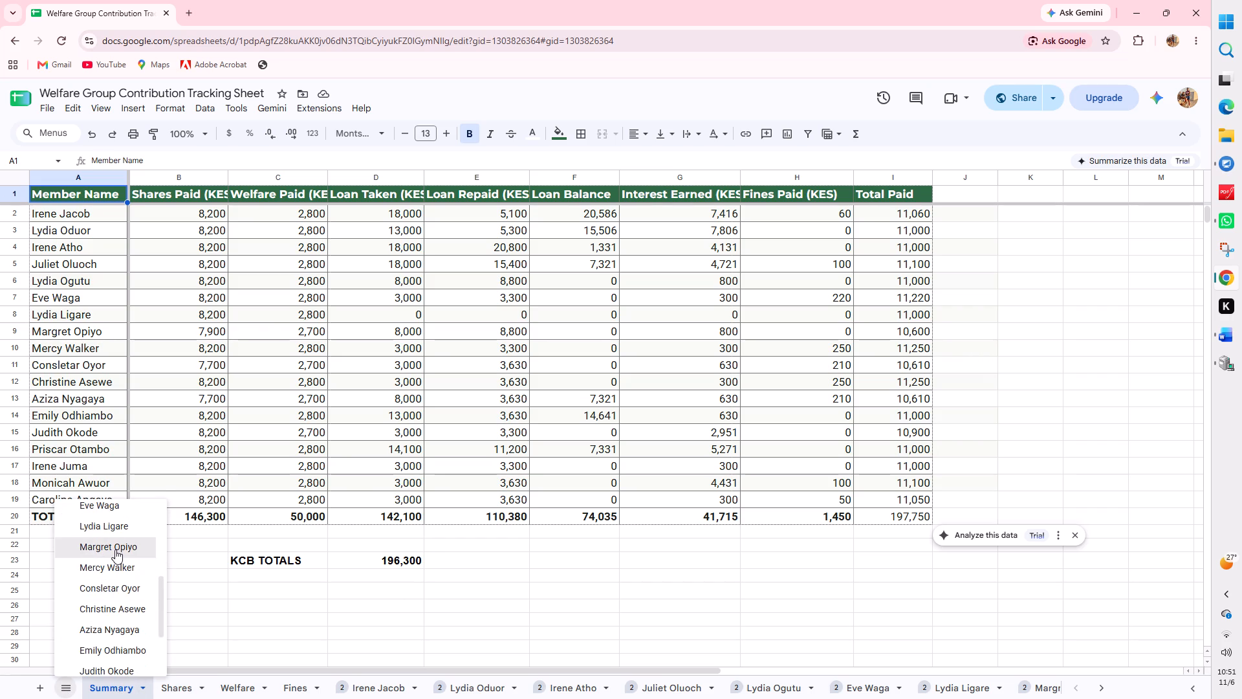
left_click(115, 549)
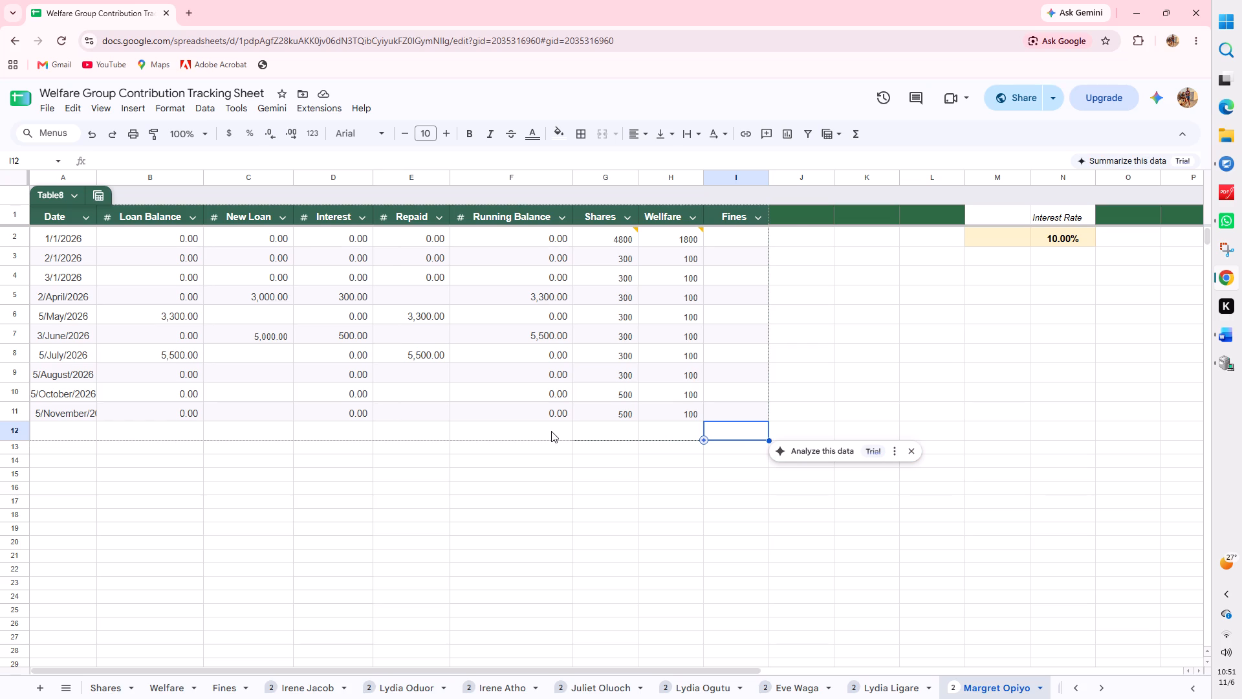
left_click_drag(622, 236, 622, 241)
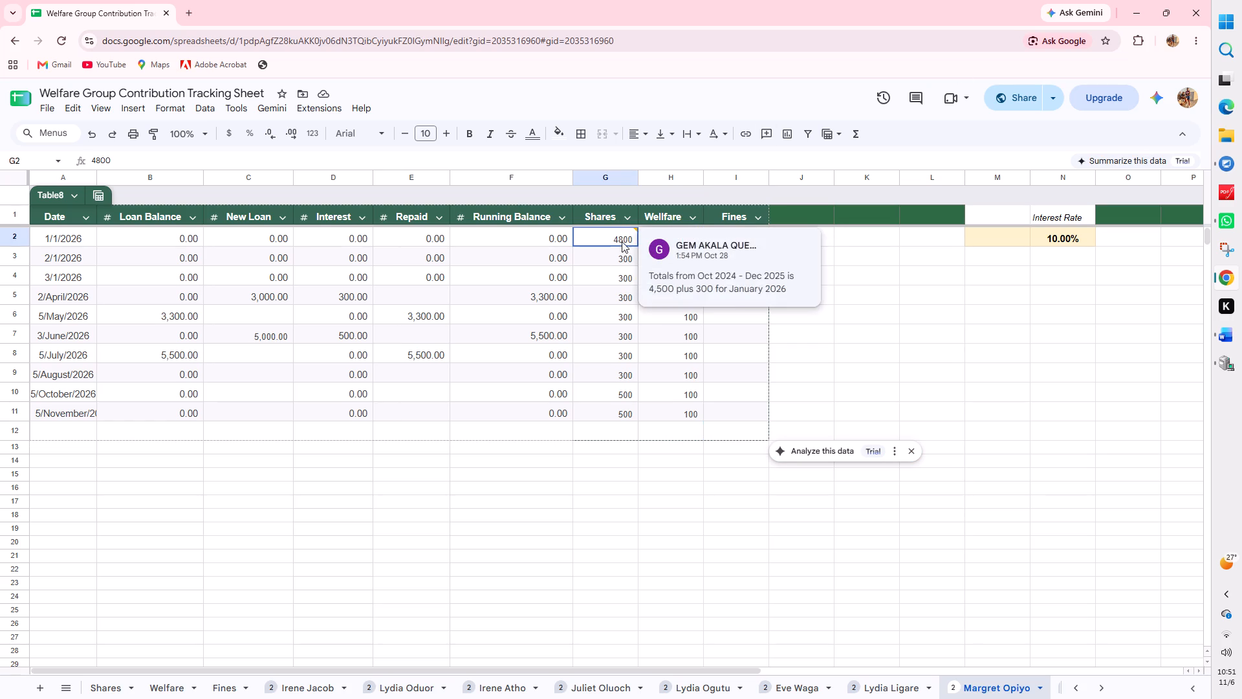
left_click_drag(622, 241, 628, 403)
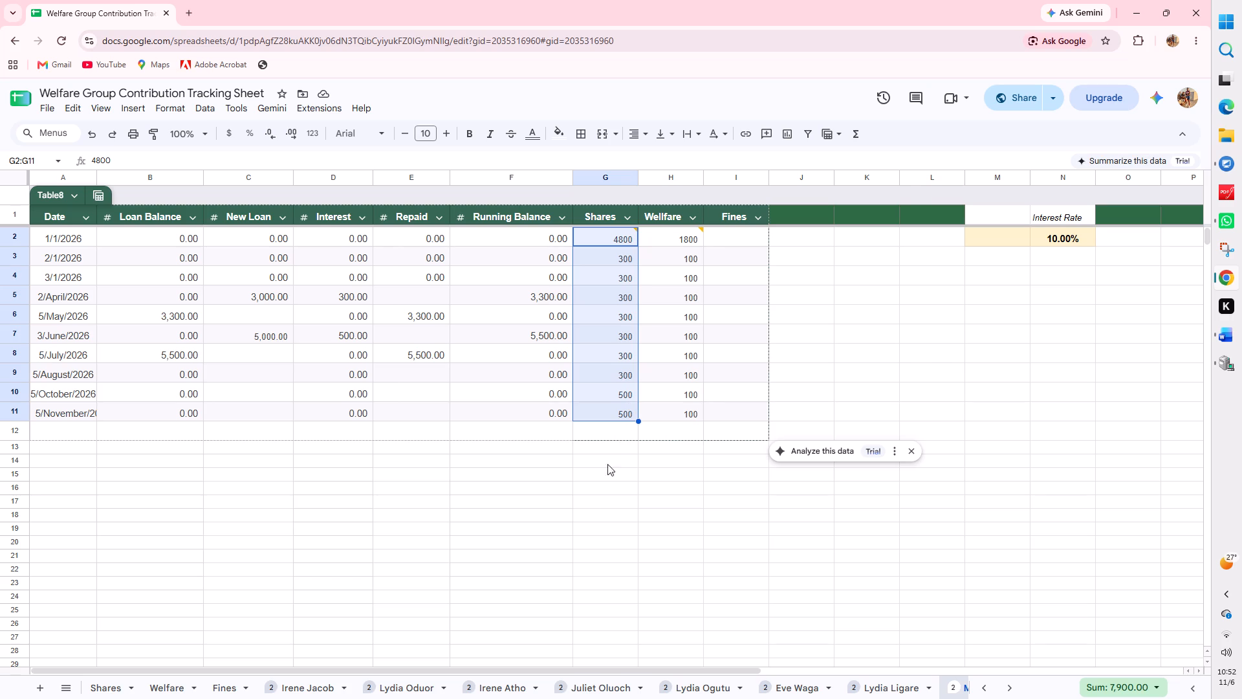
left_click(592, 507)
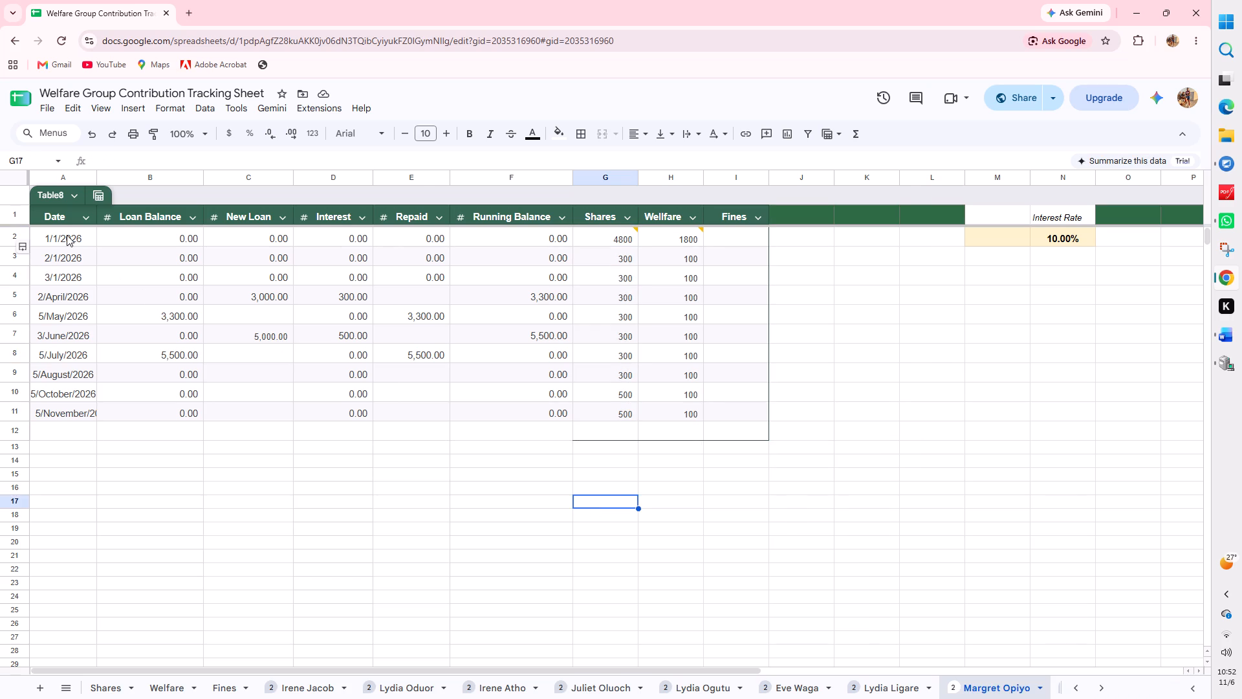
In the eighth member's sheet, apply the 2/April/2026 date format to the January–March dates and widen the Date column to fit.
left_click(69, 296)
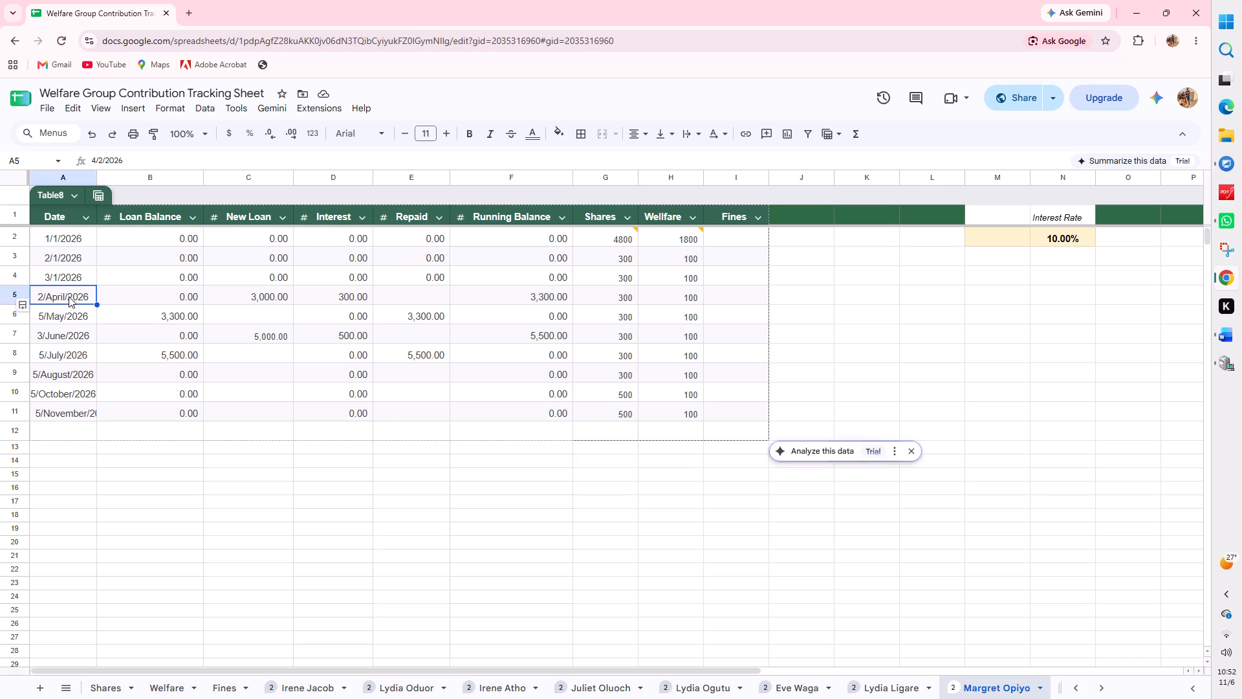
left_click(156, 133)
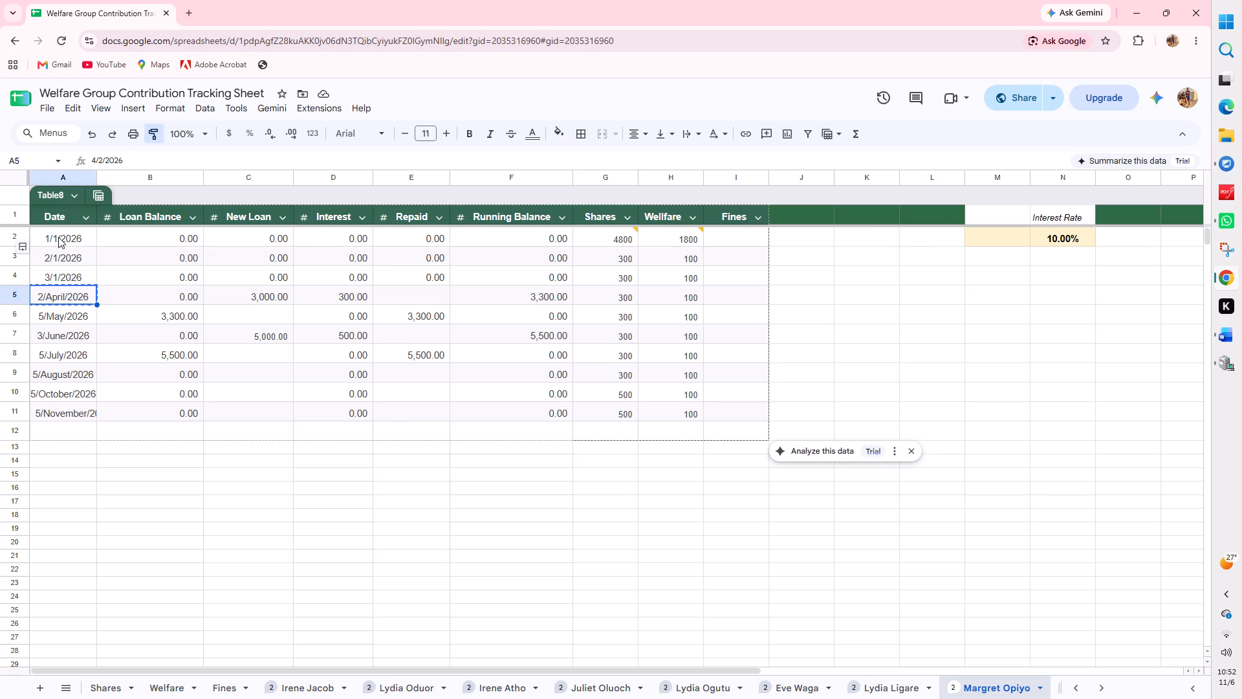
left_click_drag(58, 237, 69, 274)
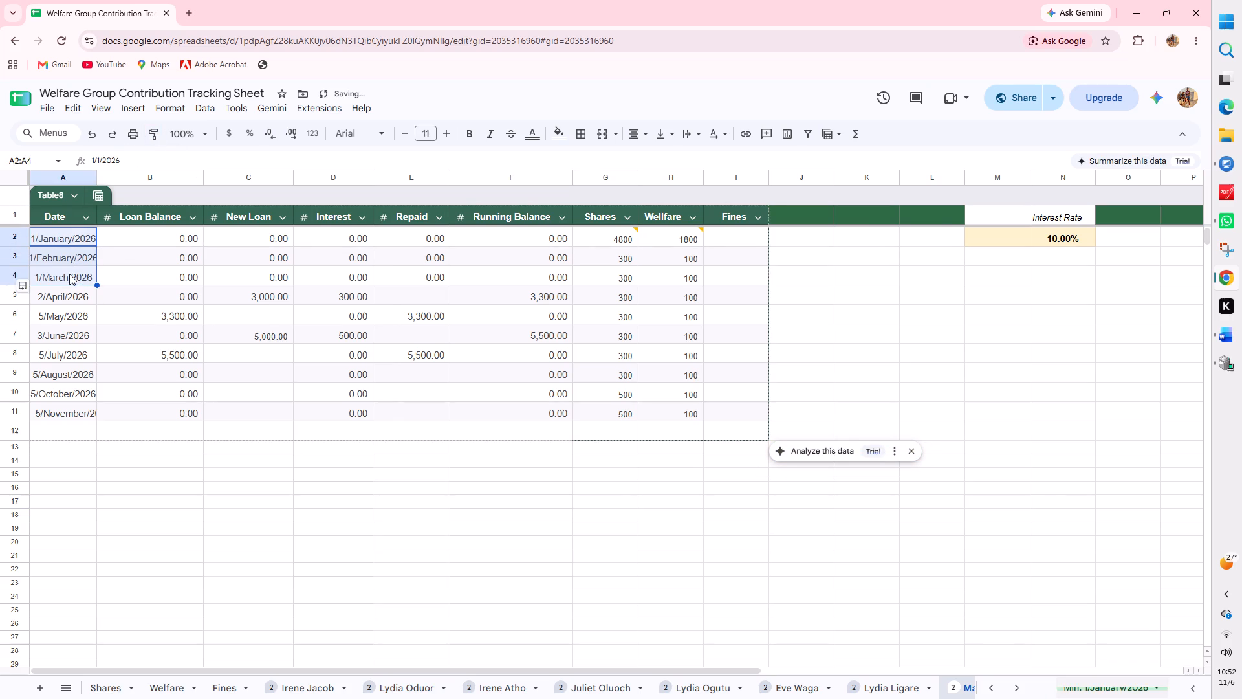
left_click(73, 492)
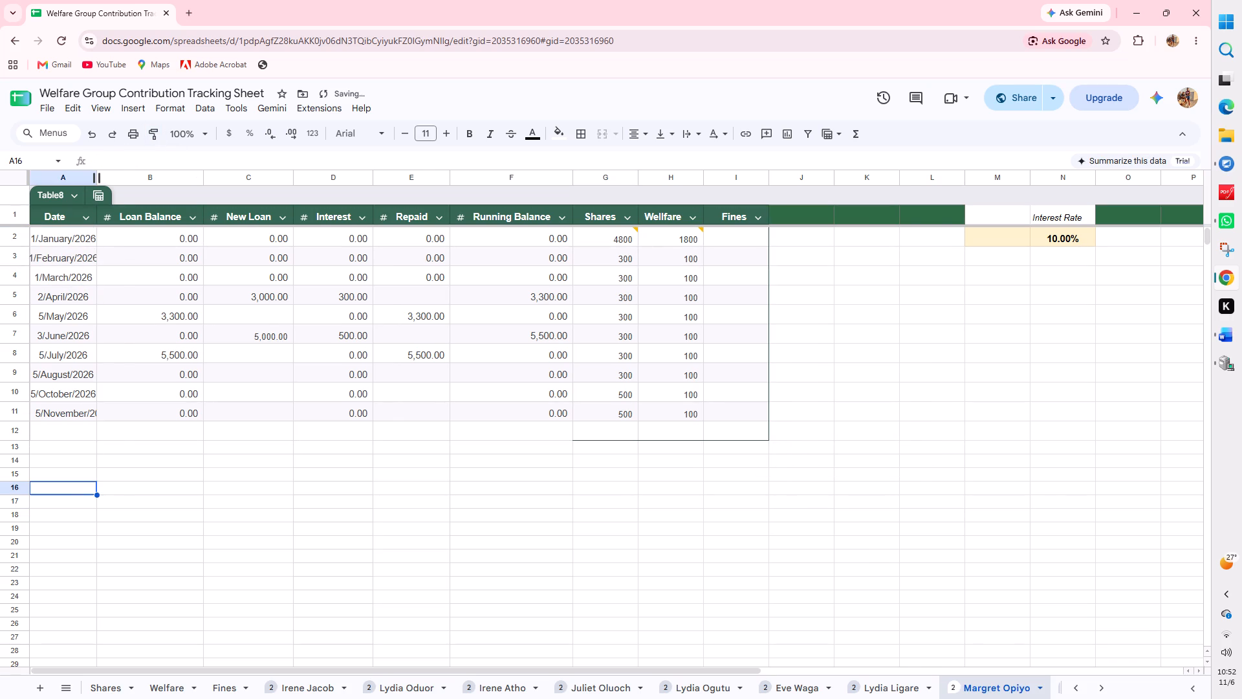
left_click_drag(97, 180, 123, 184)
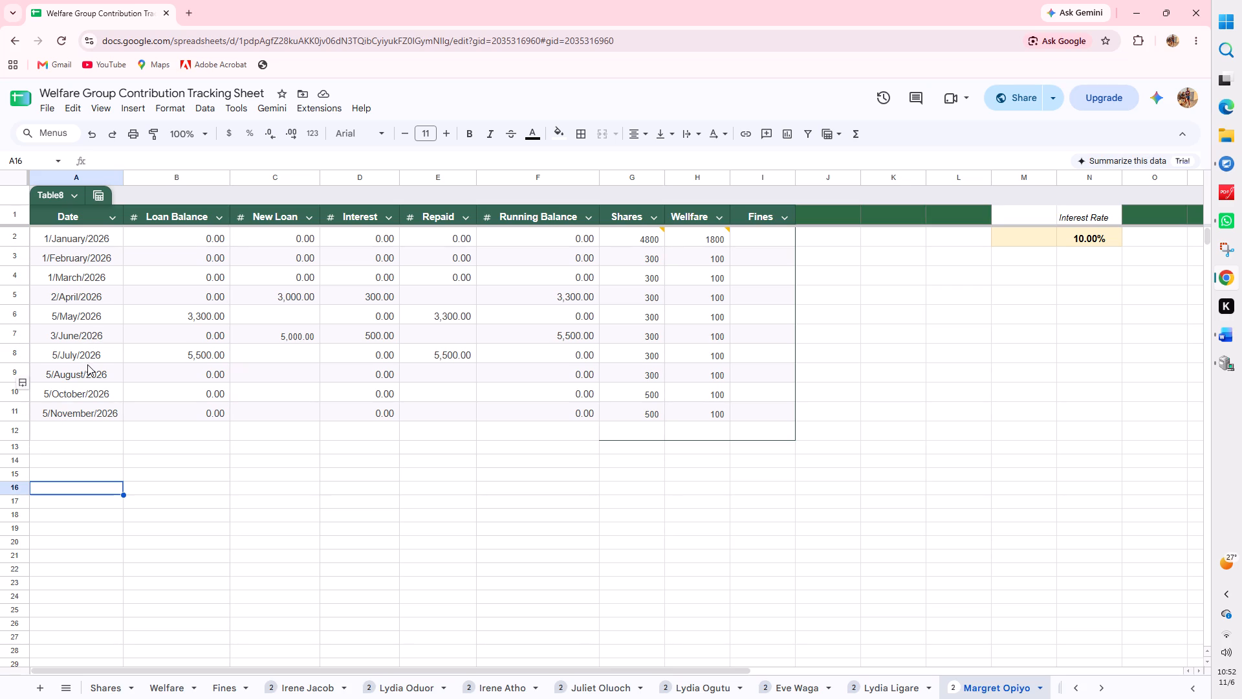
Insert one row below the 5/August/2026 row in the eighth member's sheet.
left_click(19, 372)
right_click(19, 372)
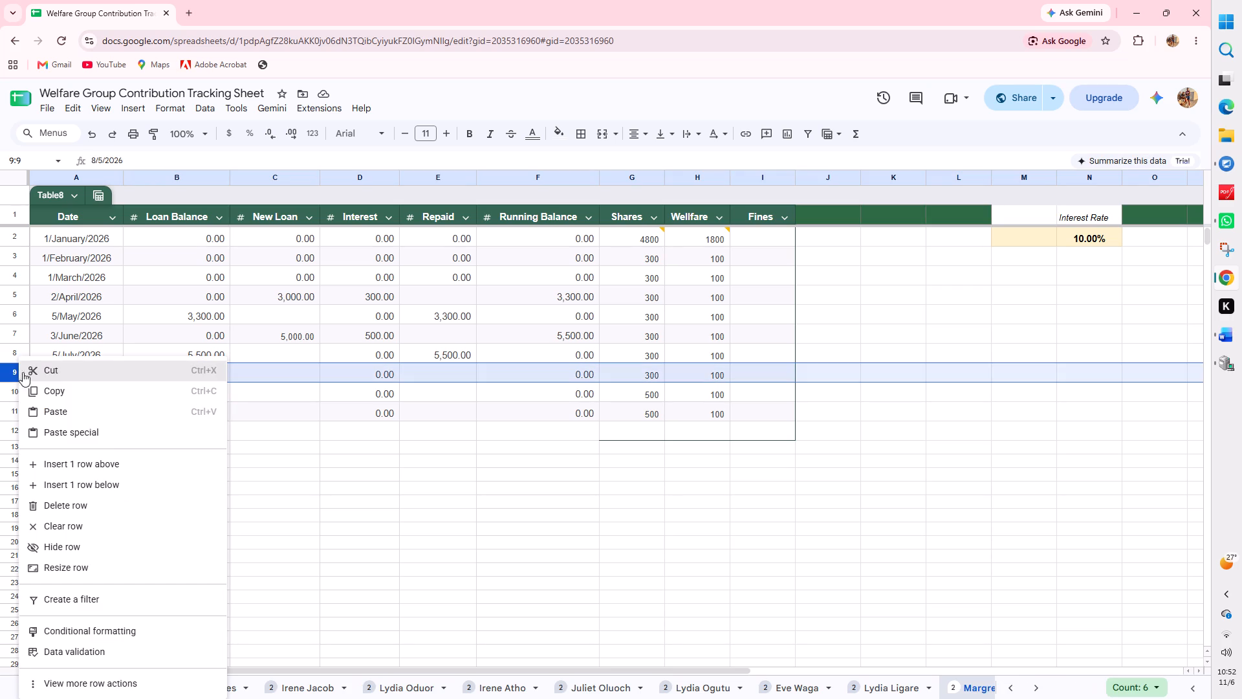
left_click(102, 479)
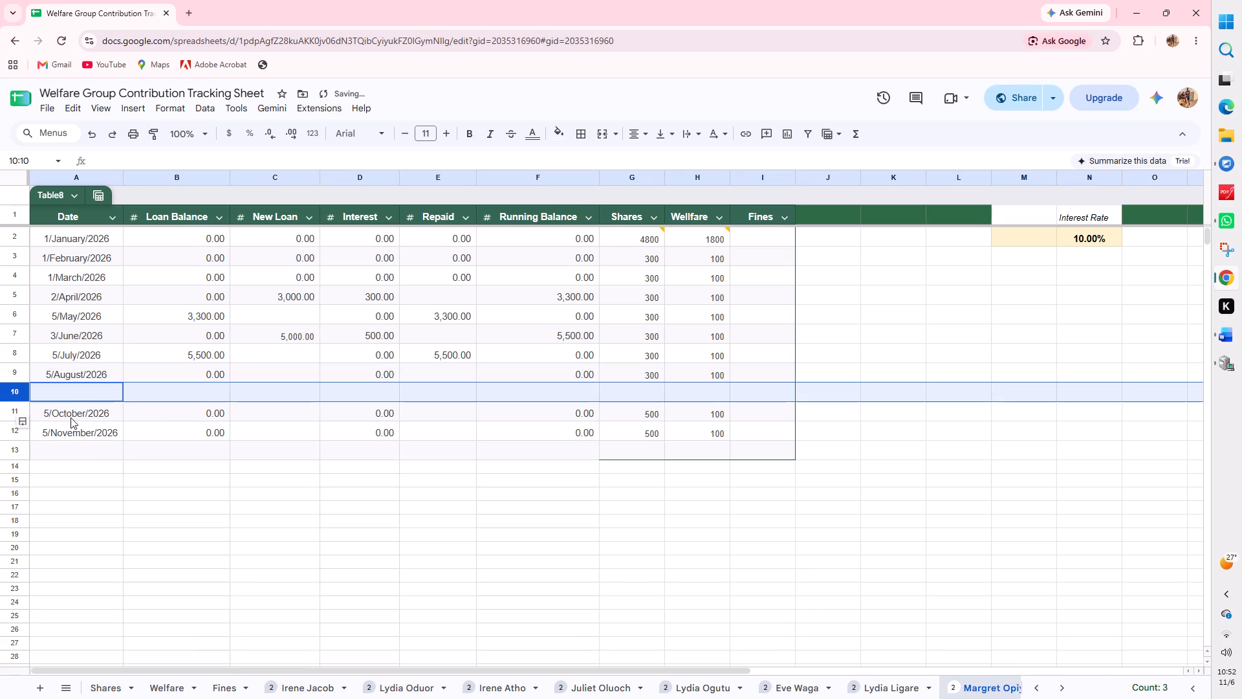
Copy the 5/September/2026 date from the seventh member's sheet into the blank row's Date cell in the eighth member's sheet.
left_click(64, 395)
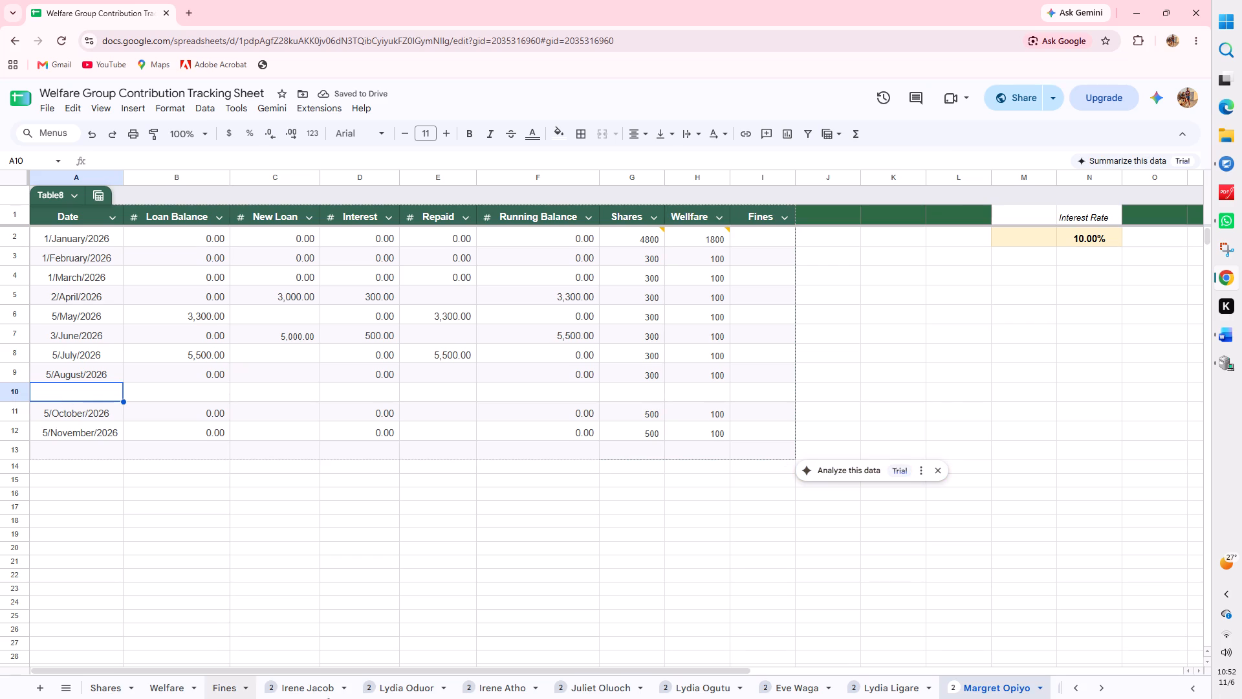
left_click(888, 694)
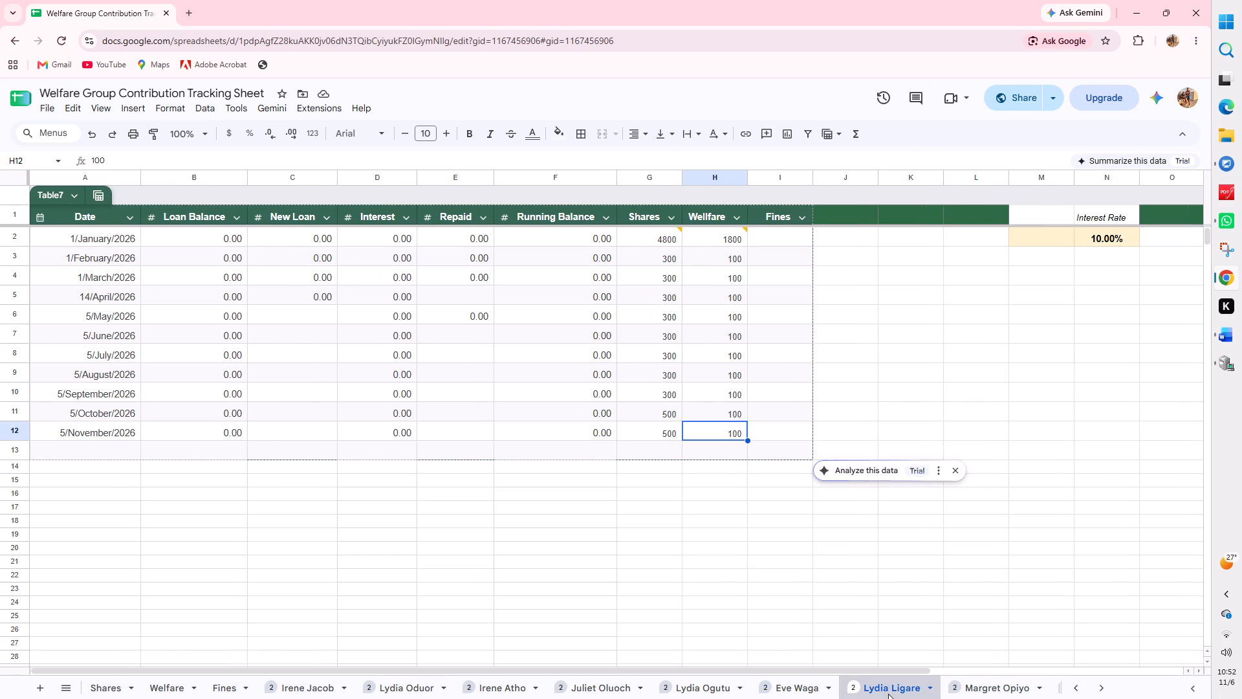
left_click(97, 392)
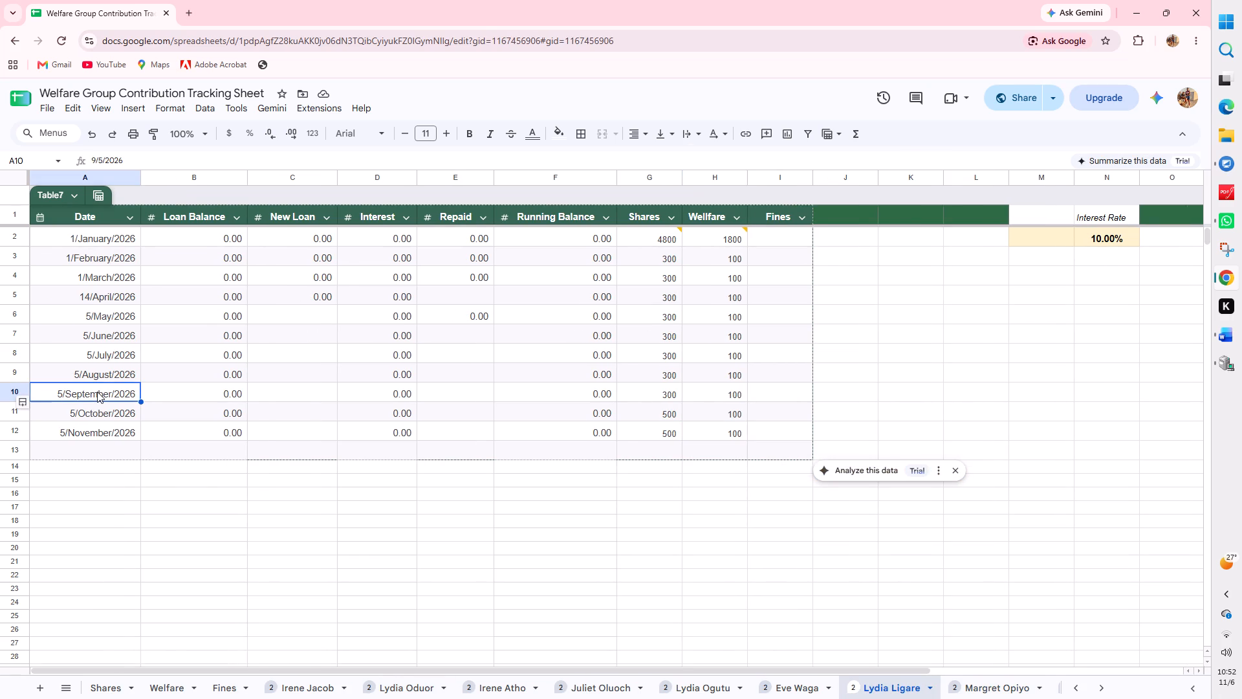
right_click(97, 392)
left_click(167, 214)
left_click(996, 684)
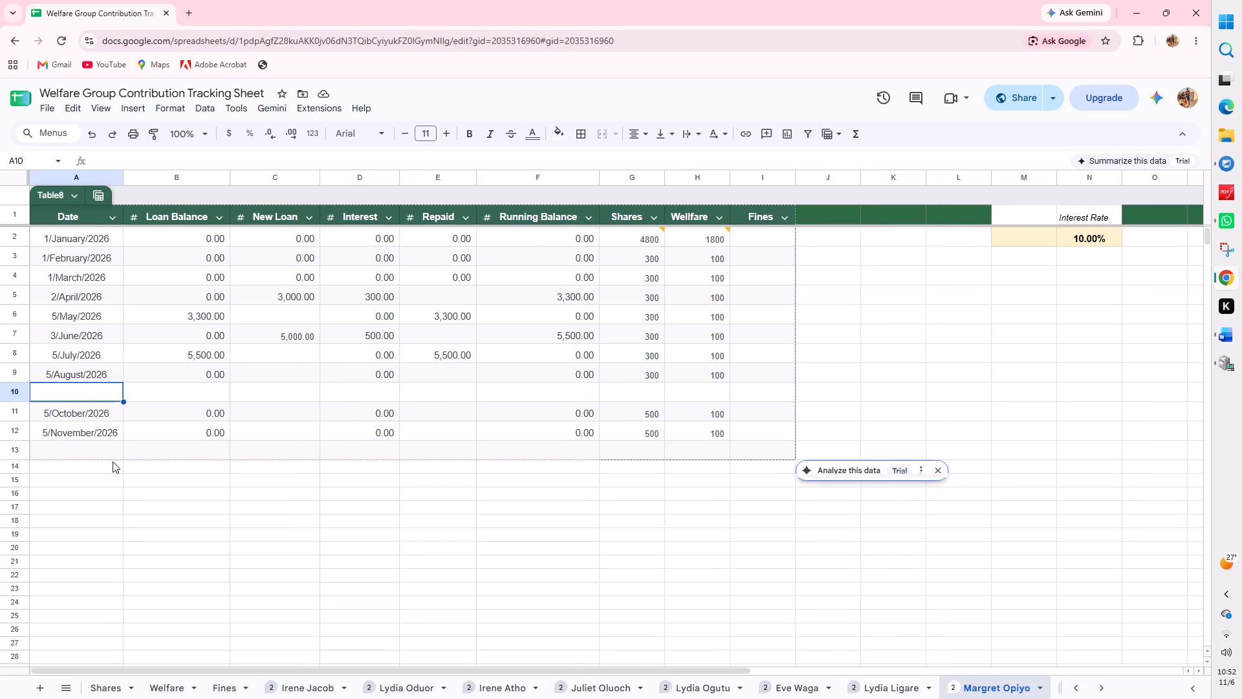
left_click(82, 395)
right_click(82, 395)
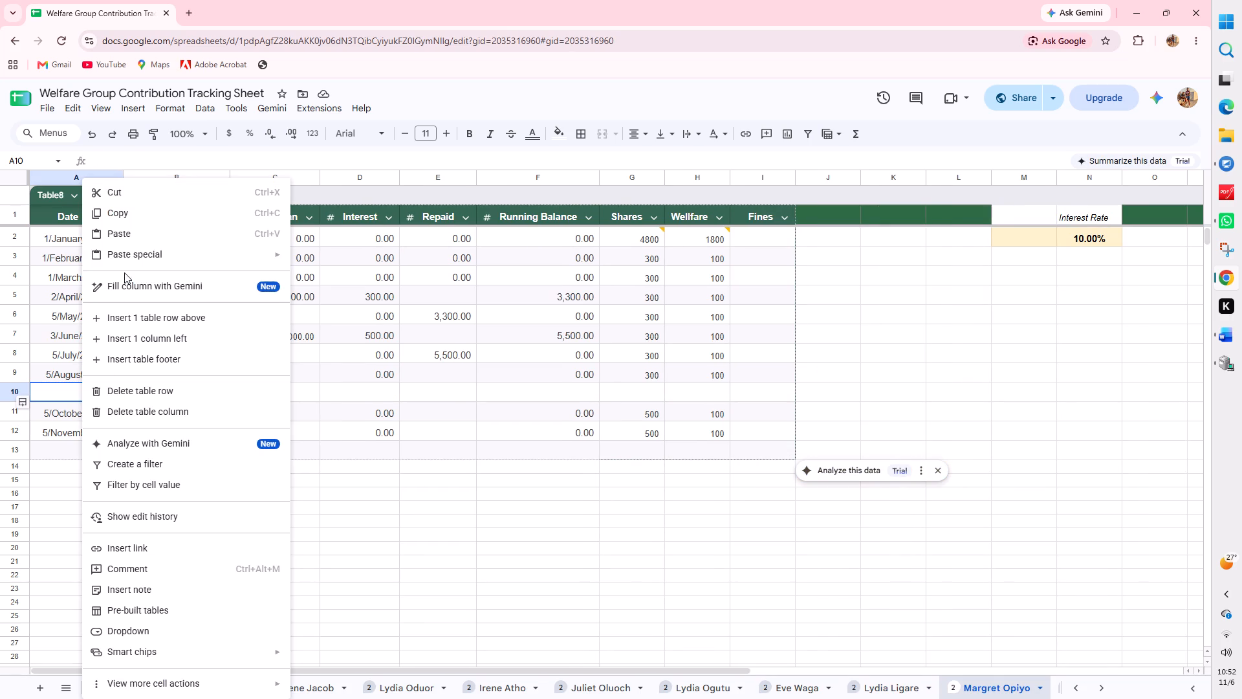
left_click(135, 234)
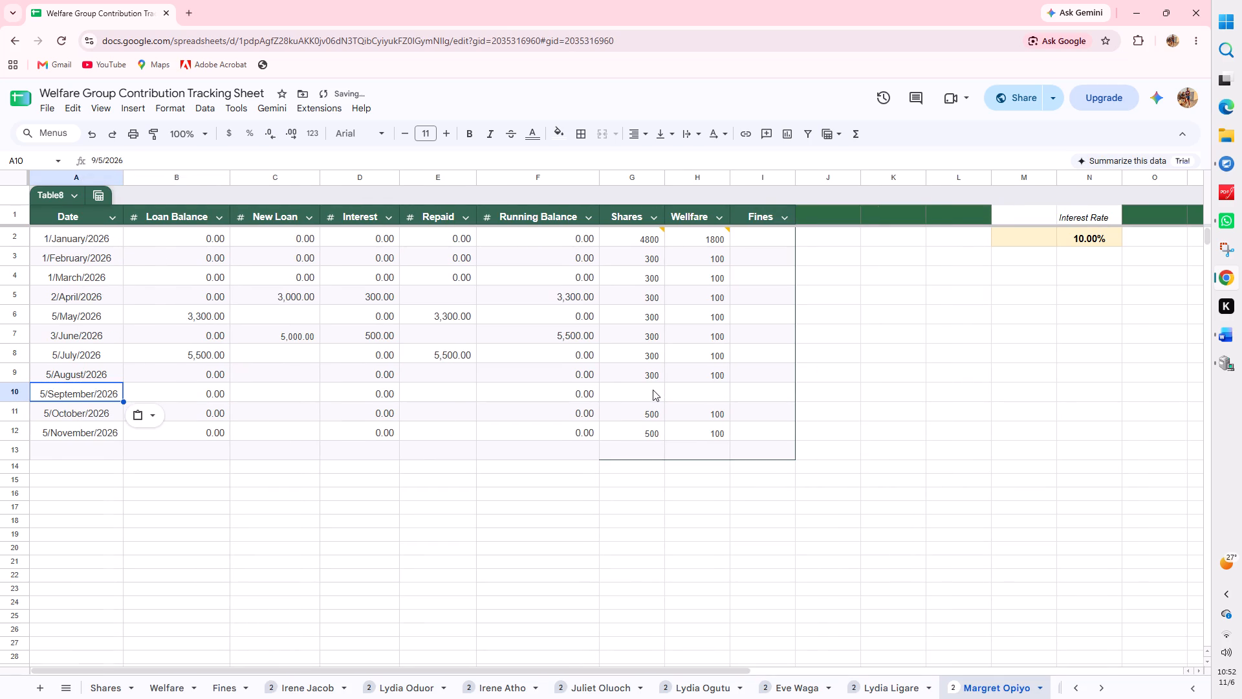
Enter Shares of 300 and Wellfare of 100 in the eighth member's 5/September/2026 row.
left_click(653, 390)
type("300")
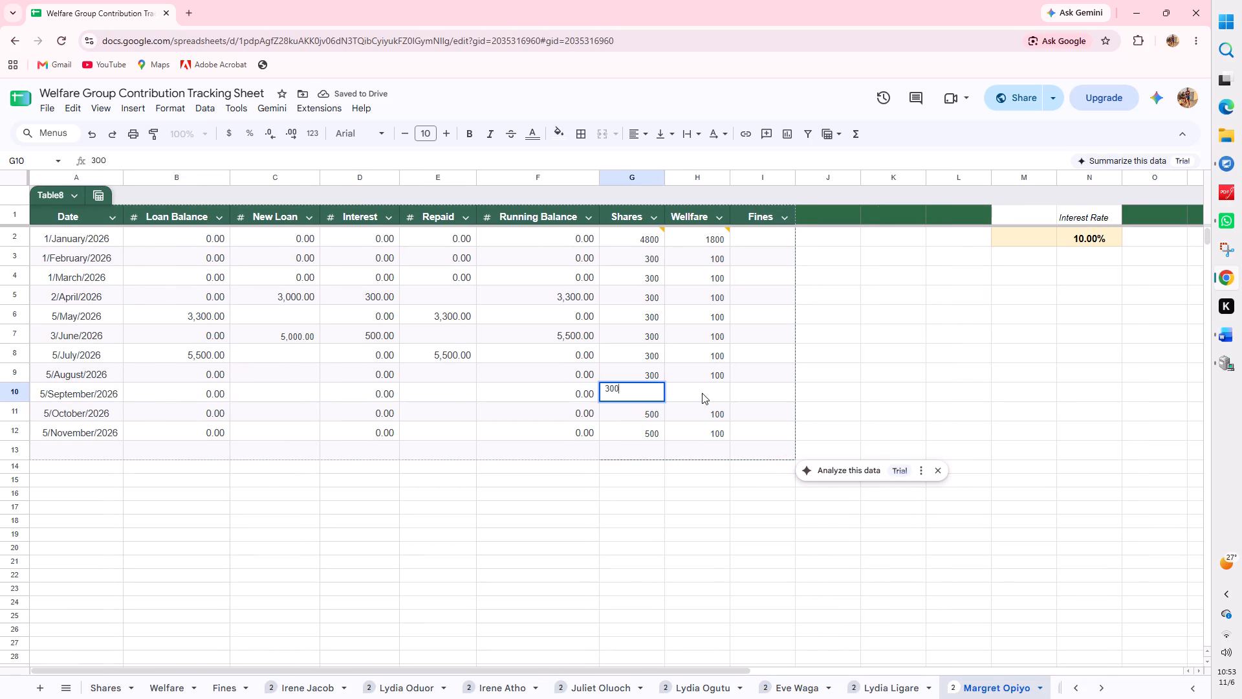
left_click(702, 393)
type("100")
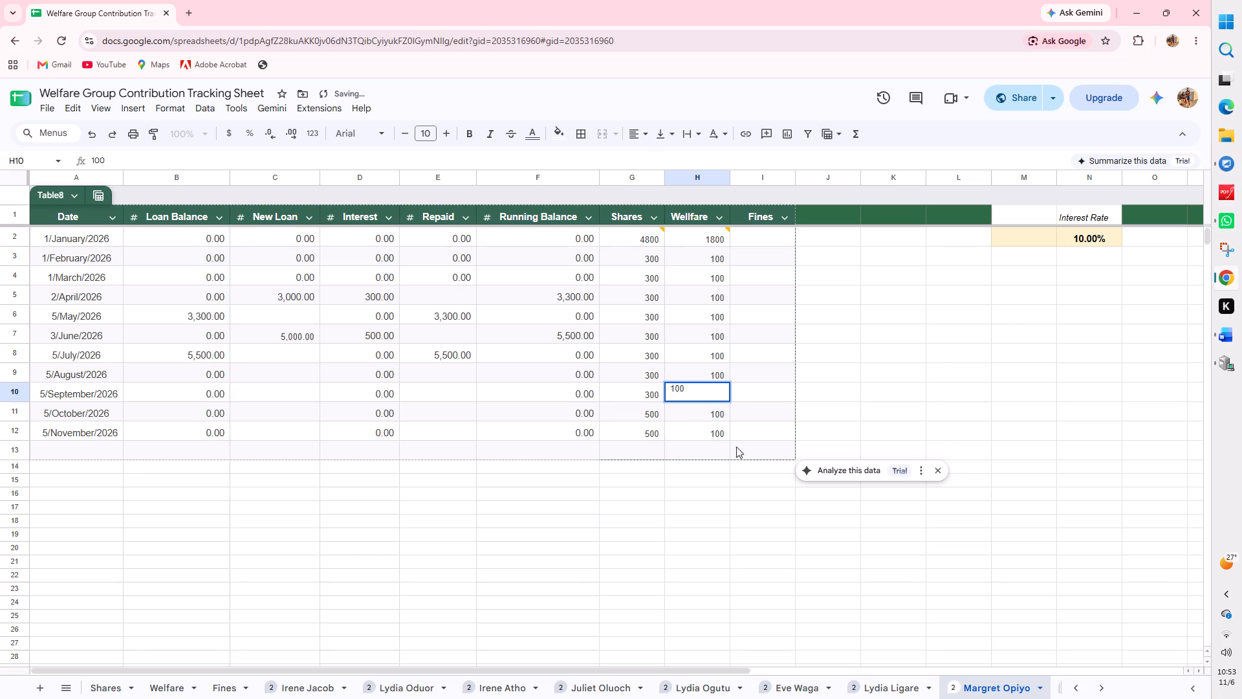
left_click(734, 509)
Review the Summary sheet and check the tenth member's Shares column sums, with and without the undated row below 5/October/2026.
left_click(64, 689)
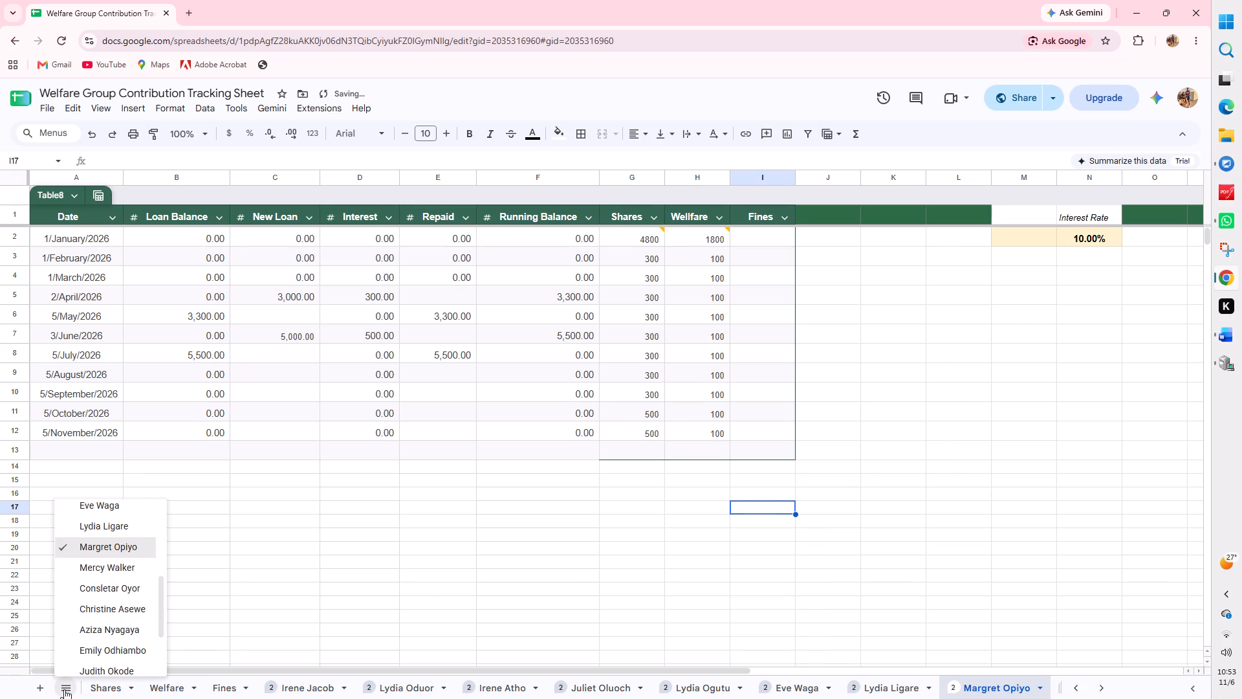
scroll(76, 586, "up", 10)
left_click(87, 511)
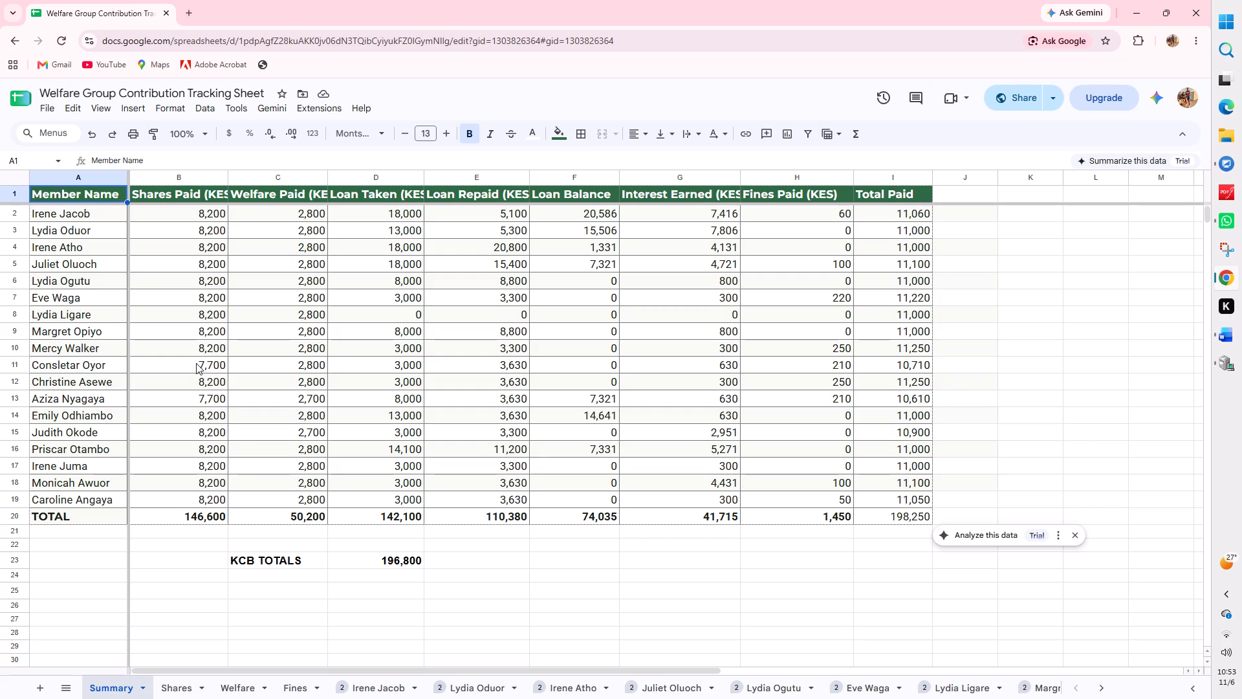
left_click(65, 694)
scroll(111, 584, "down", 4)
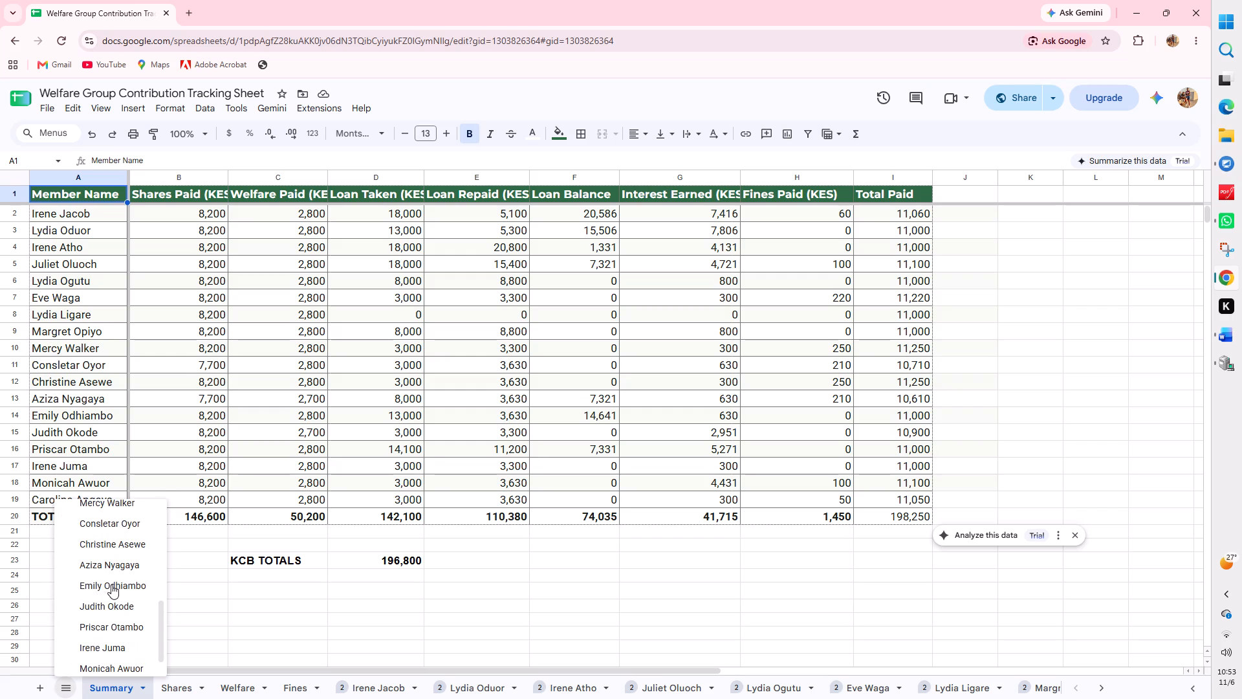
left_click(118, 527)
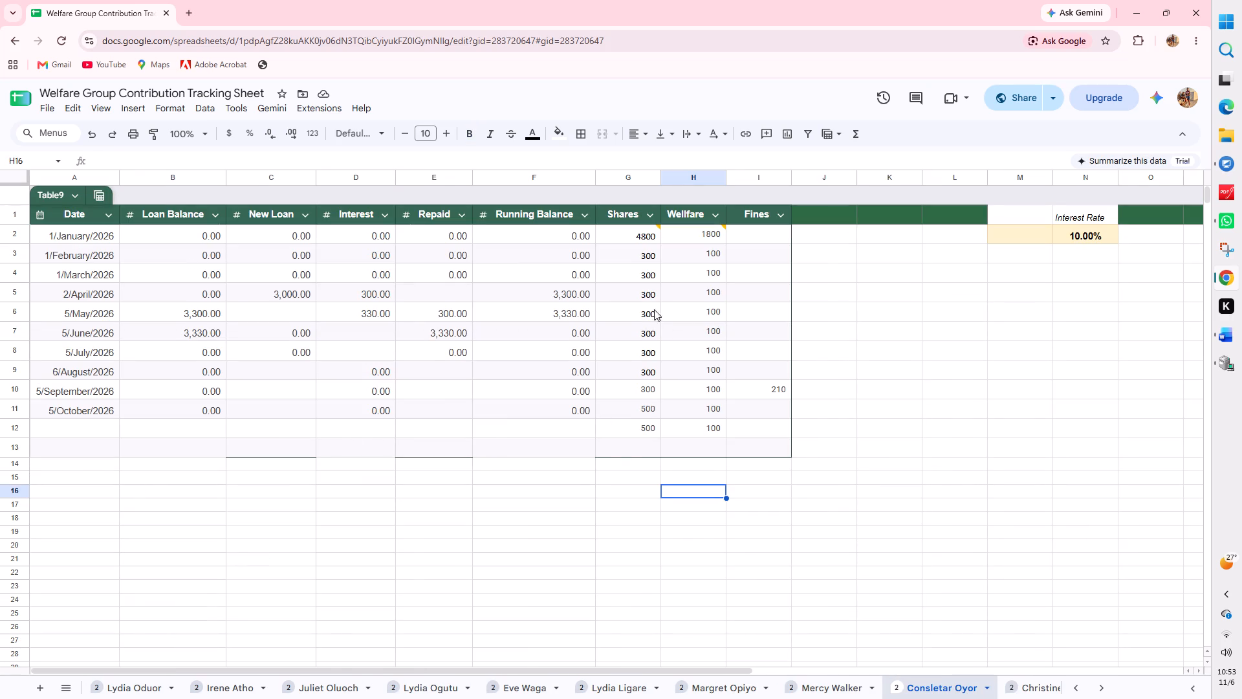
left_click_drag(640, 234, 651, 386)
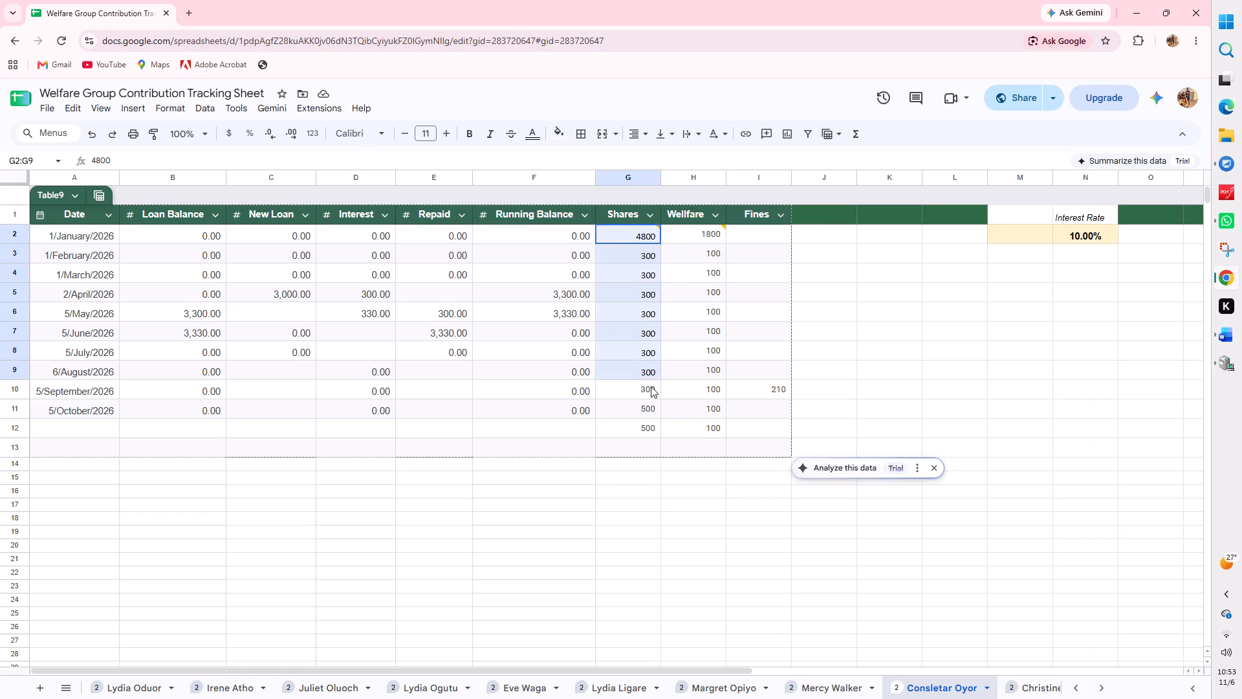
left_click_drag(651, 386, 656, 423)
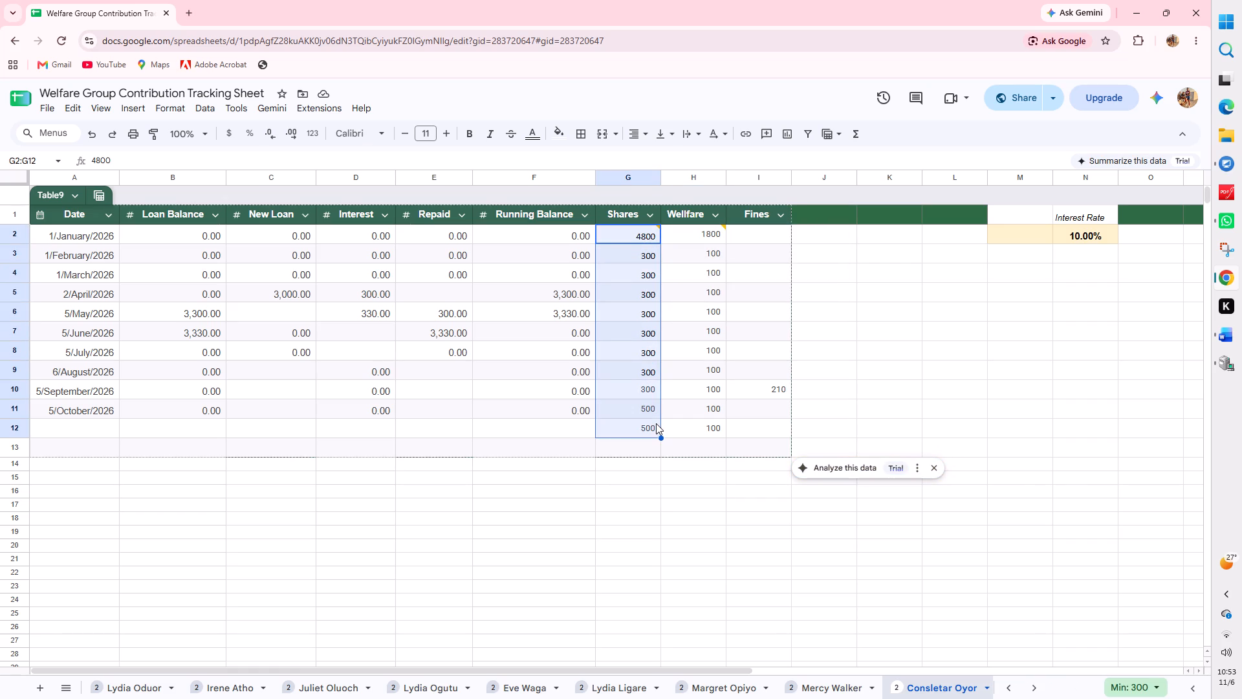
left_click(636, 514)
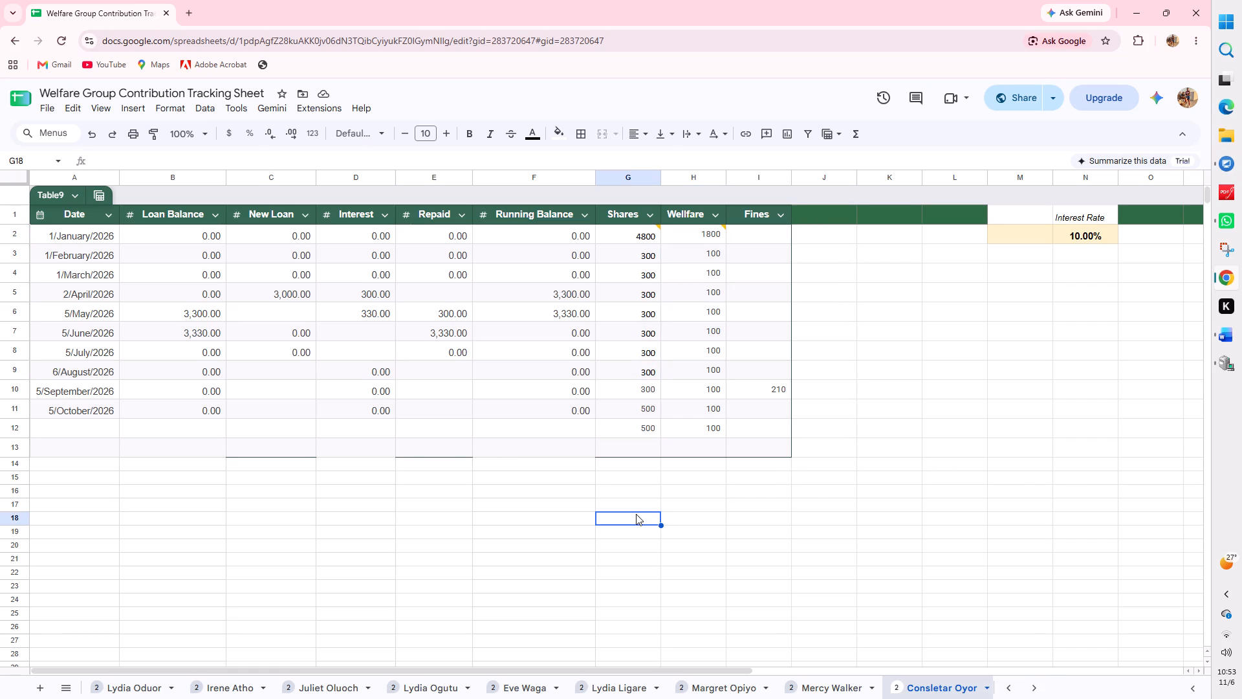
left_click_drag(633, 235, 644, 311)
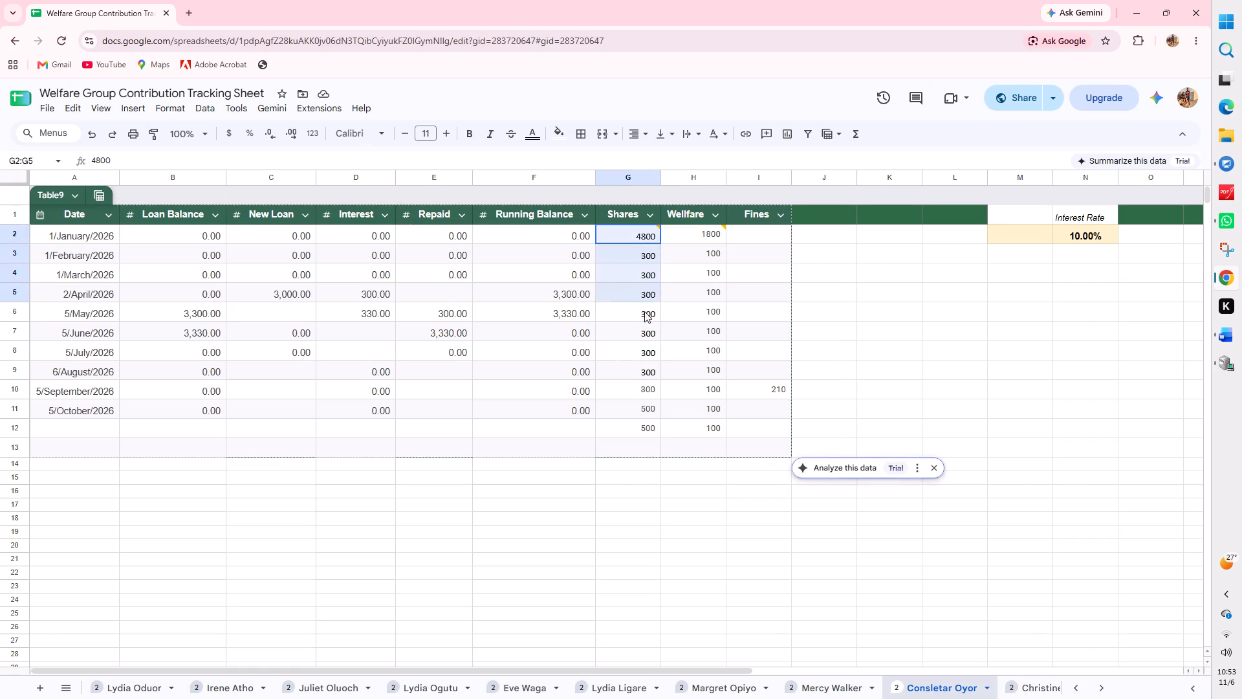
left_click_drag(644, 311, 648, 418)
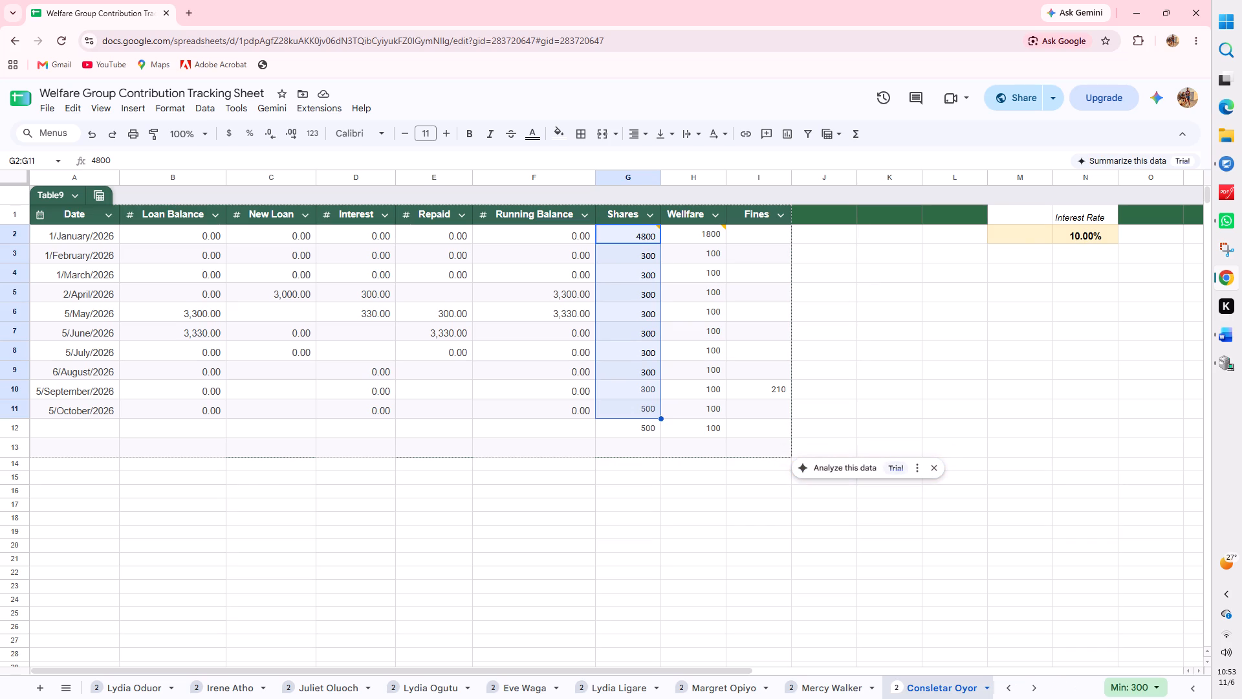
left_click(657, 498)
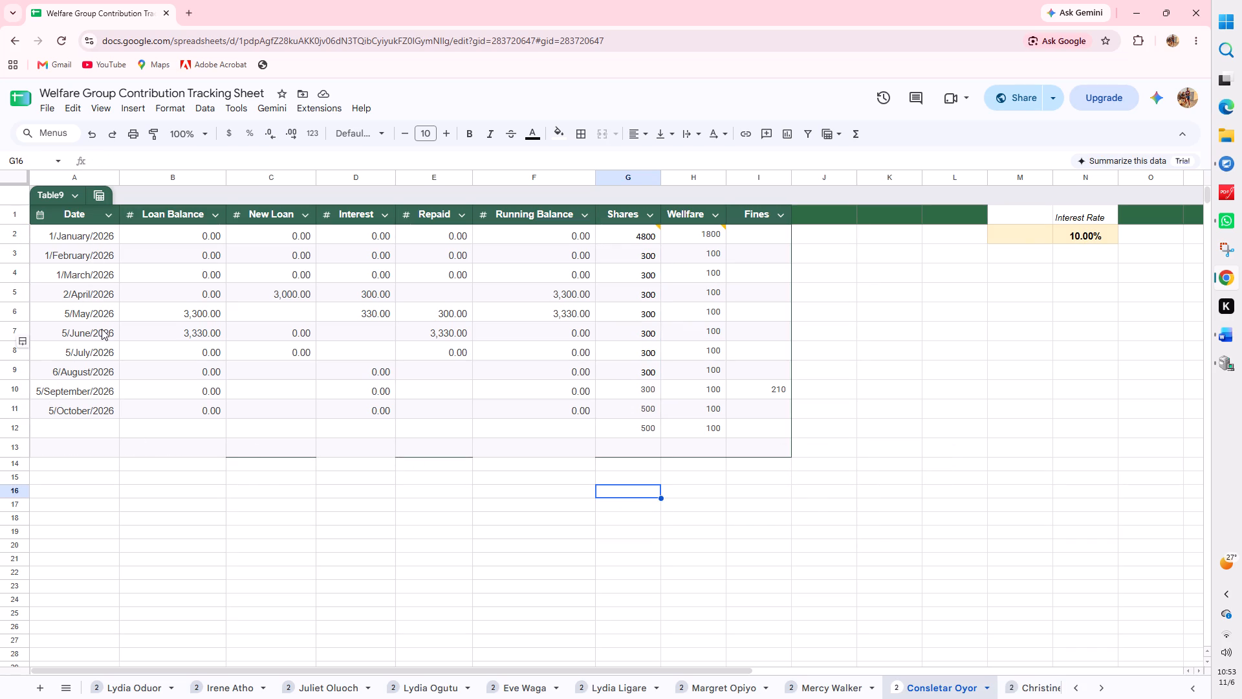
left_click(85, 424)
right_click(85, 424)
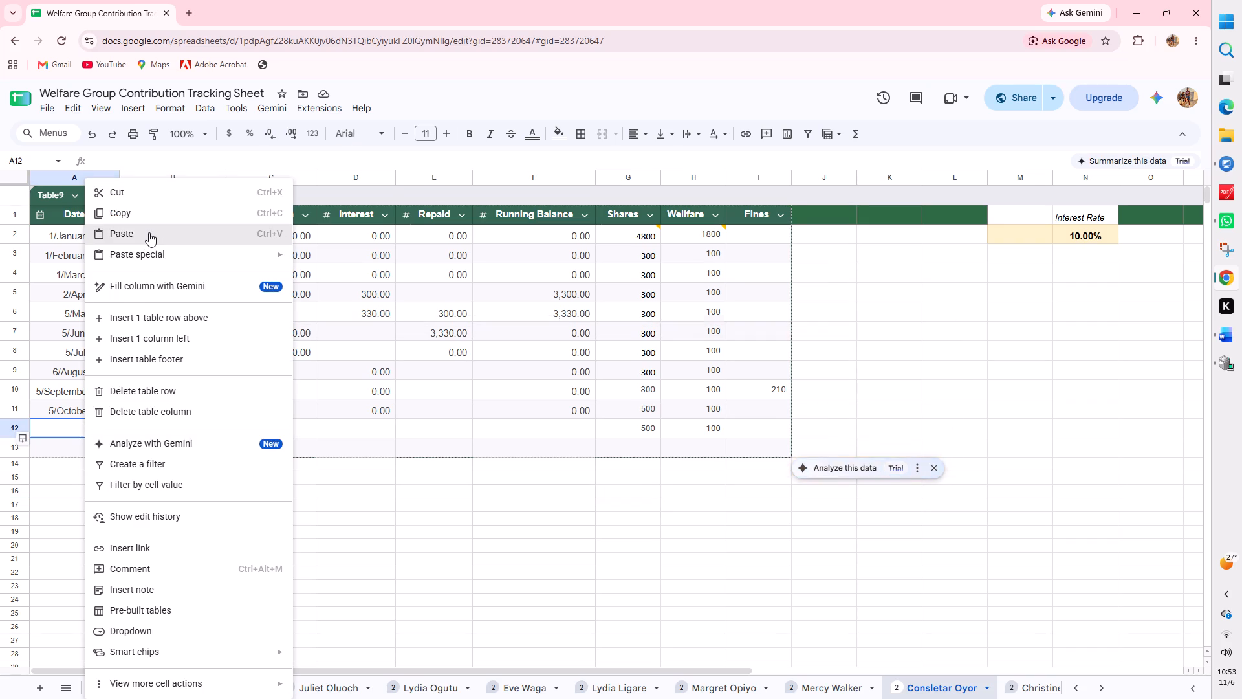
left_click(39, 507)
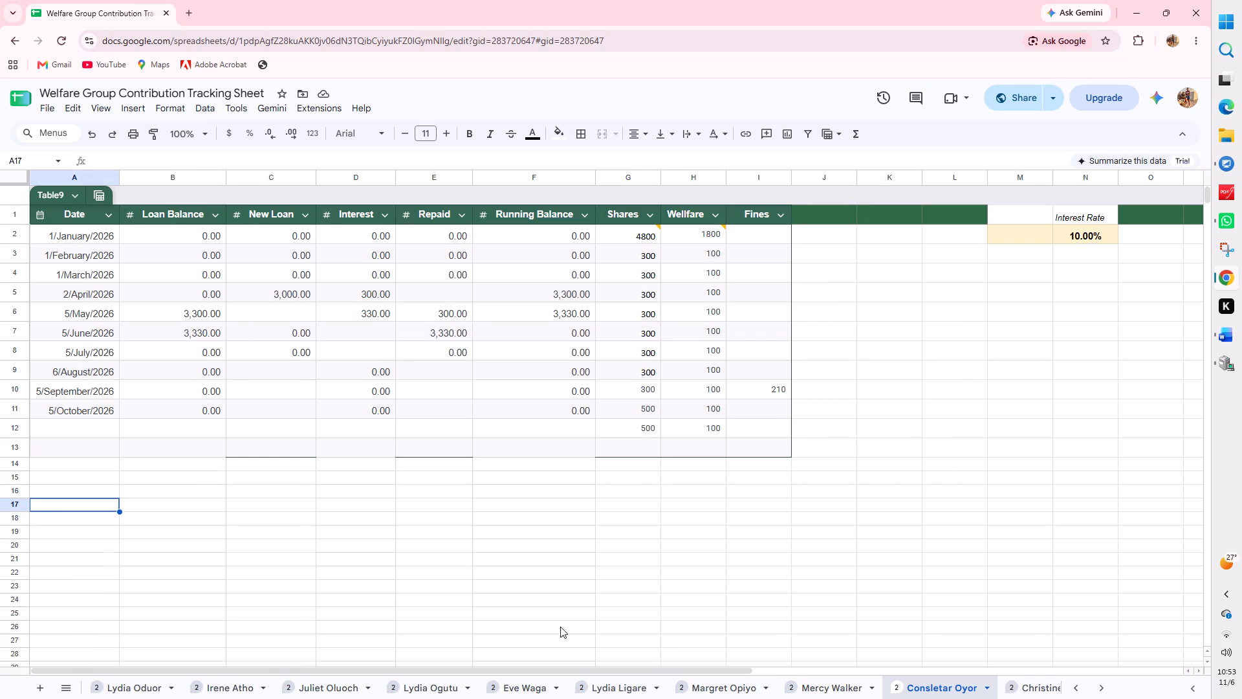
Copy the 5/November/2026 date from the ninth member's sheet into the blank Date cell below 5/October/2026 in the tenth member's sheet.
left_click(844, 687)
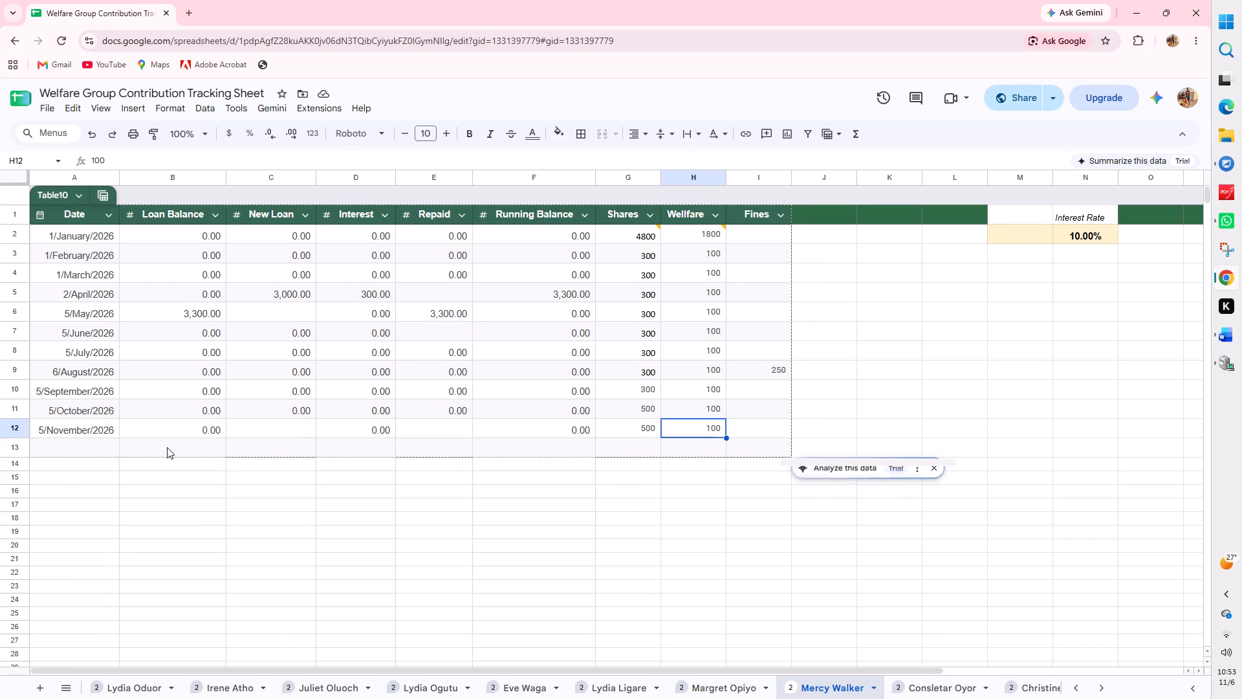
left_click(92, 430)
right_click(92, 430)
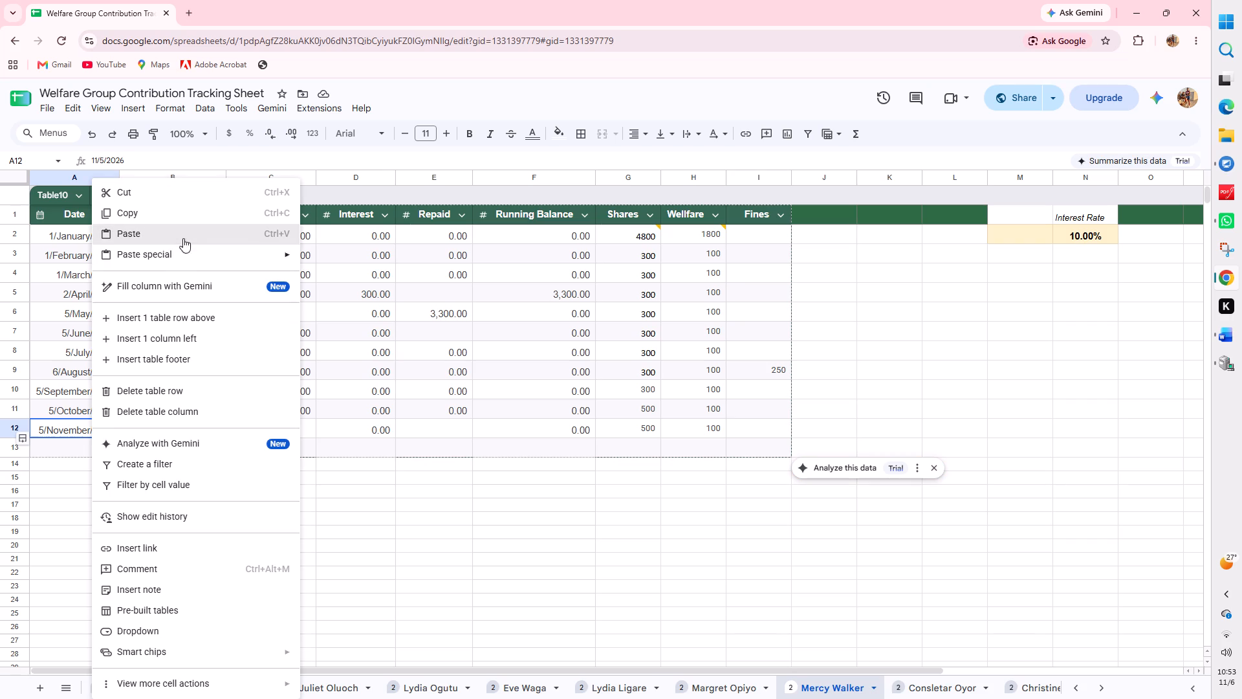
left_click(184, 216)
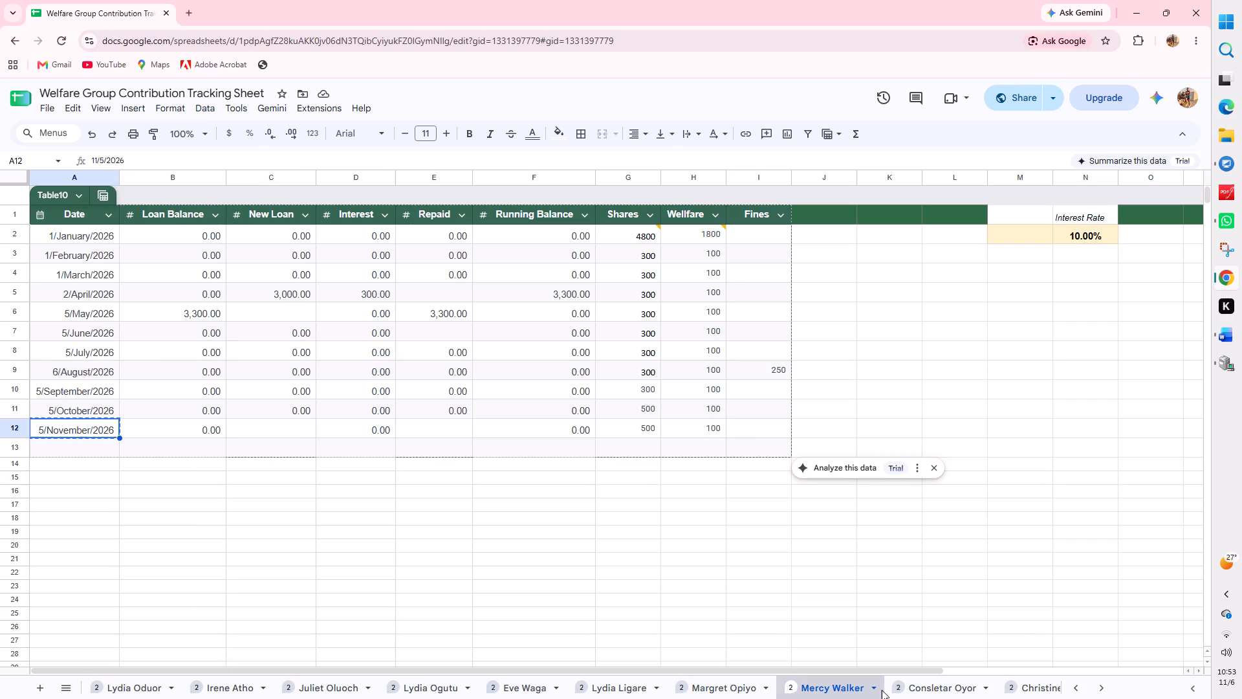
left_click(904, 687)
left_click(61, 425)
right_click(61, 425)
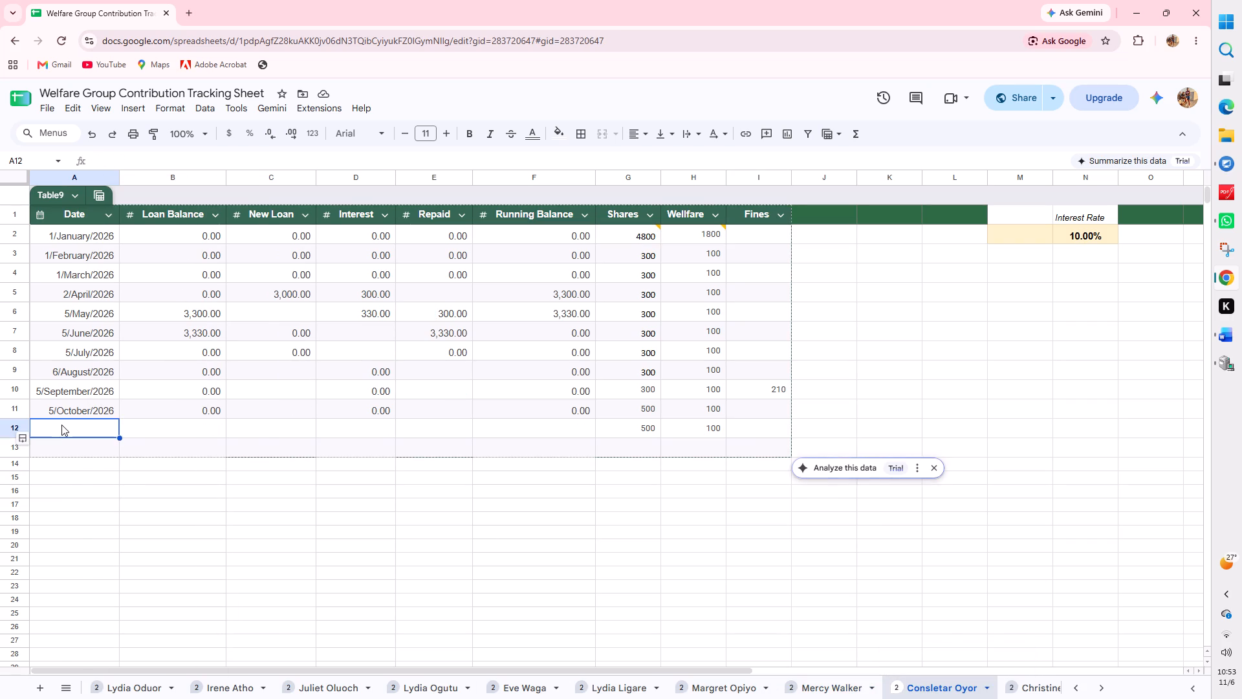
left_click(155, 237)
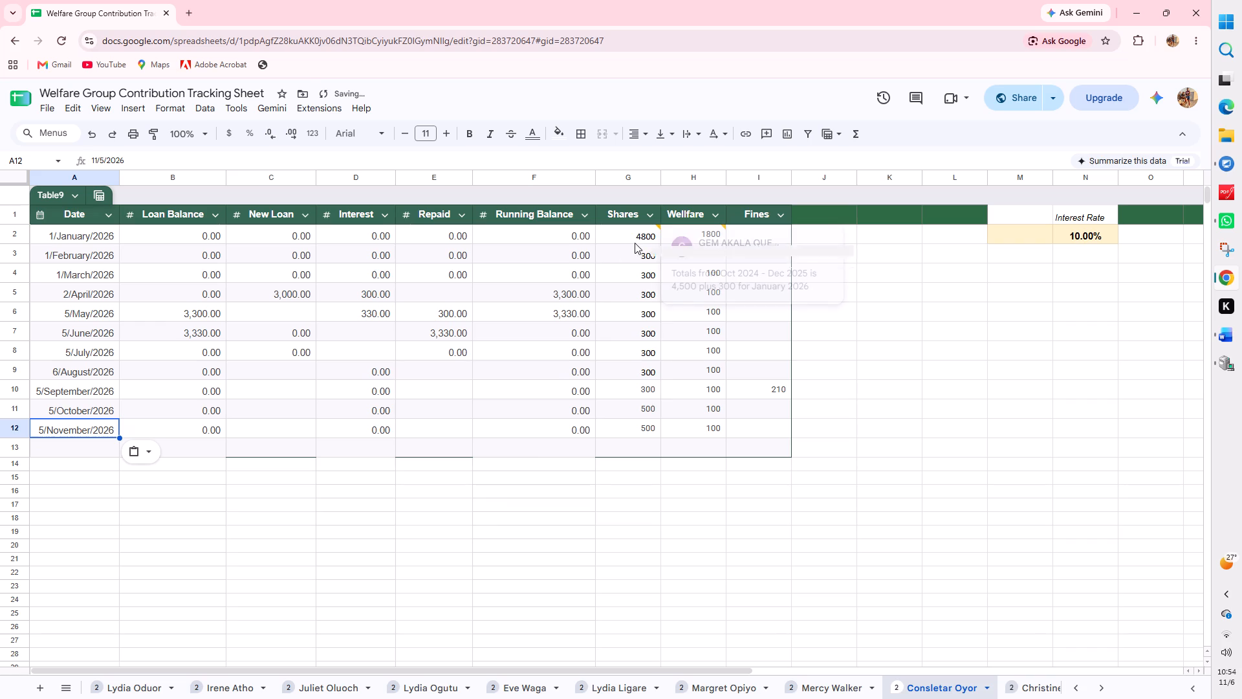
Check the tenth member's Shares sum through 5/November/2026 and set the 5/October/2026 Shares to 300.
left_click_drag(637, 232, 653, 425)
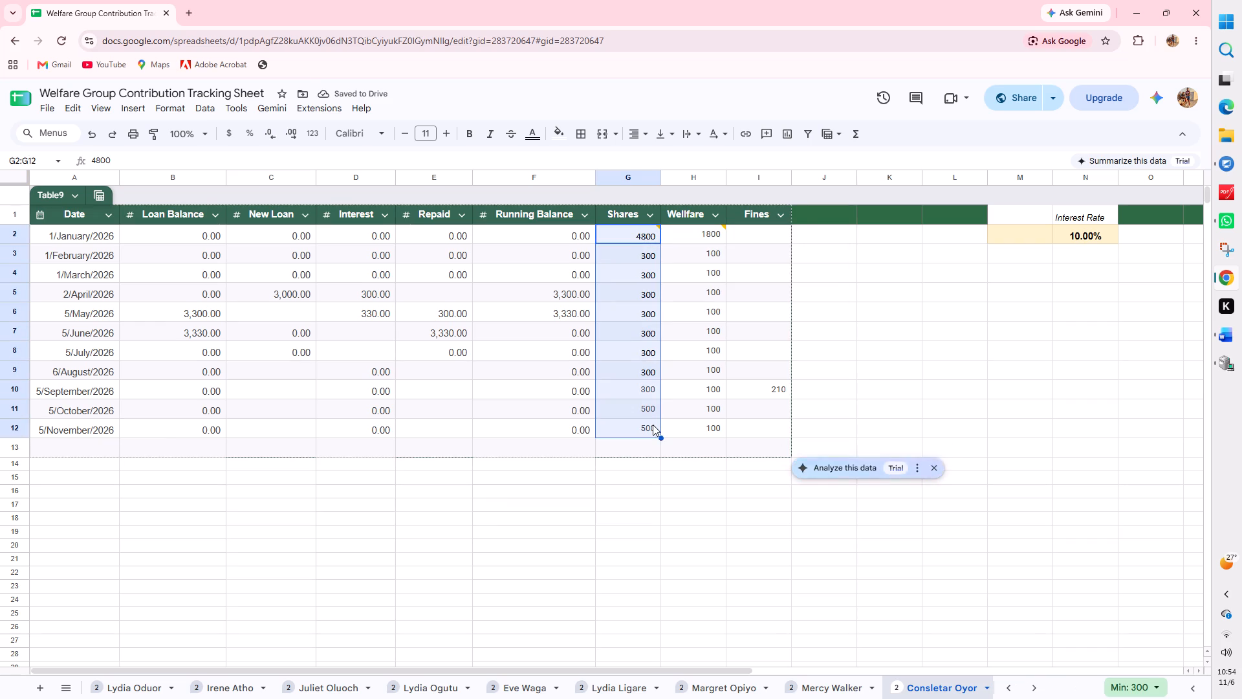
left_click(1155, 685)
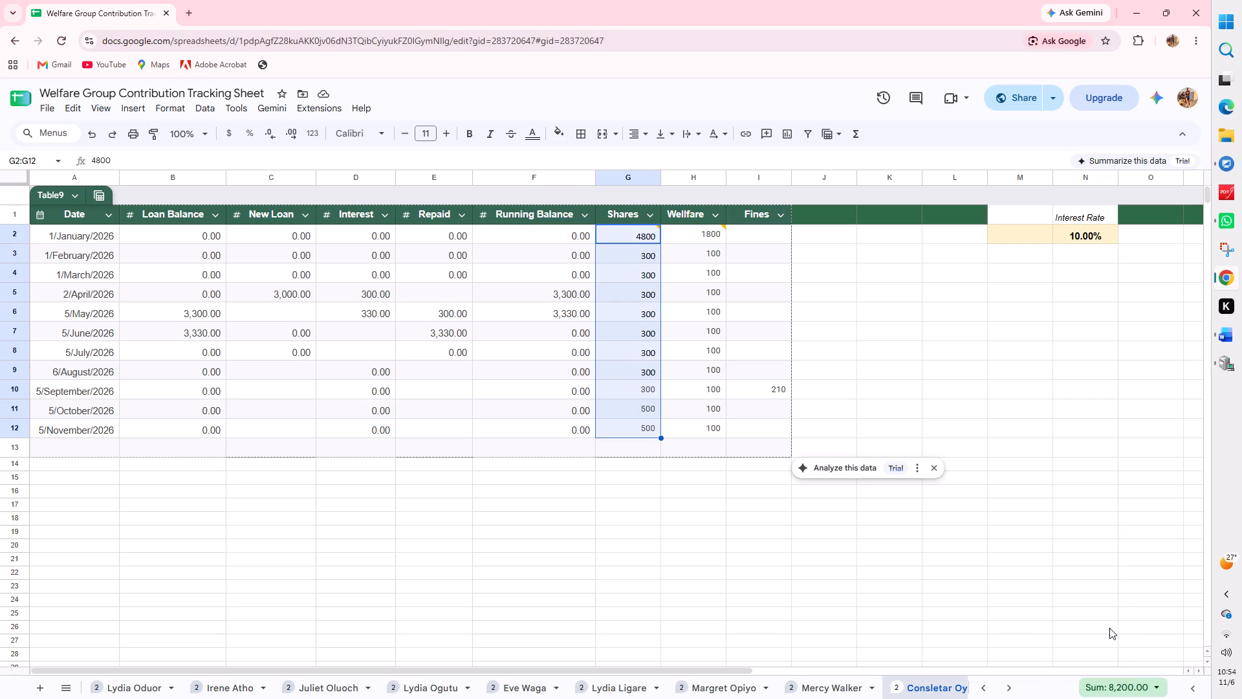
left_click(705, 598)
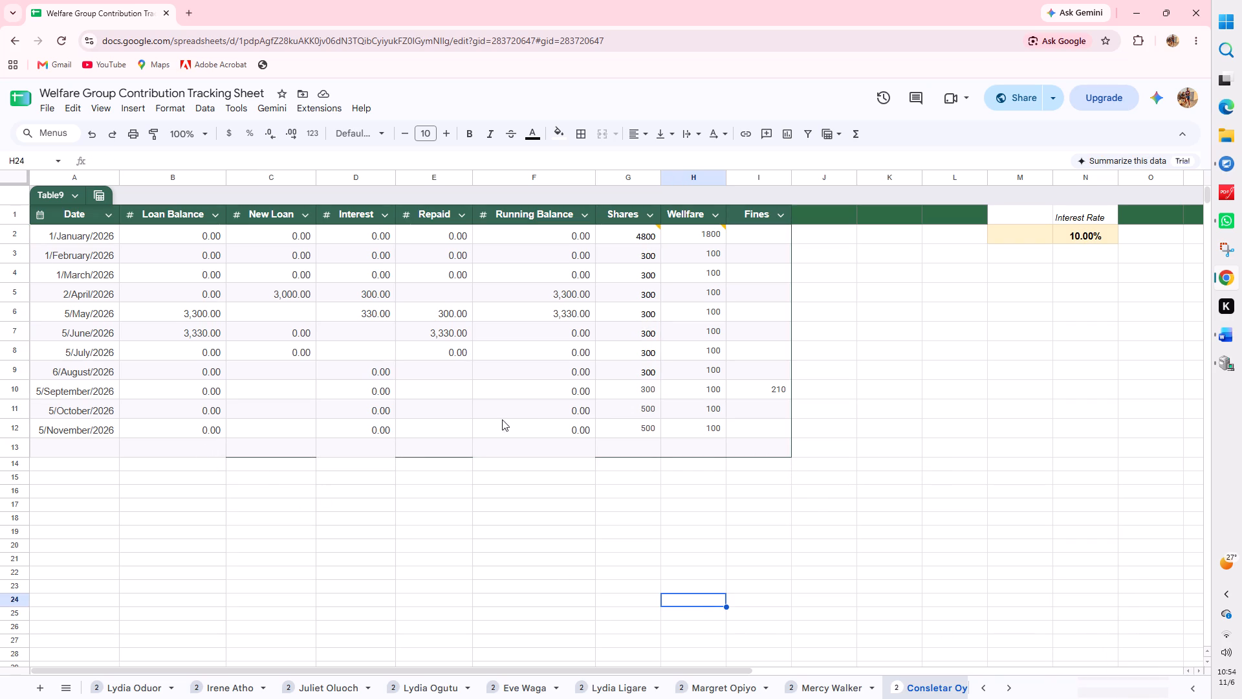
left_click(653, 410)
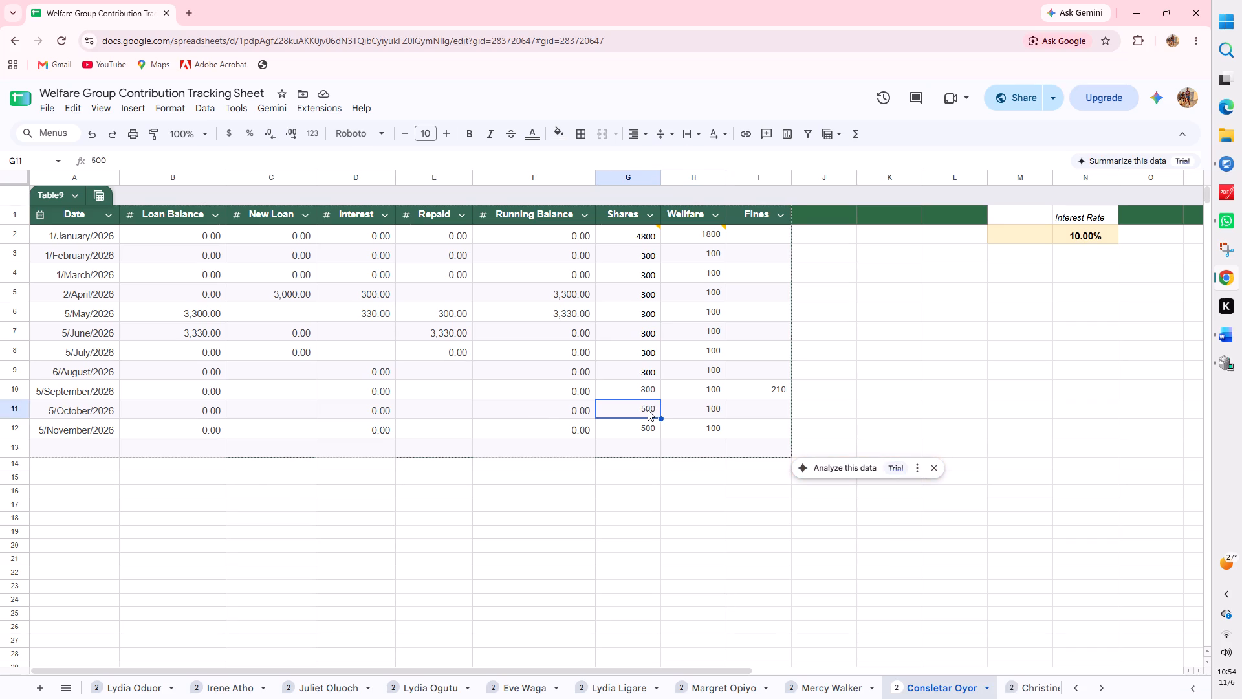
type("300")
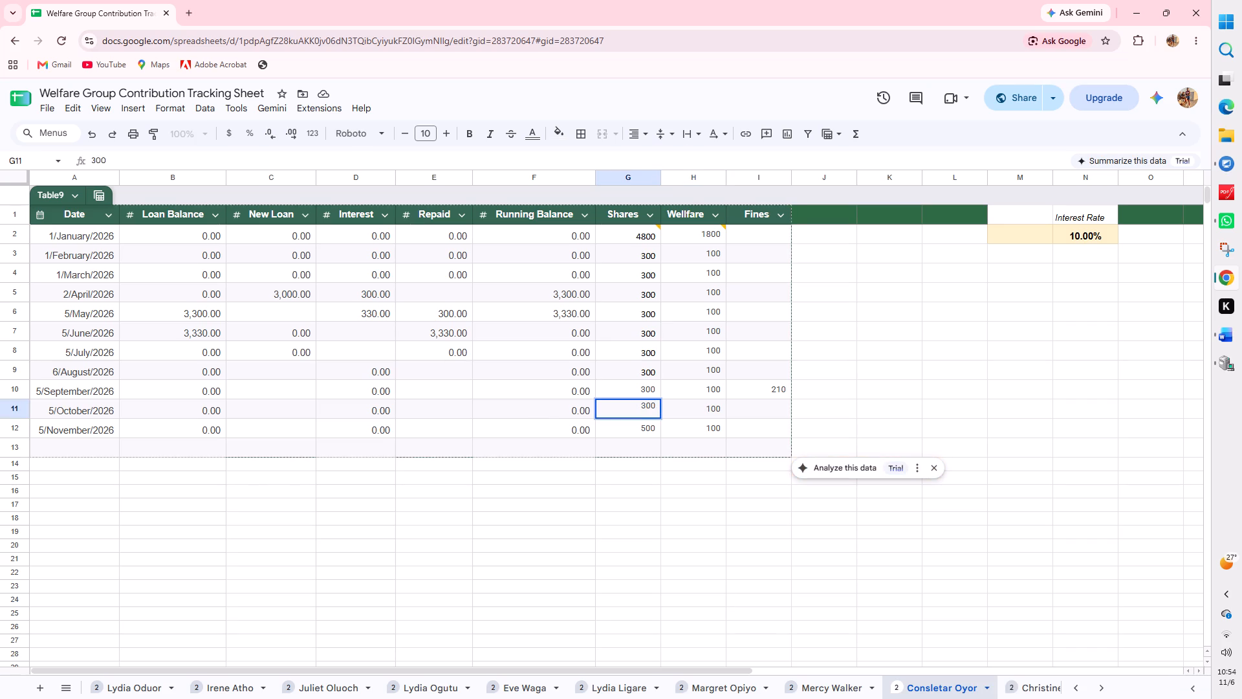
left_click(696, 491)
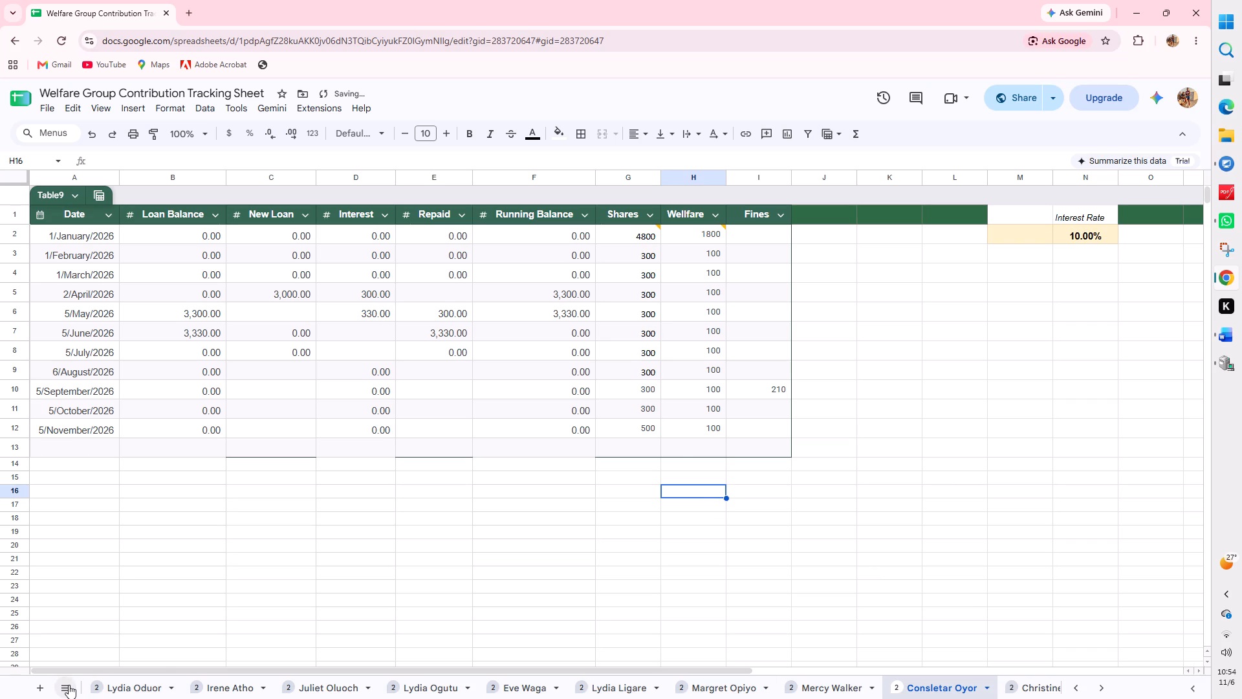
Review the Summary sheet and check the twelfth member's Shares column sum through 5/October/2026.
left_click(69, 685)
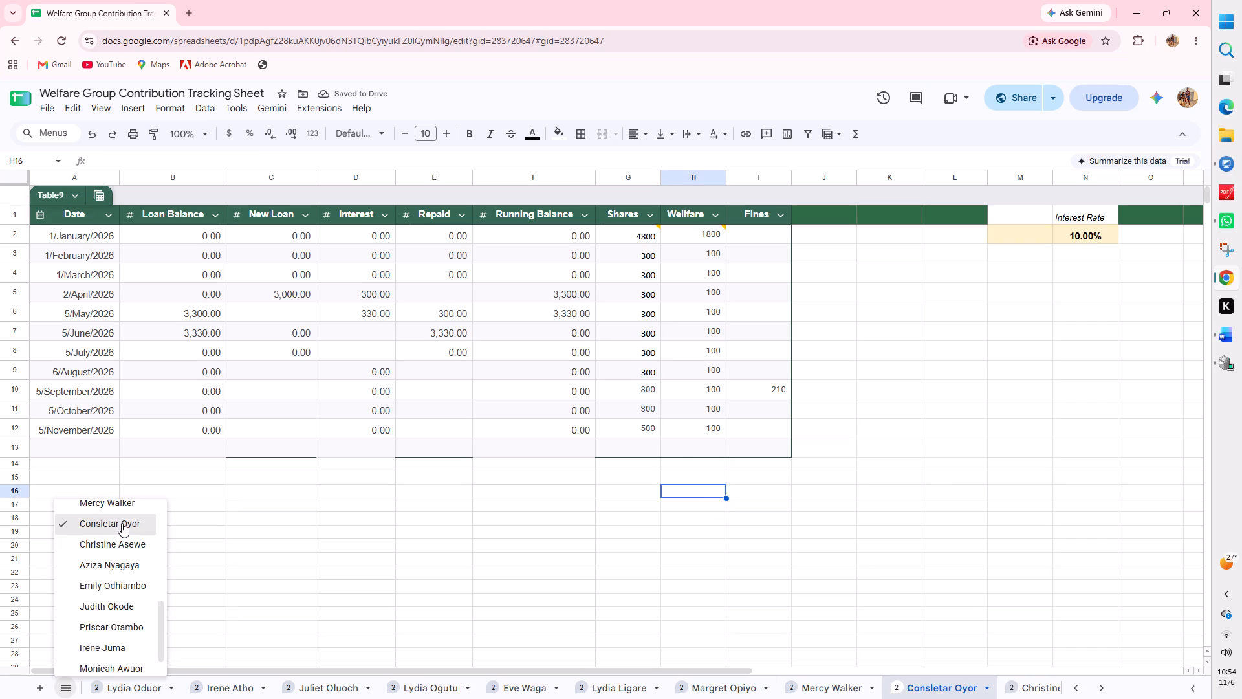
scroll(122, 540, "up", 6)
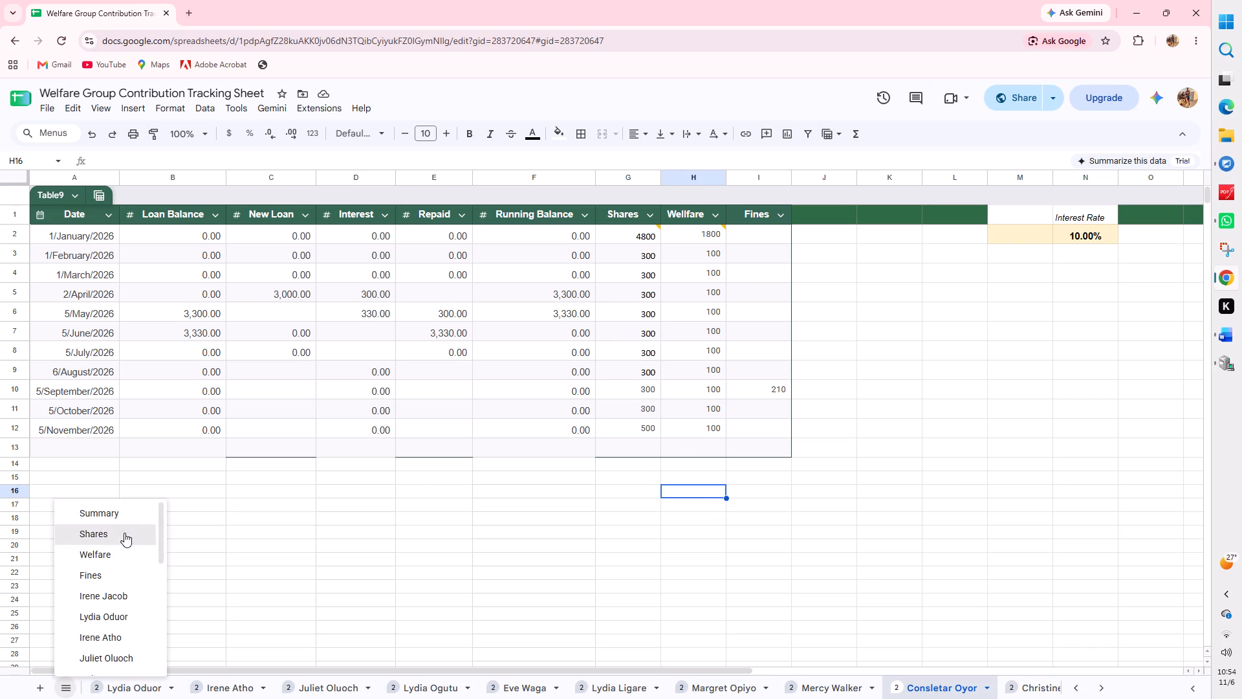
left_click(118, 509)
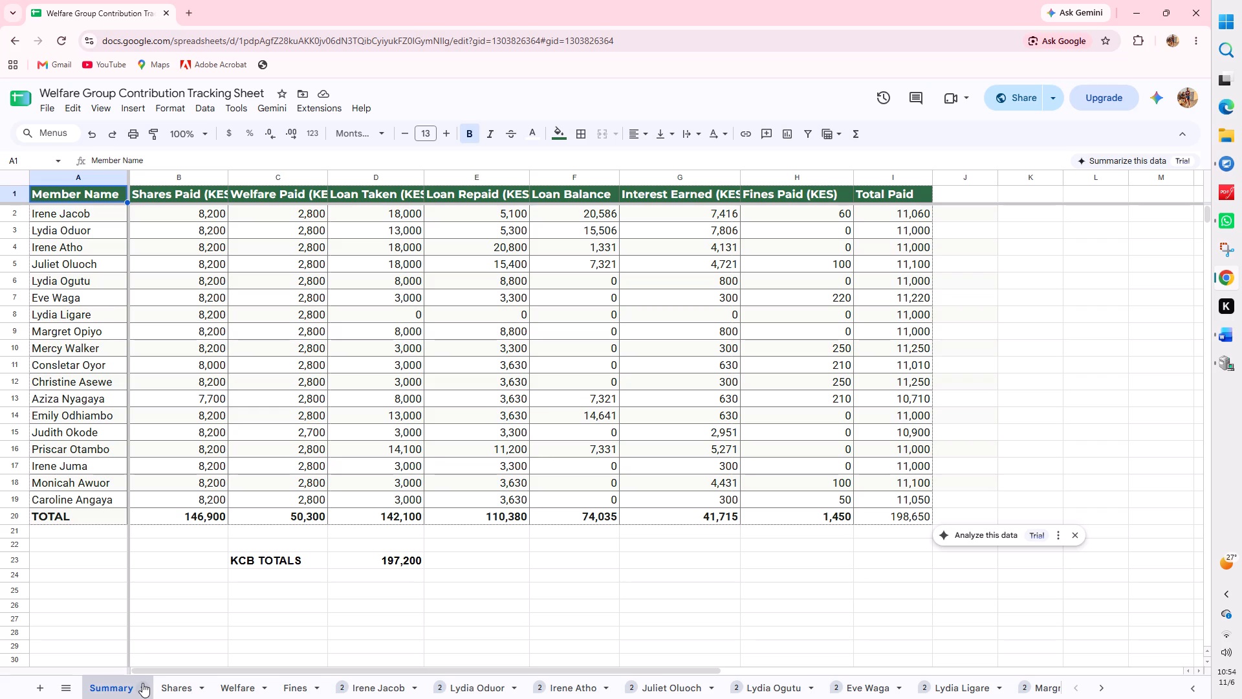
left_click(68, 682)
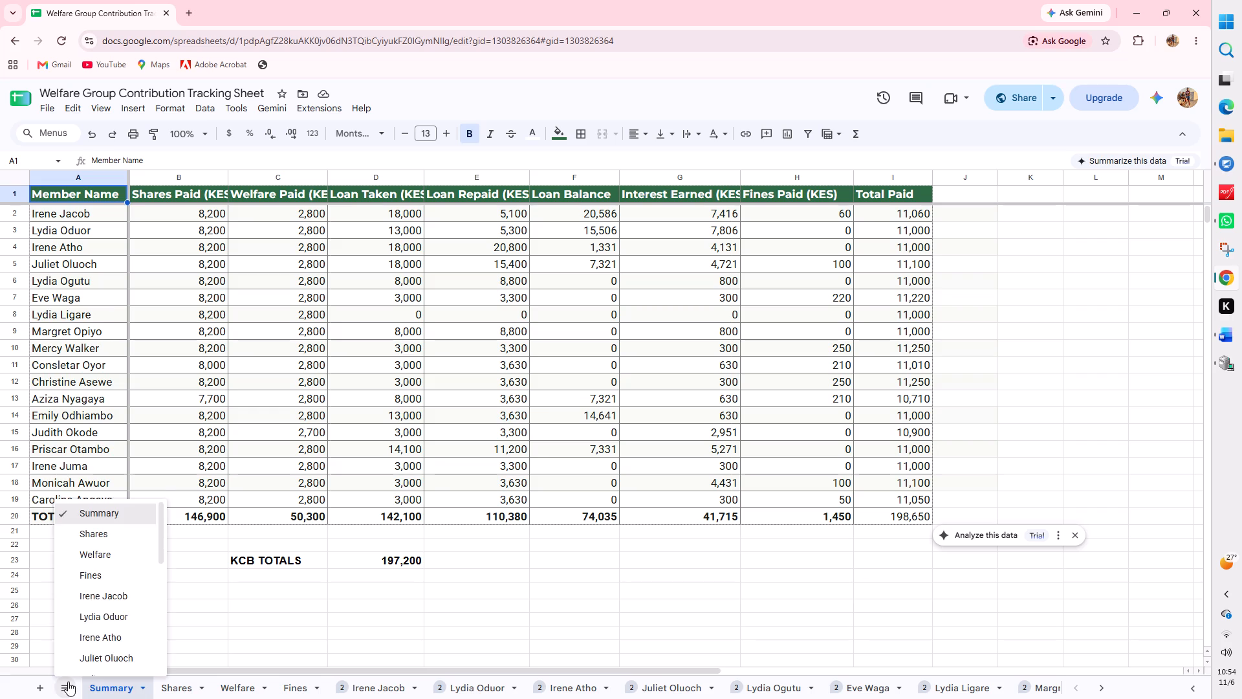
scroll(102, 610, "down", 12)
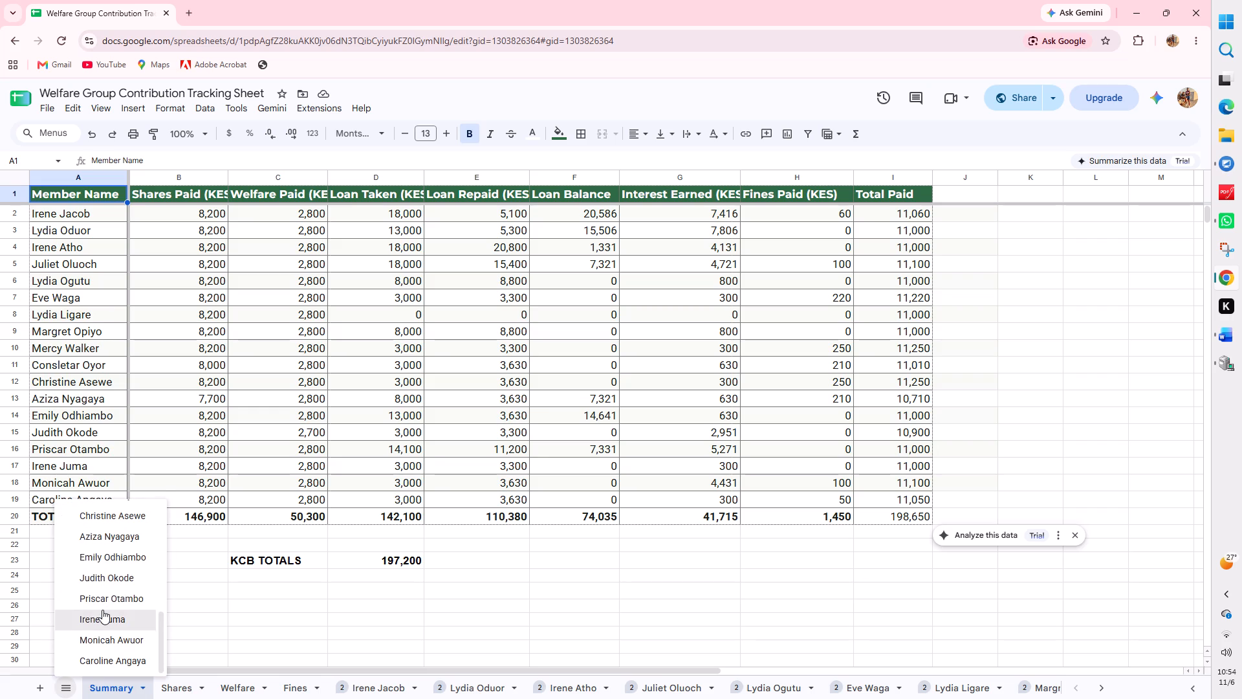
scroll(102, 610, "down", 4)
left_click(113, 535)
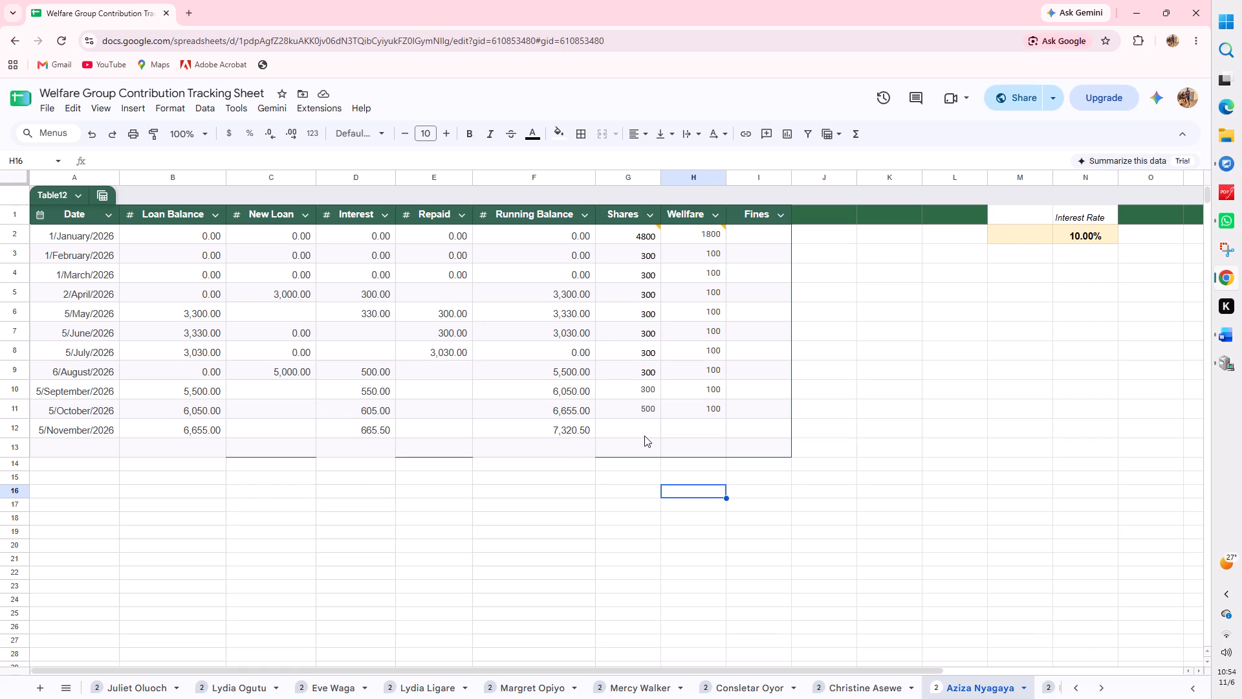
left_click_drag(637, 235, 639, 241)
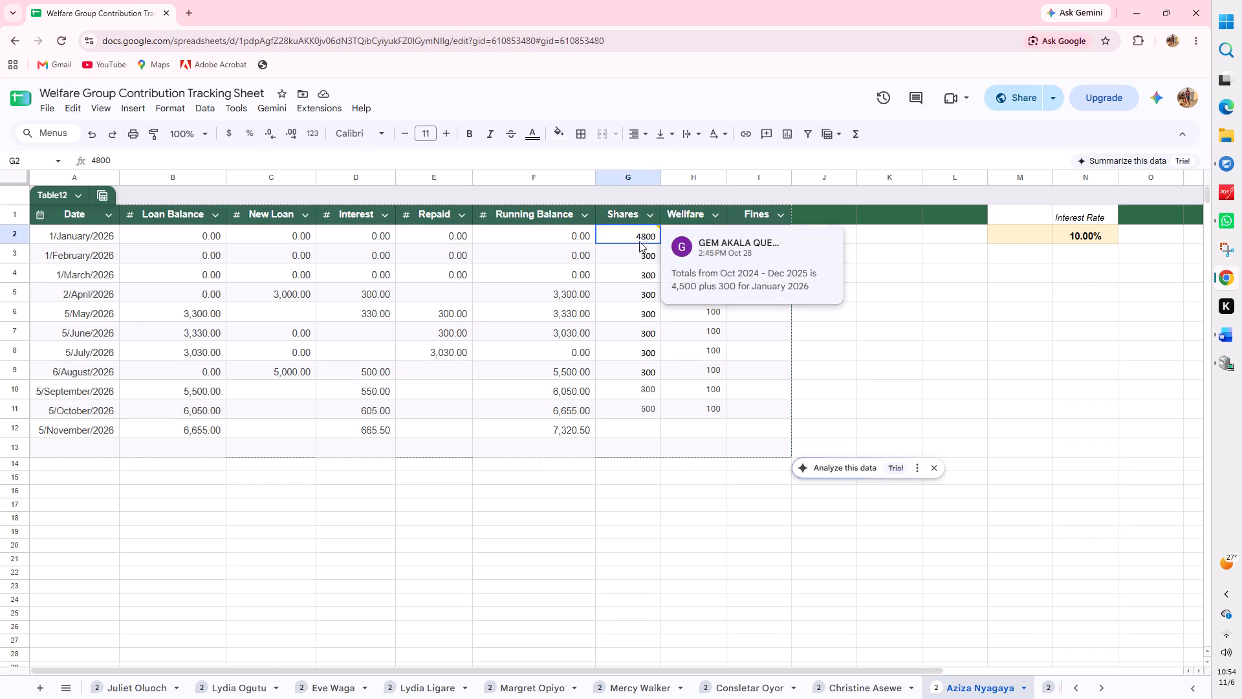
left_click_drag(639, 241, 658, 403)
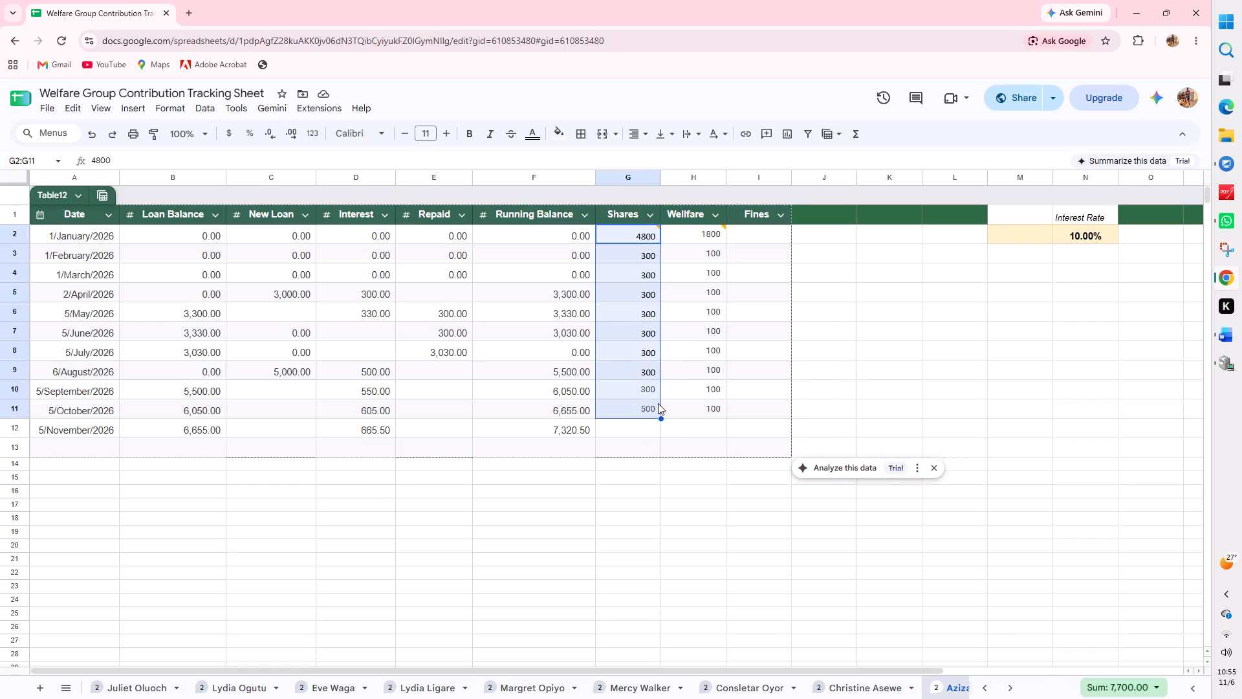
left_click(640, 478)
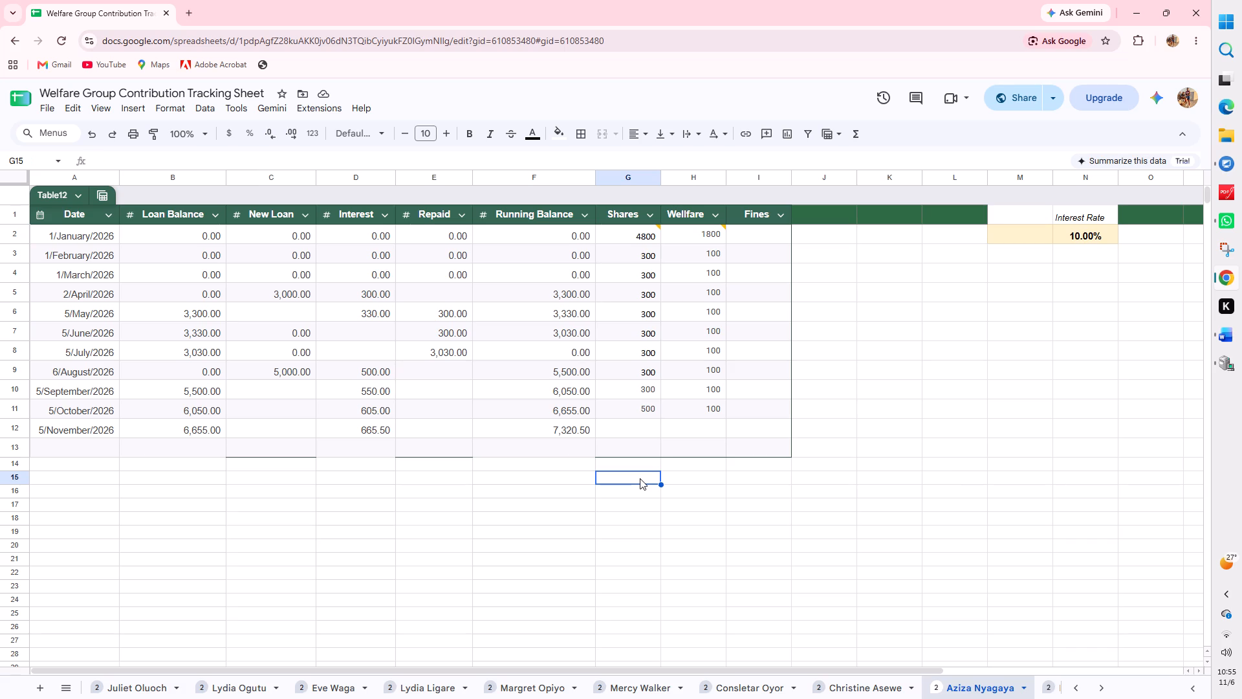
Review the Summary sheet again and check the fourteenth member's Wellfare and Shares column sums through 5/November/2026.
left_click(71, 686)
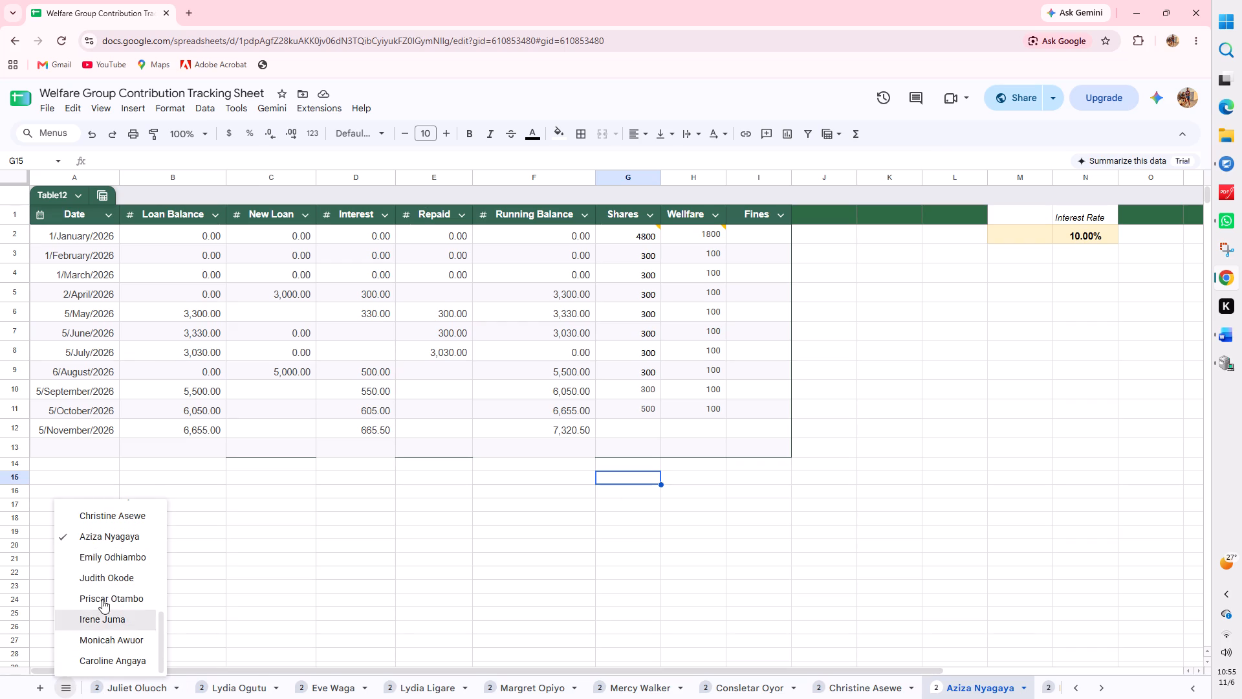
scroll(102, 599, "up", 13)
left_click(111, 506)
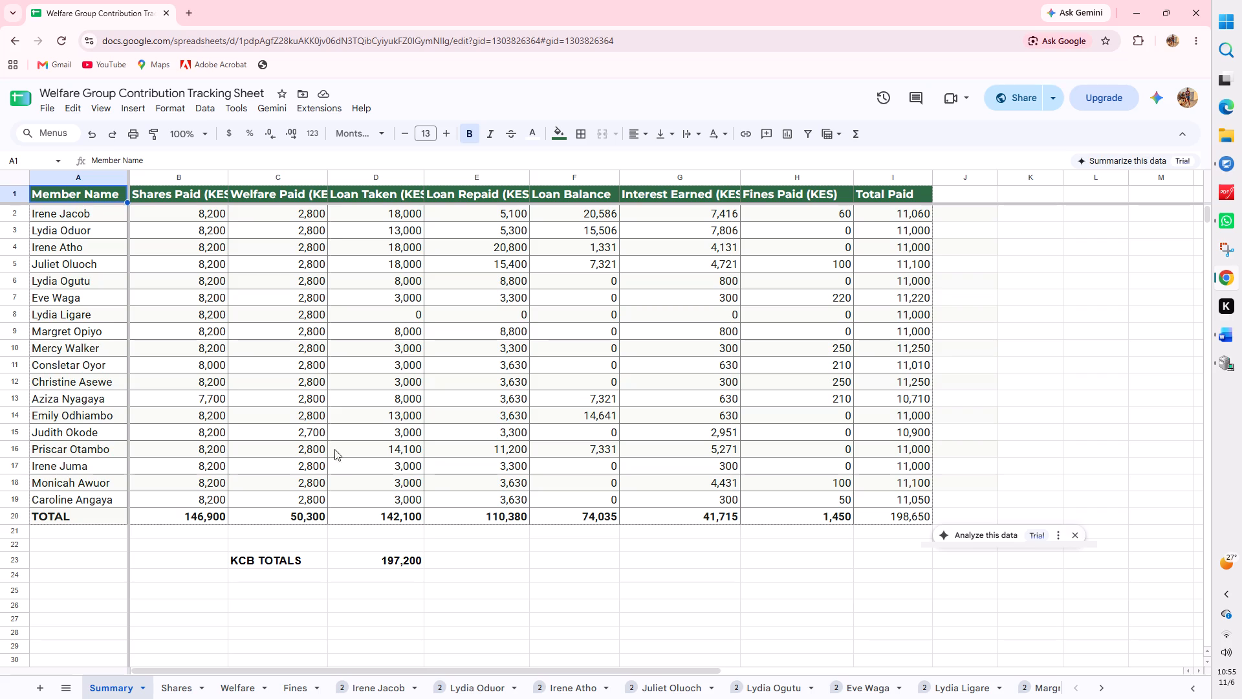
left_click(71, 685)
scroll(121, 579, "down", 5)
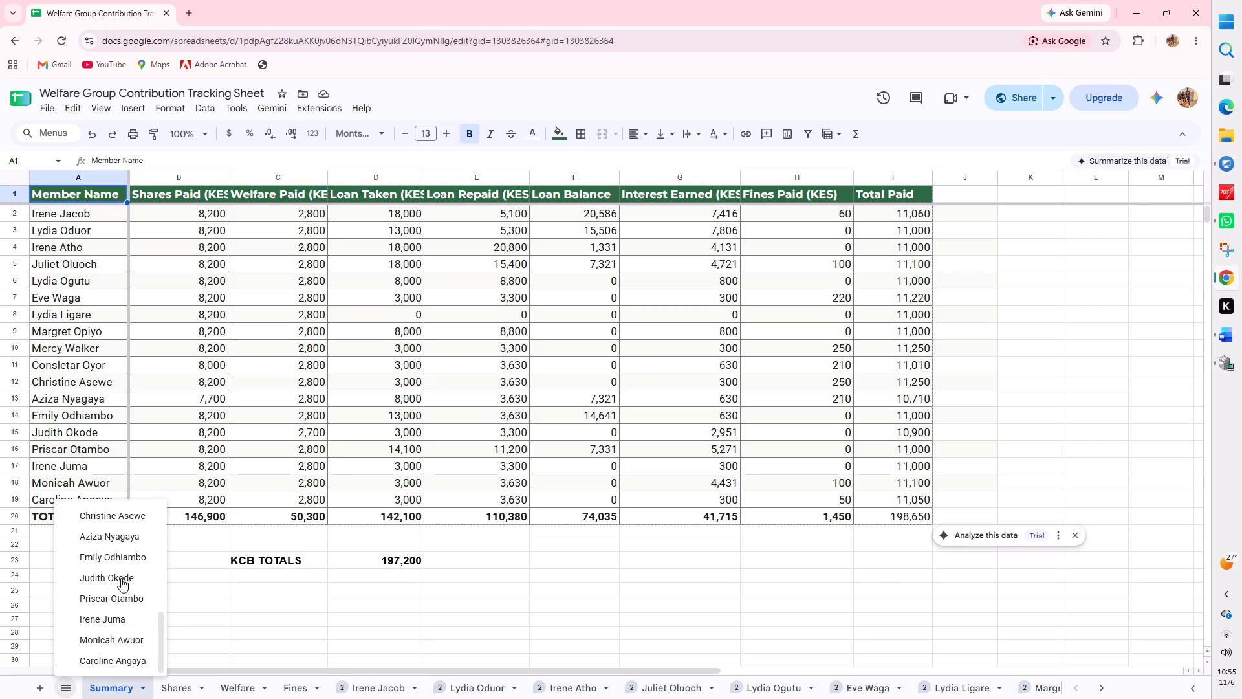
scroll(121, 578, "down", 7)
scroll(121, 578, "up", 2)
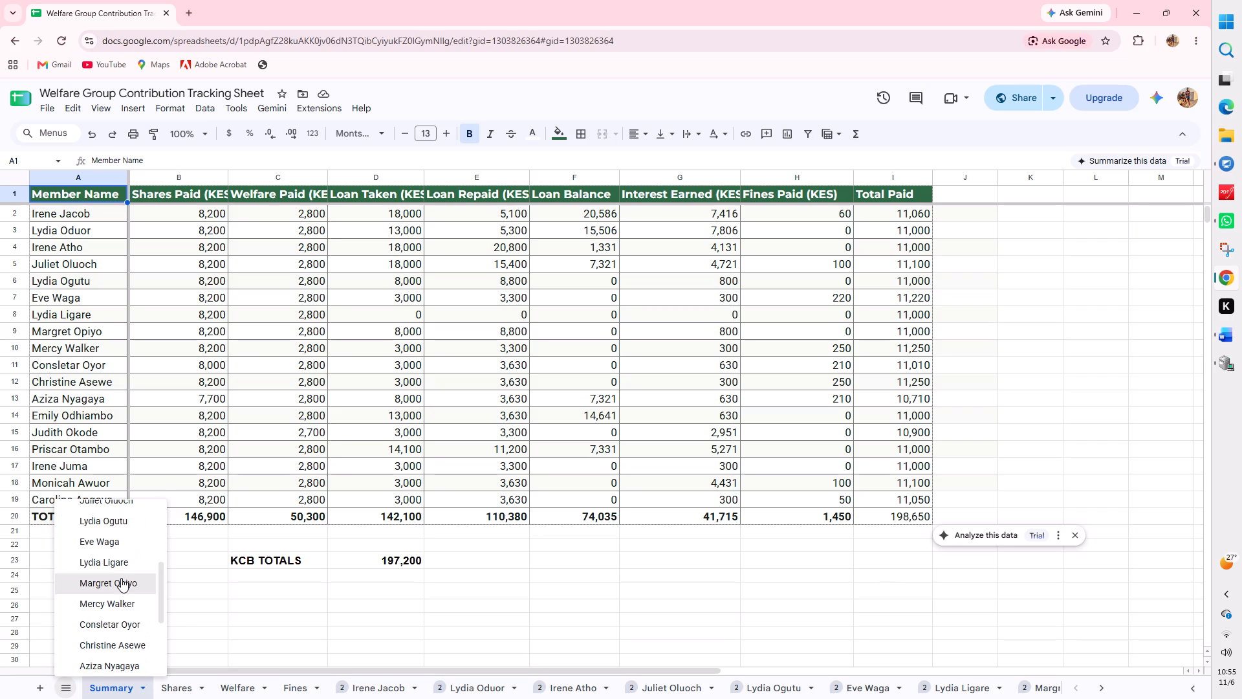
scroll(121, 578, "down", 7)
scroll(114, 639, "up", 2)
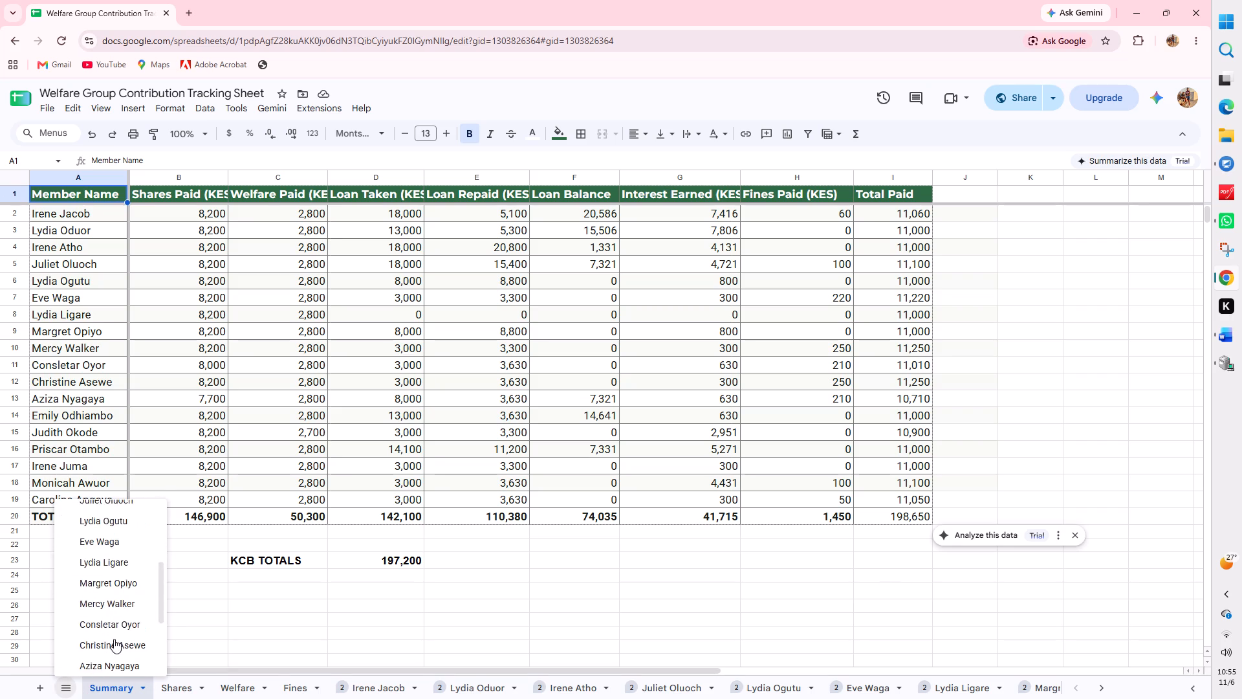
scroll(114, 639, "up", 2)
scroll(114, 639, "down", 3)
left_click(114, 639)
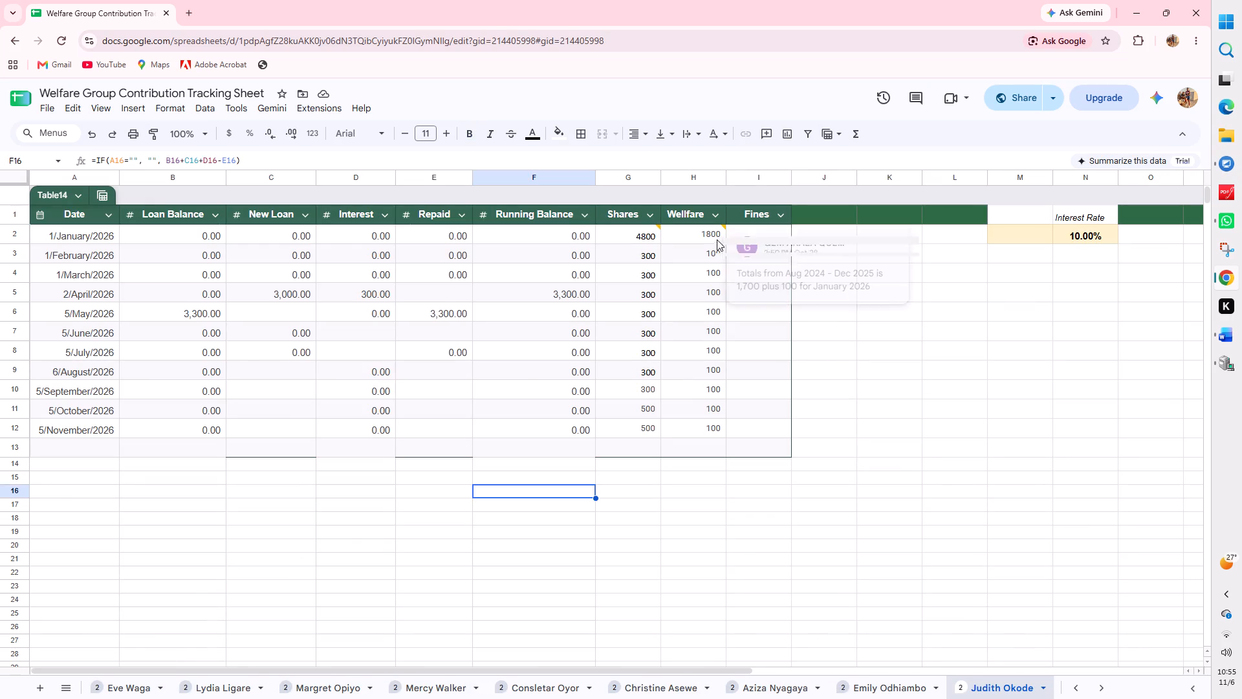
left_click_drag(712, 230, 717, 421)
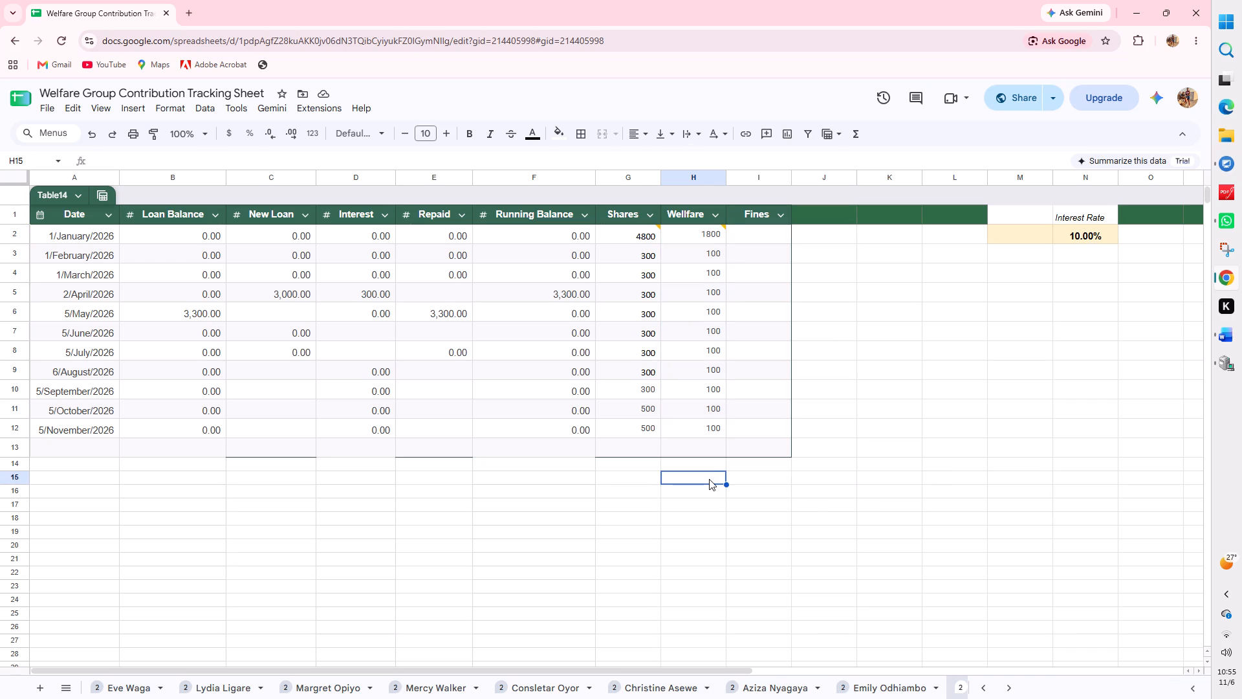
left_click_drag(645, 236, 645, 292)
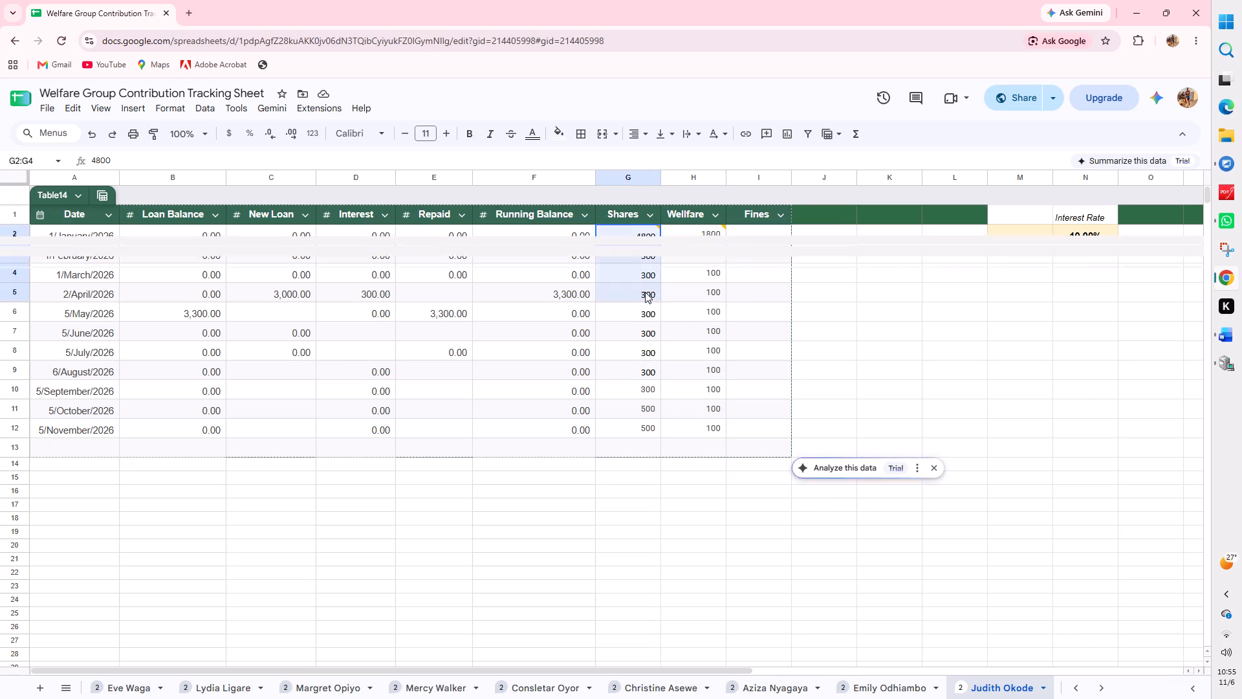
left_click_drag(645, 292, 655, 425)
left_click(648, 480)
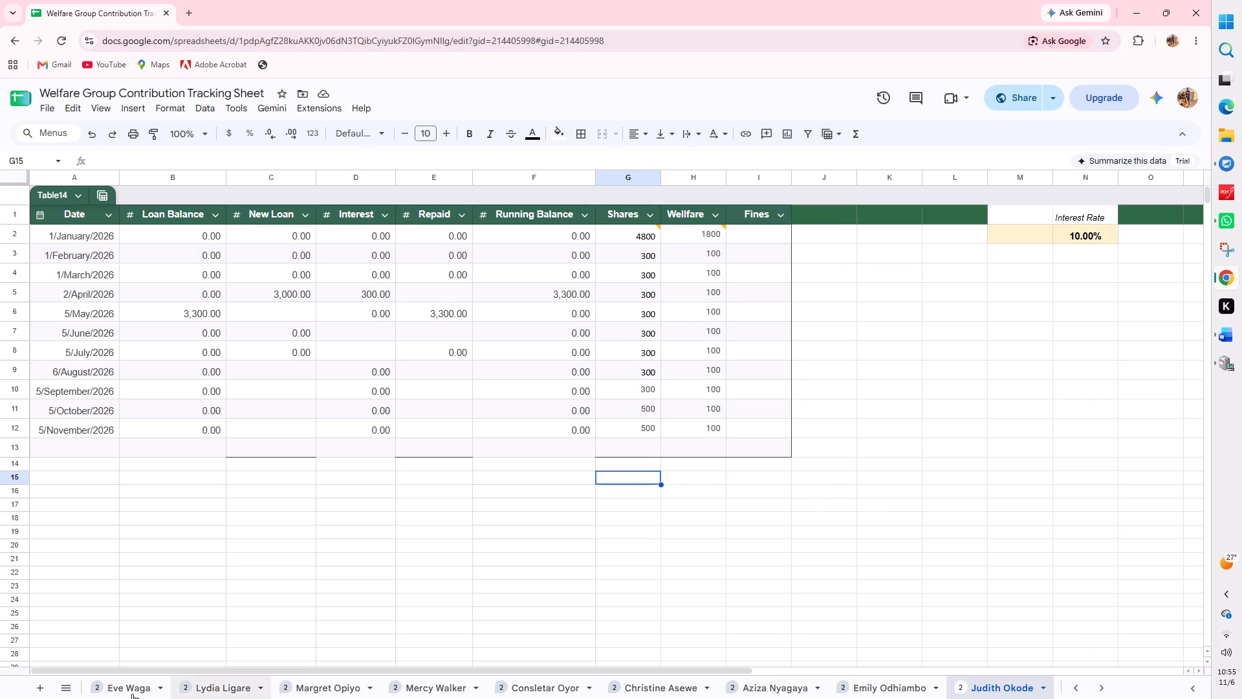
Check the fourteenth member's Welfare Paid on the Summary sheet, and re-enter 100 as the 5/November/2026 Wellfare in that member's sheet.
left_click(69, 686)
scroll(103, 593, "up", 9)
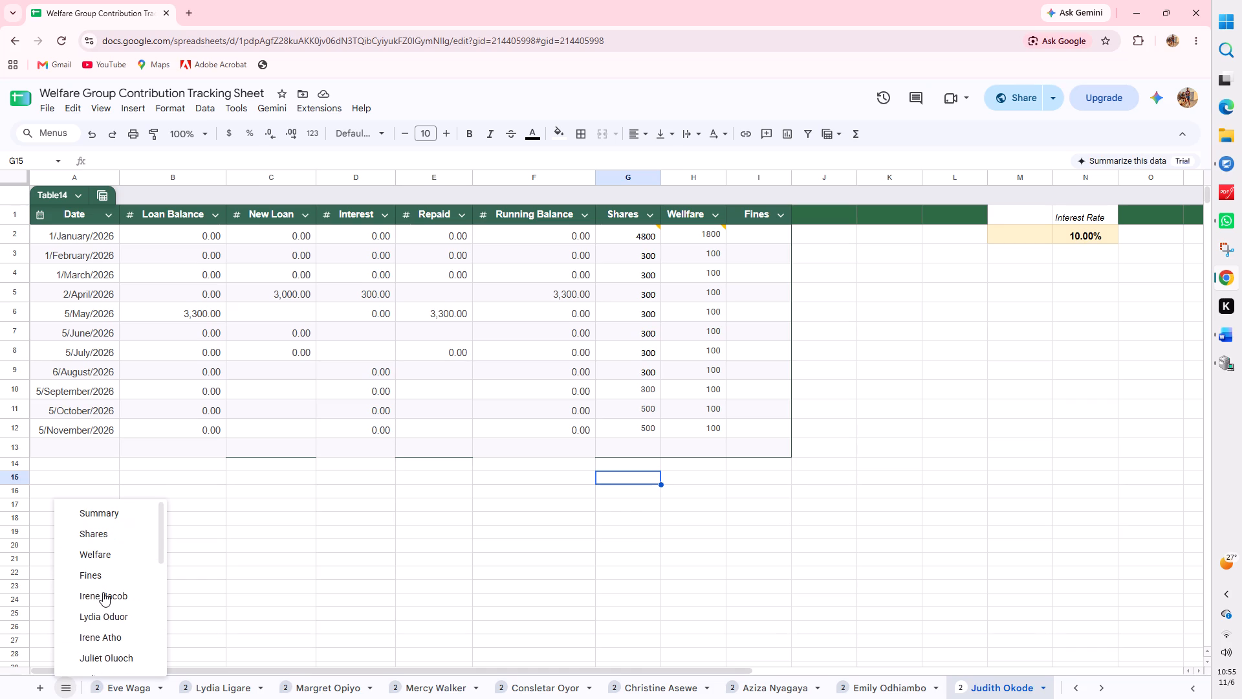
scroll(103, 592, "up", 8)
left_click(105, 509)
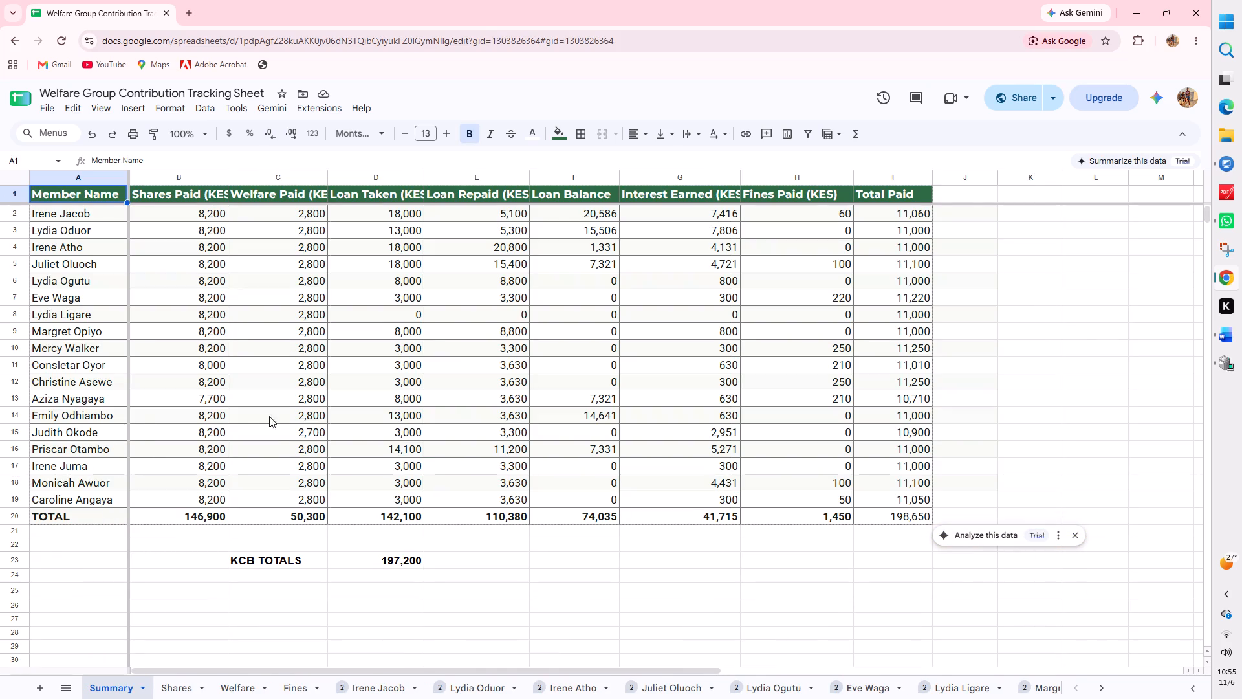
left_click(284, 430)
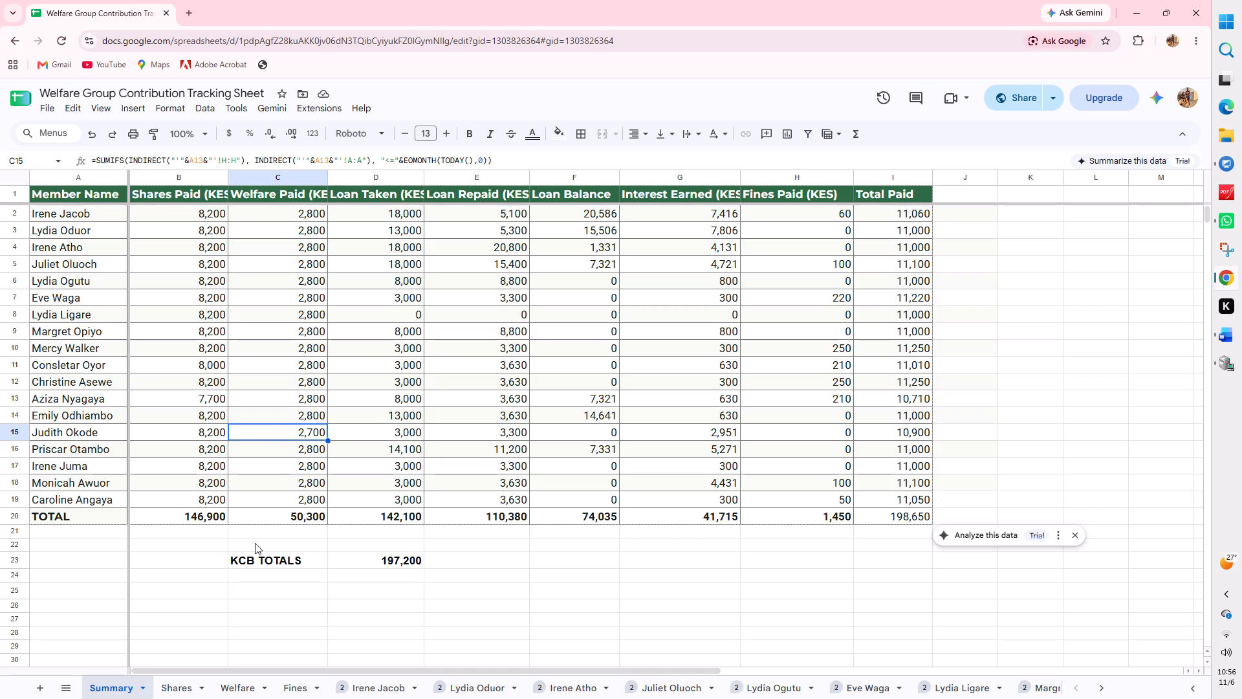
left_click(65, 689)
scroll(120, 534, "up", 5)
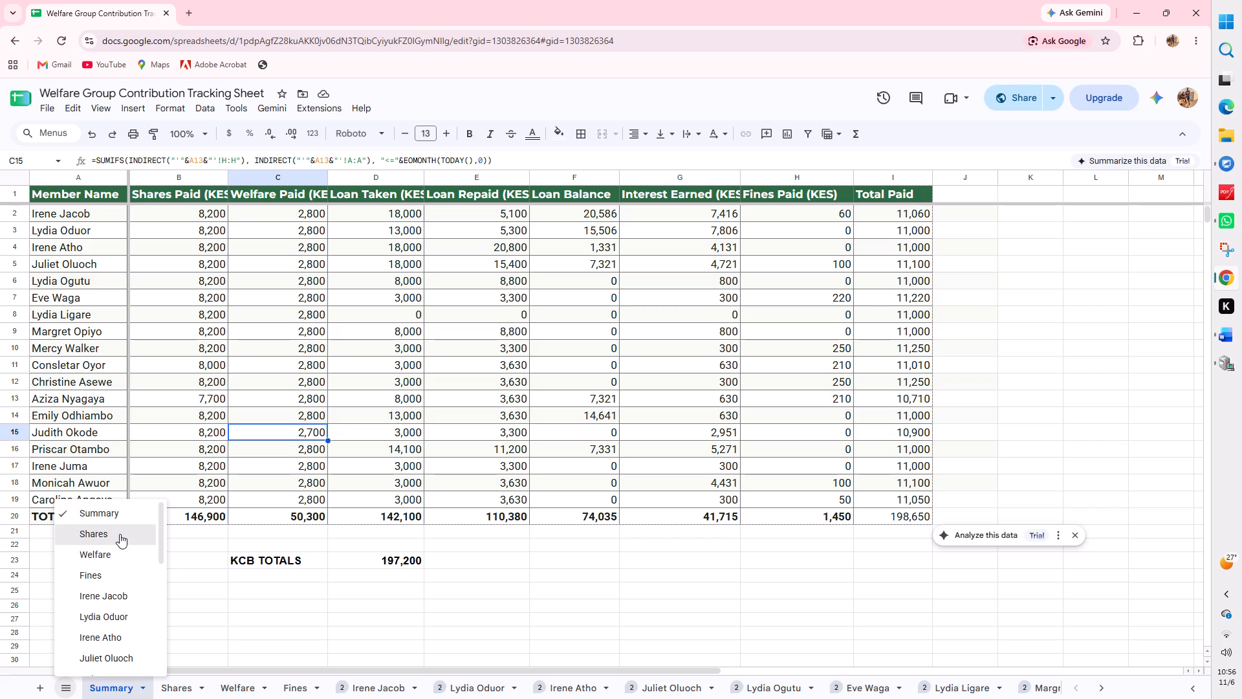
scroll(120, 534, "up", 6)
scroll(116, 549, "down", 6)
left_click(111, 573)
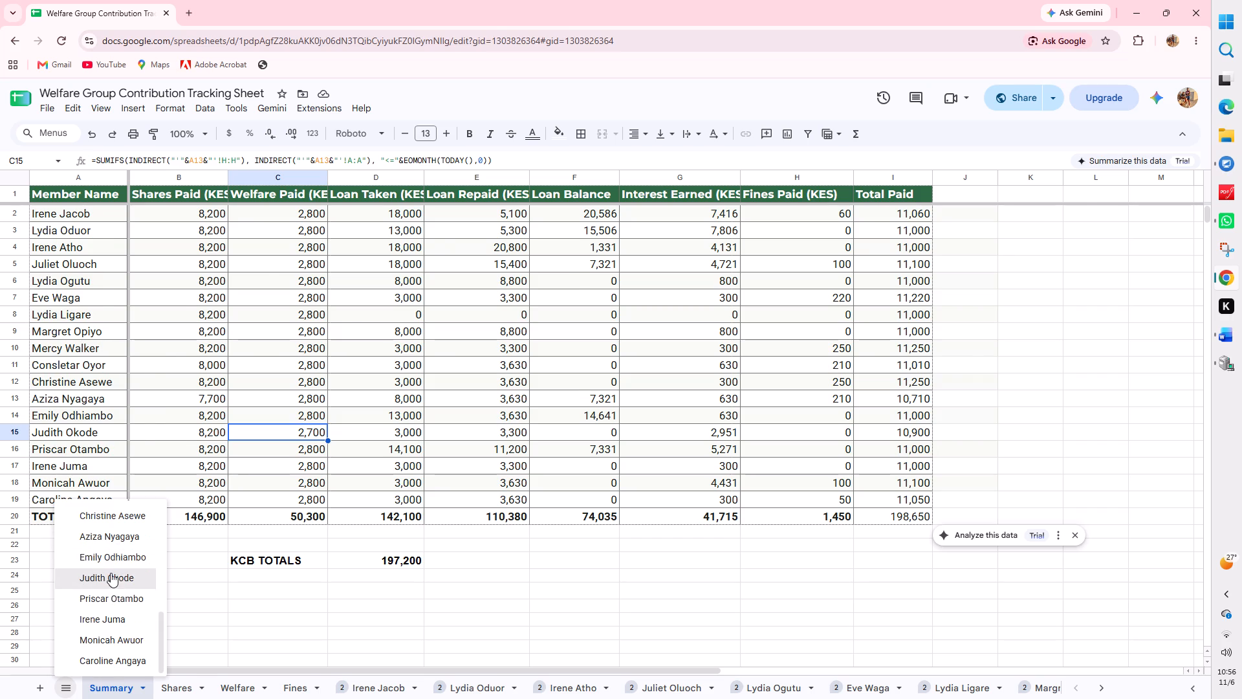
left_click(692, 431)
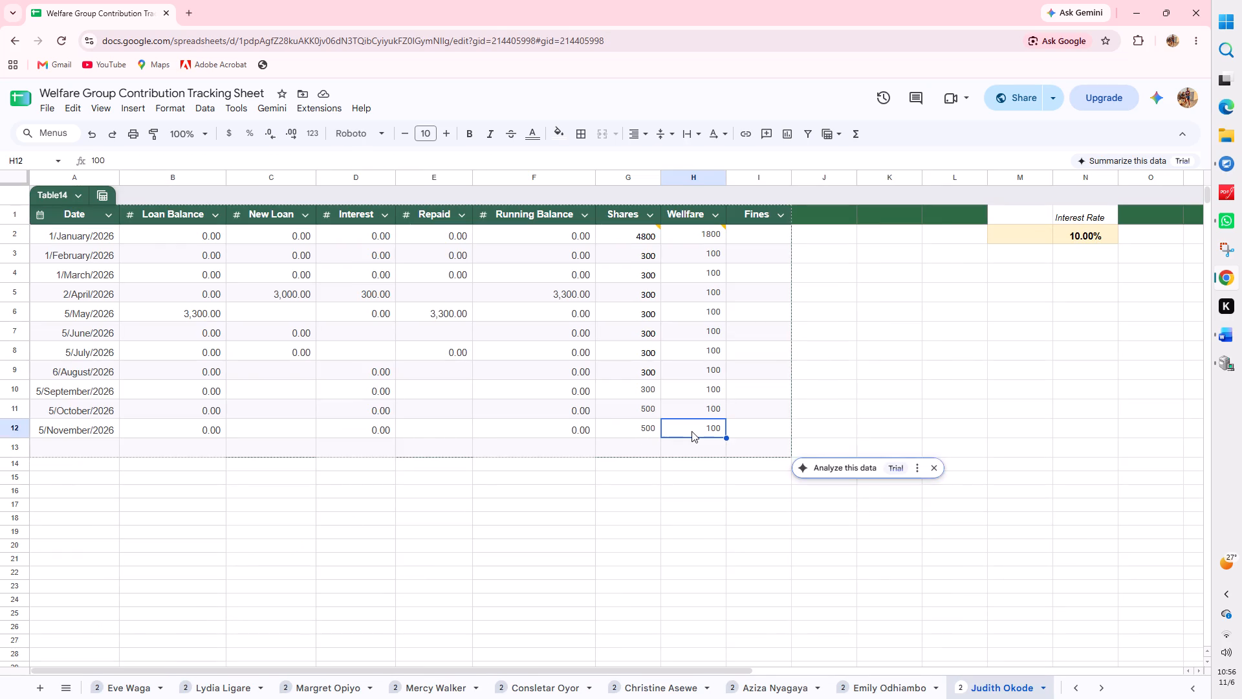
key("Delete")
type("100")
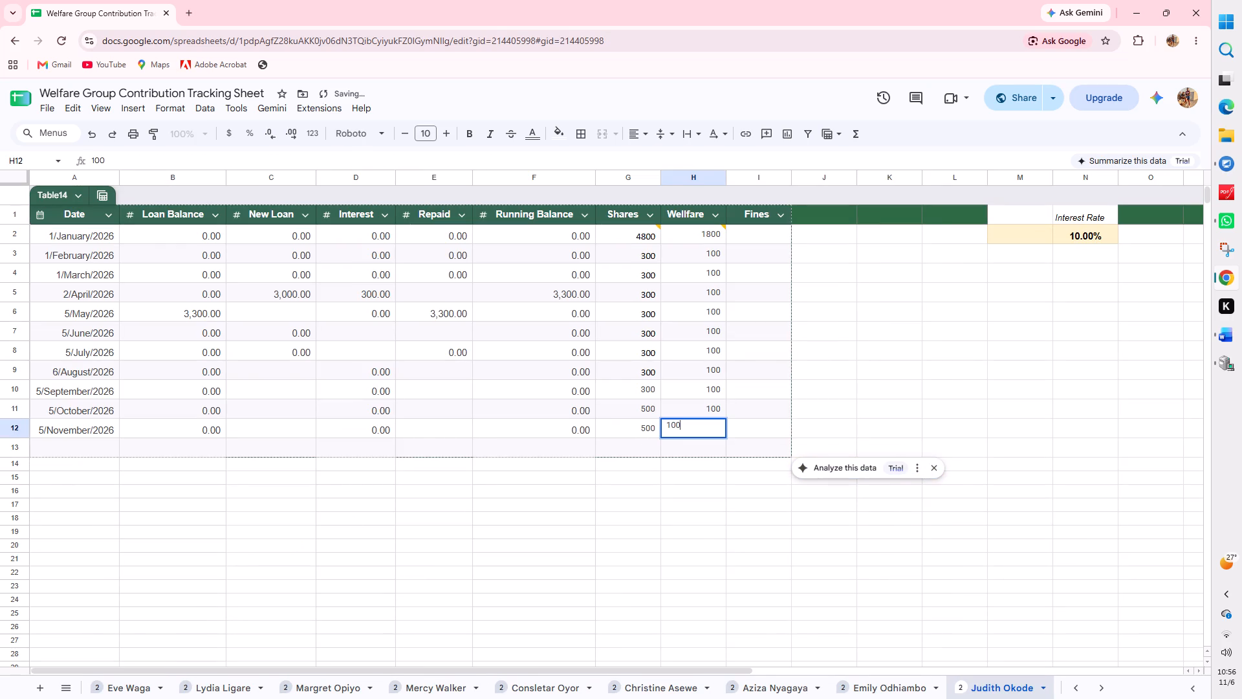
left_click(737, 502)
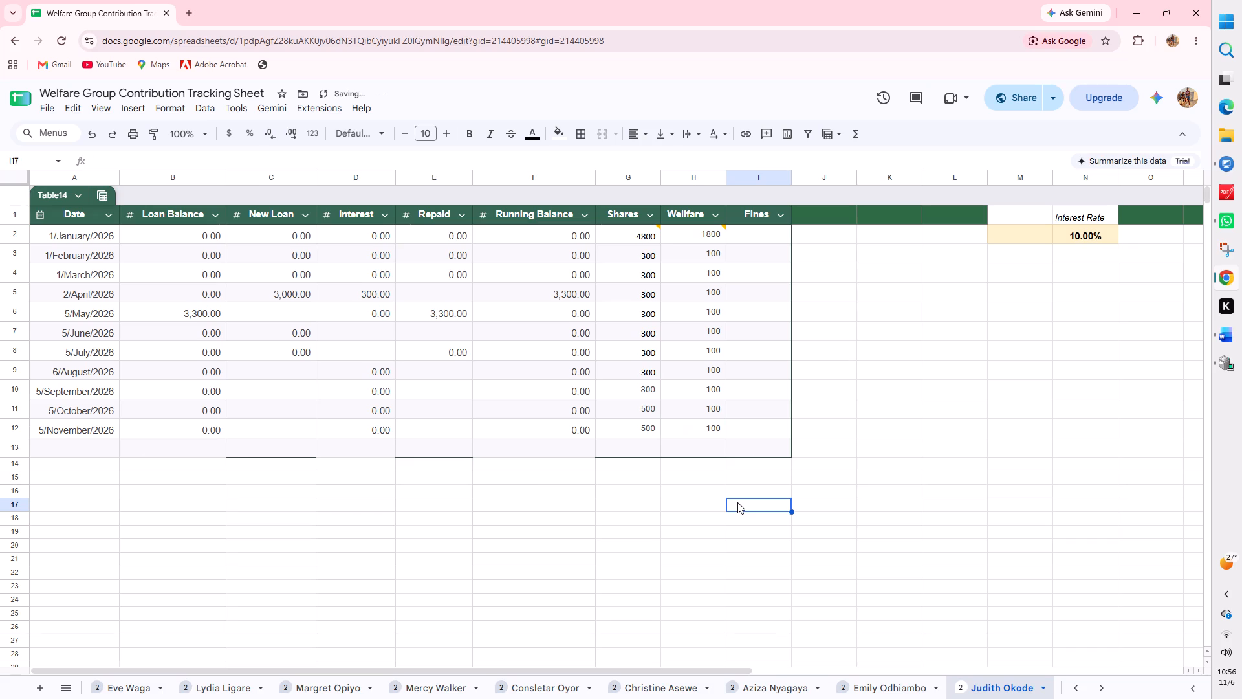
Review the Summary sheet again, checking the Welfare Paid column and the KCB TOTALS row.
left_click(60, 685)
scroll(87, 549, "up", 11)
left_click(100, 506)
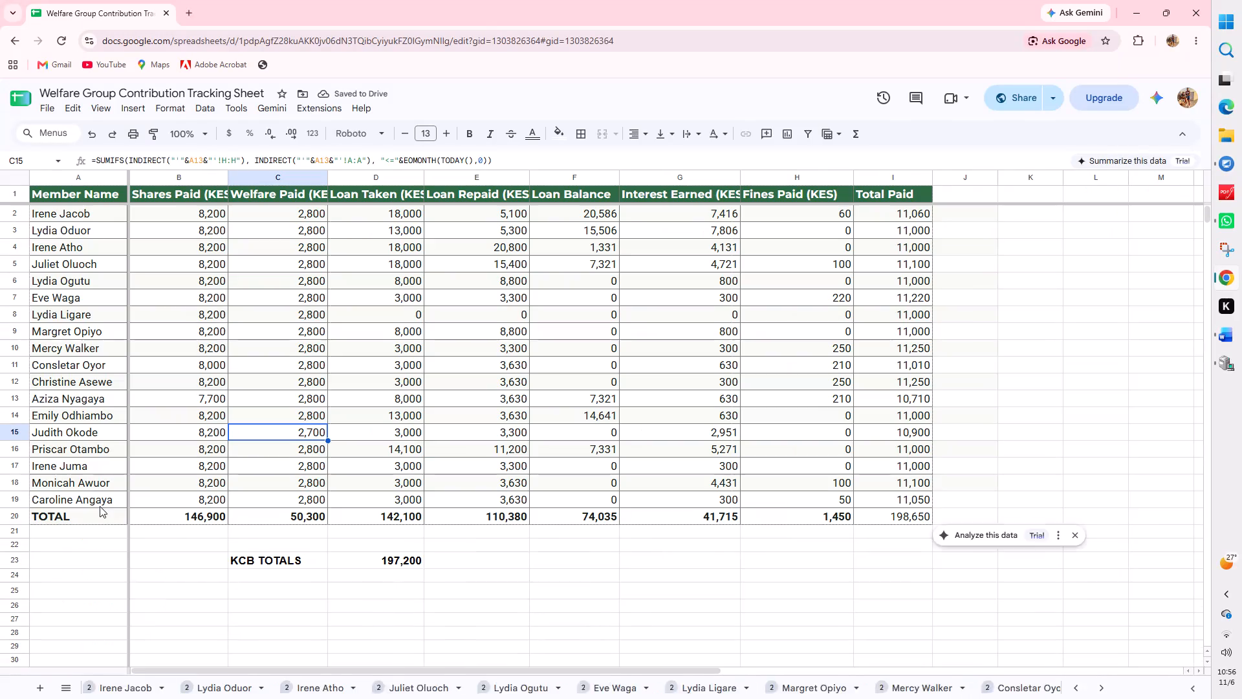
left_click(313, 562)
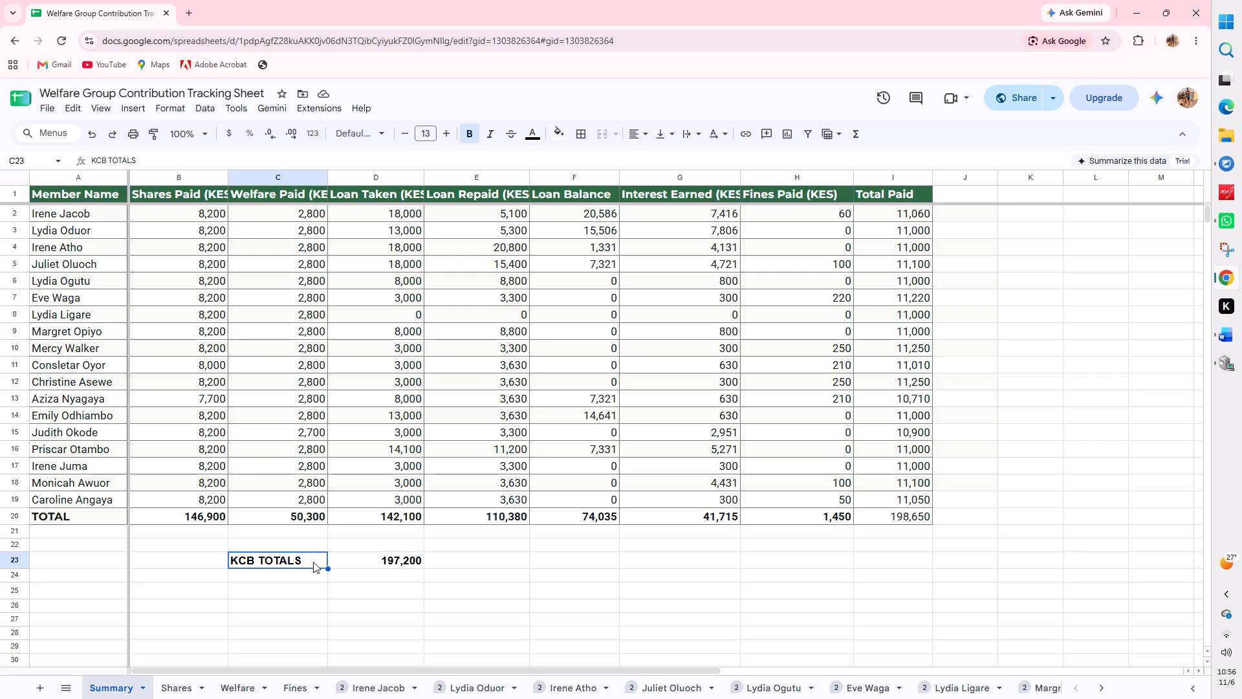
left_click(303, 400)
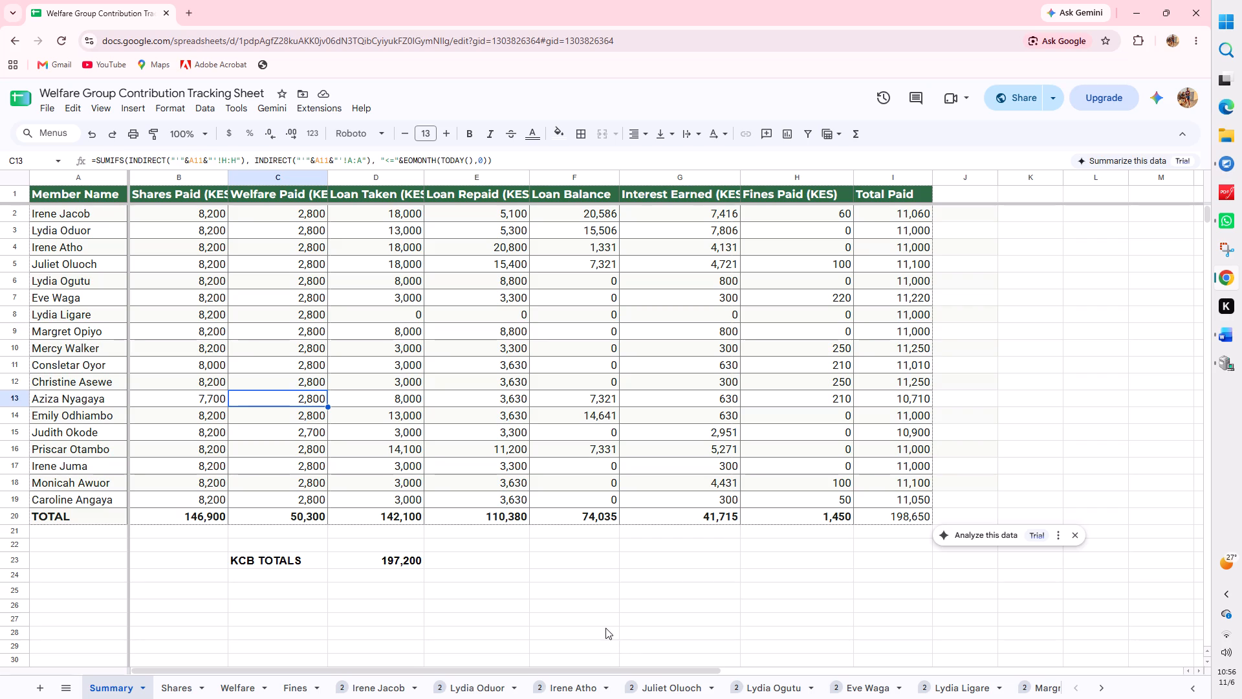
left_click(540, 623)
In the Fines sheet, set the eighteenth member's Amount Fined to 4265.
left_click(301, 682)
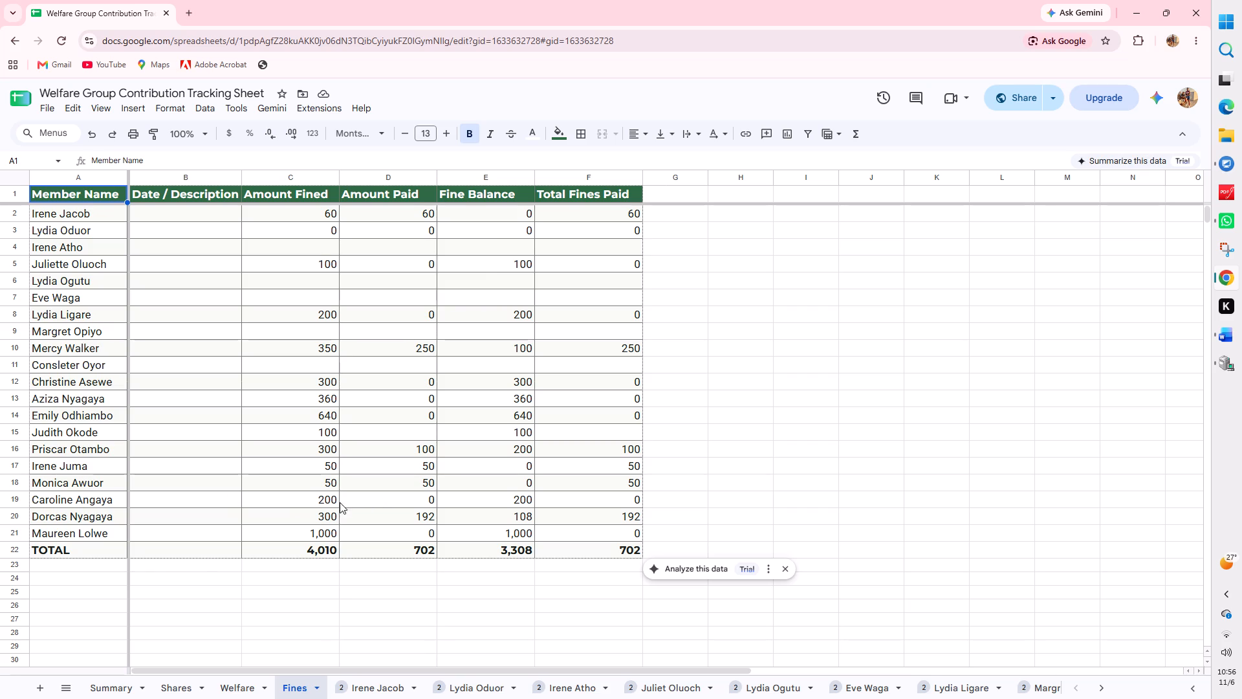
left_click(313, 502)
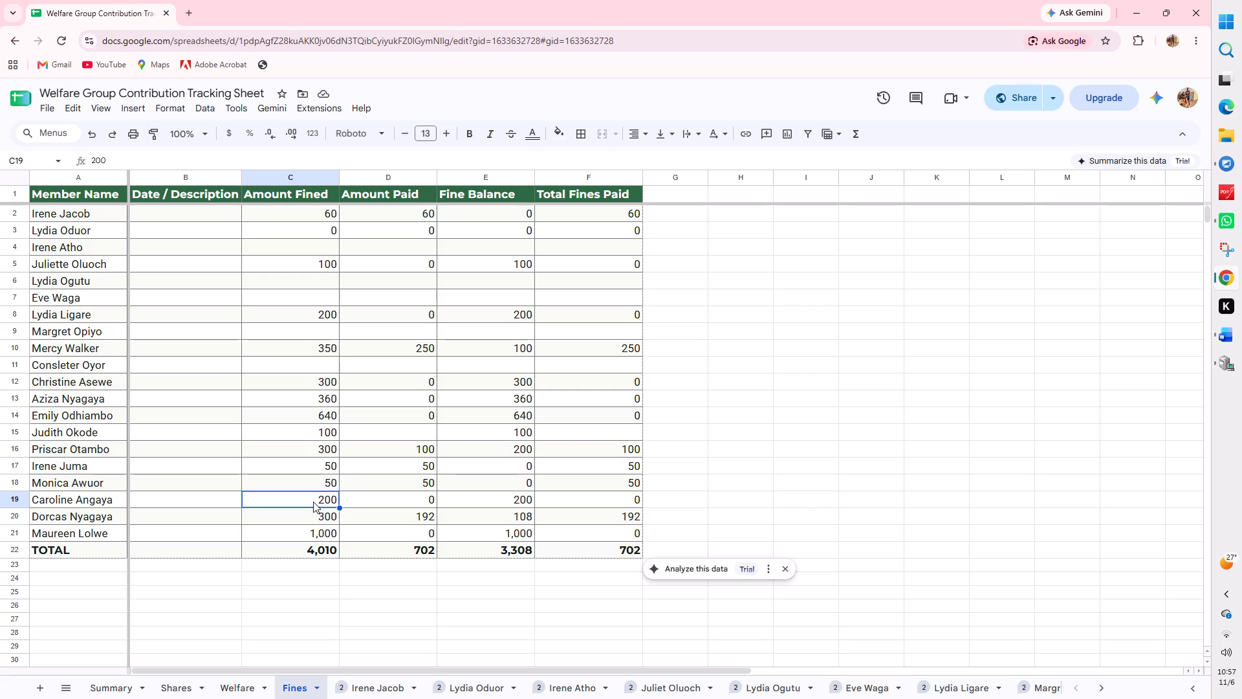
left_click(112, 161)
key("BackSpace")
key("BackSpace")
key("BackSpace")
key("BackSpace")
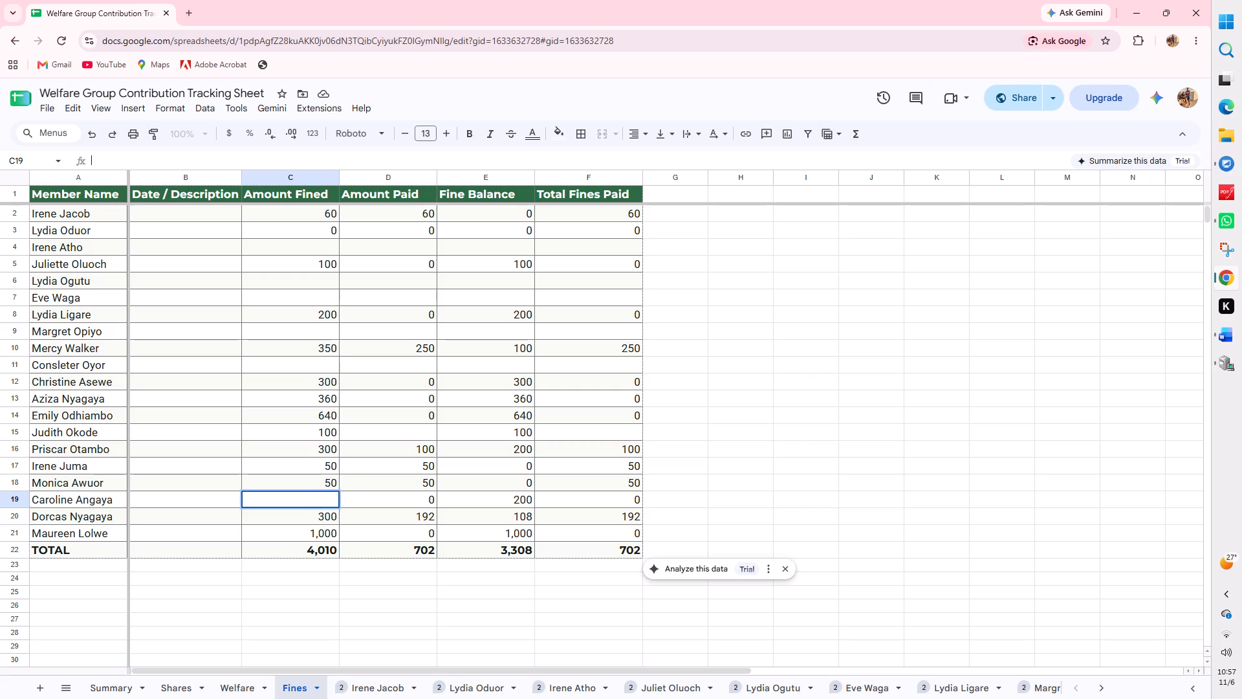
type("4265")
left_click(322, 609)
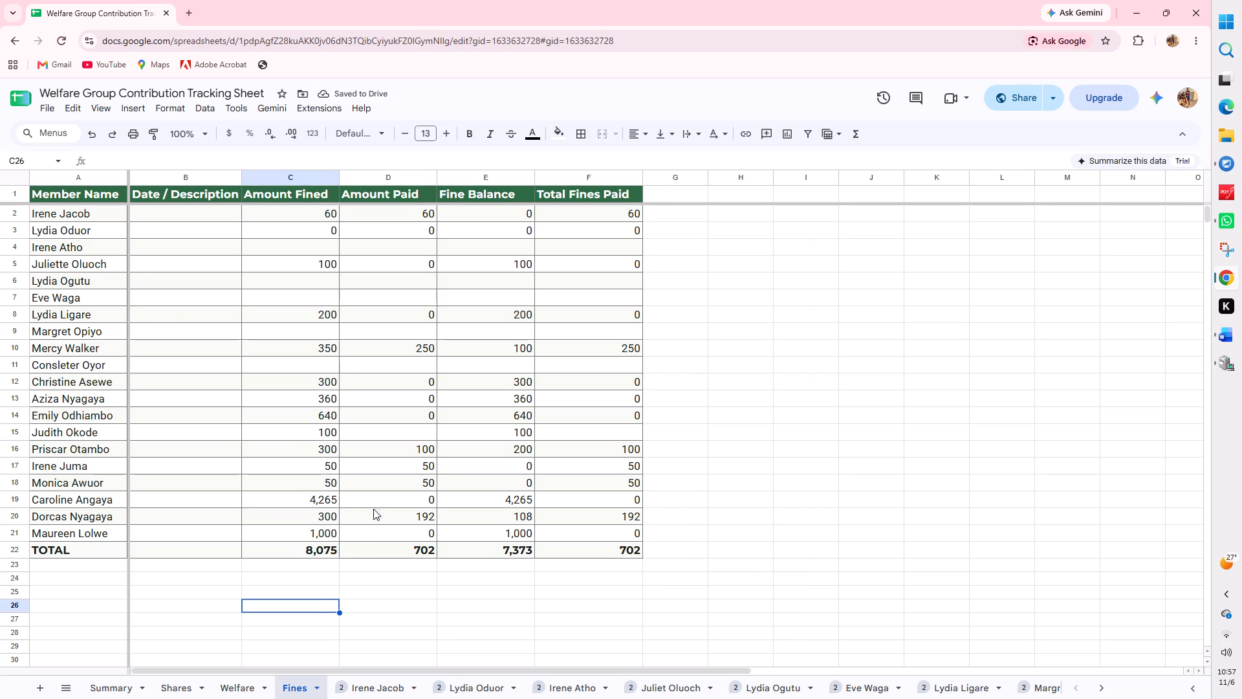
Correct the eighteenth member's Amount Fined in the Fines sheet to 4275.
left_click(335, 500)
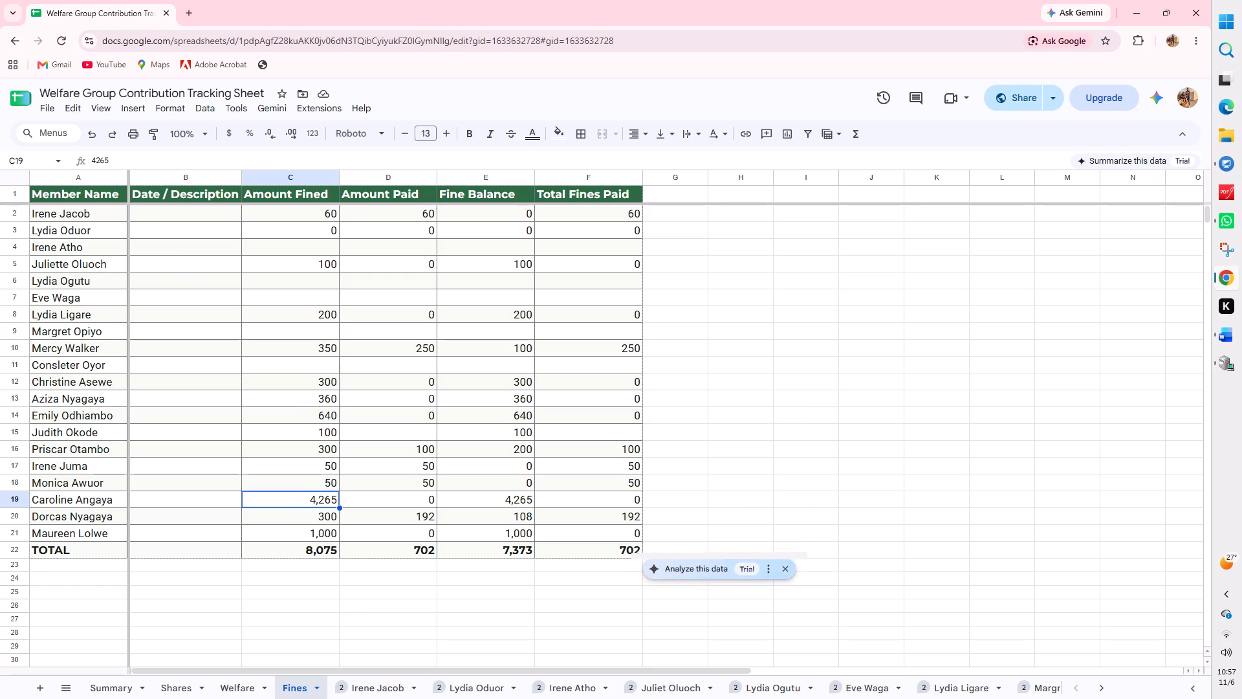
left_click(104, 156)
key("BackSpace")
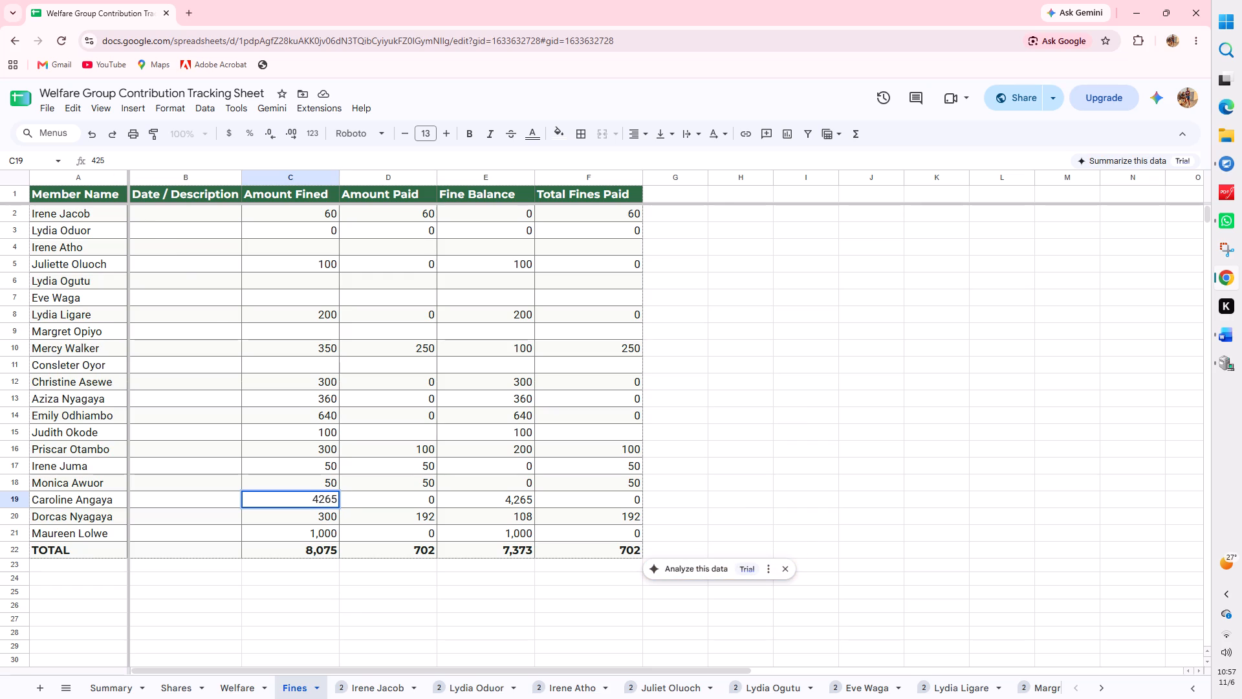
key("7")
left_click(360, 592)
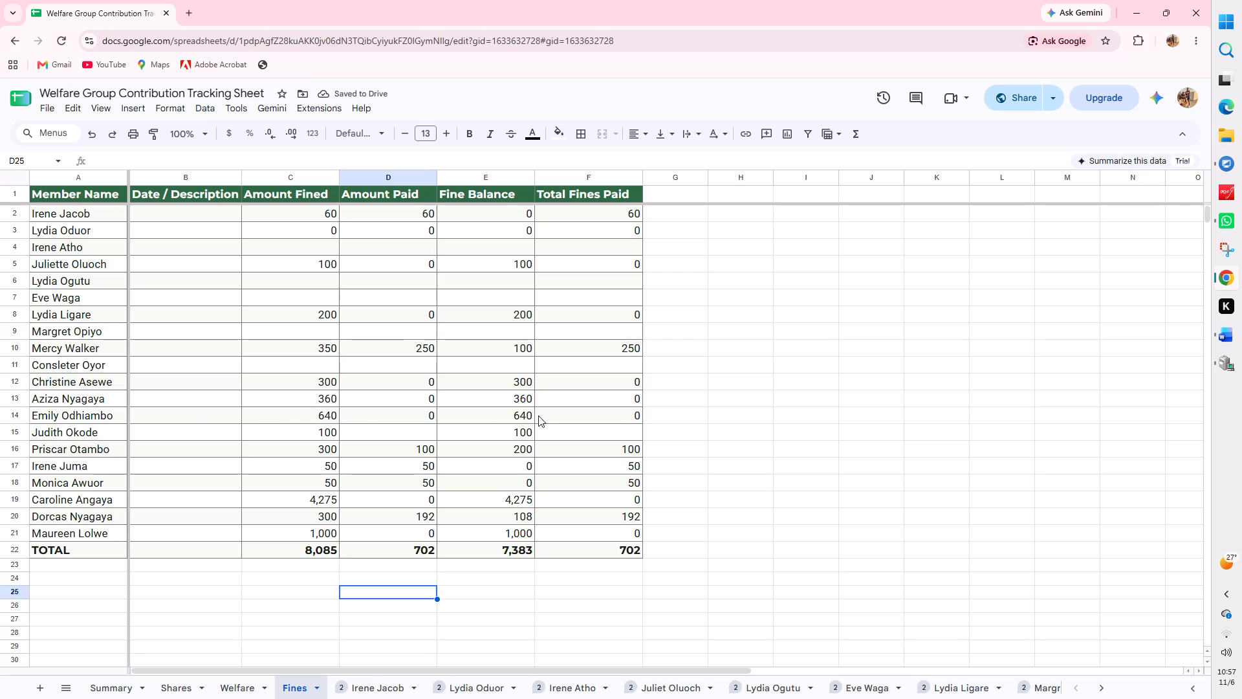
Delete the Date / Description column from the Fines sheet.
scroll(768, 474, "up", 1)
left_click(204, 179)
right_click(204, 180)
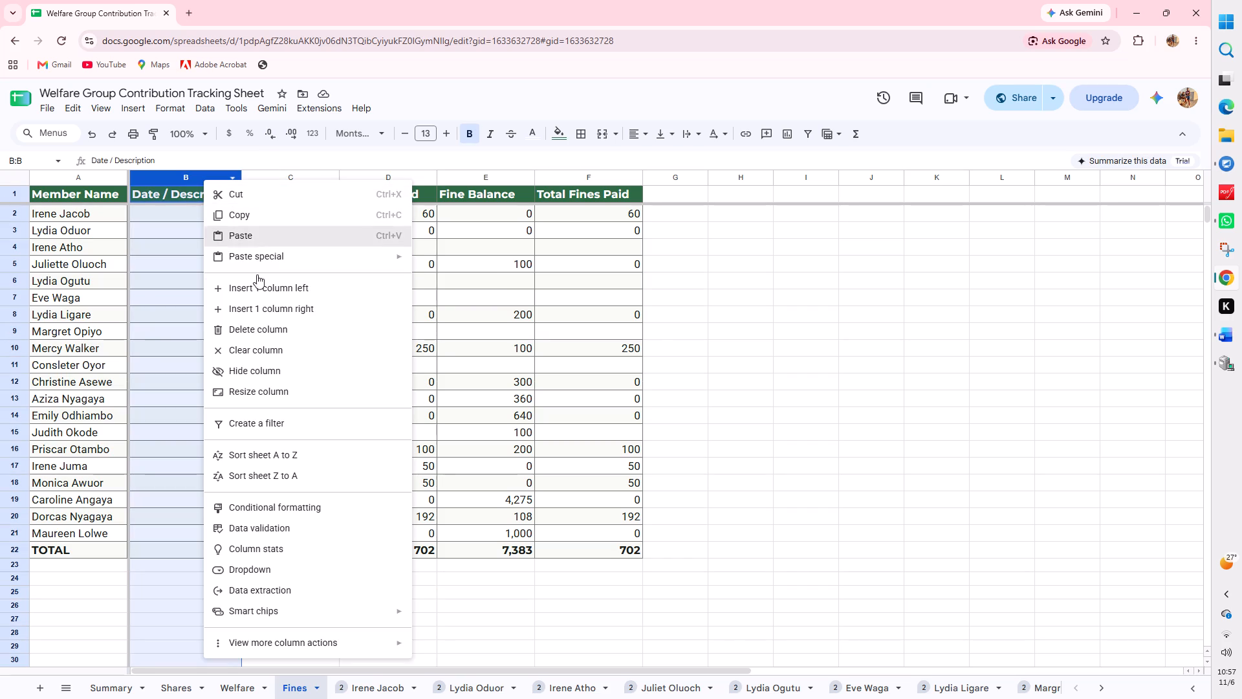
left_click(259, 325)
left_click(651, 318)
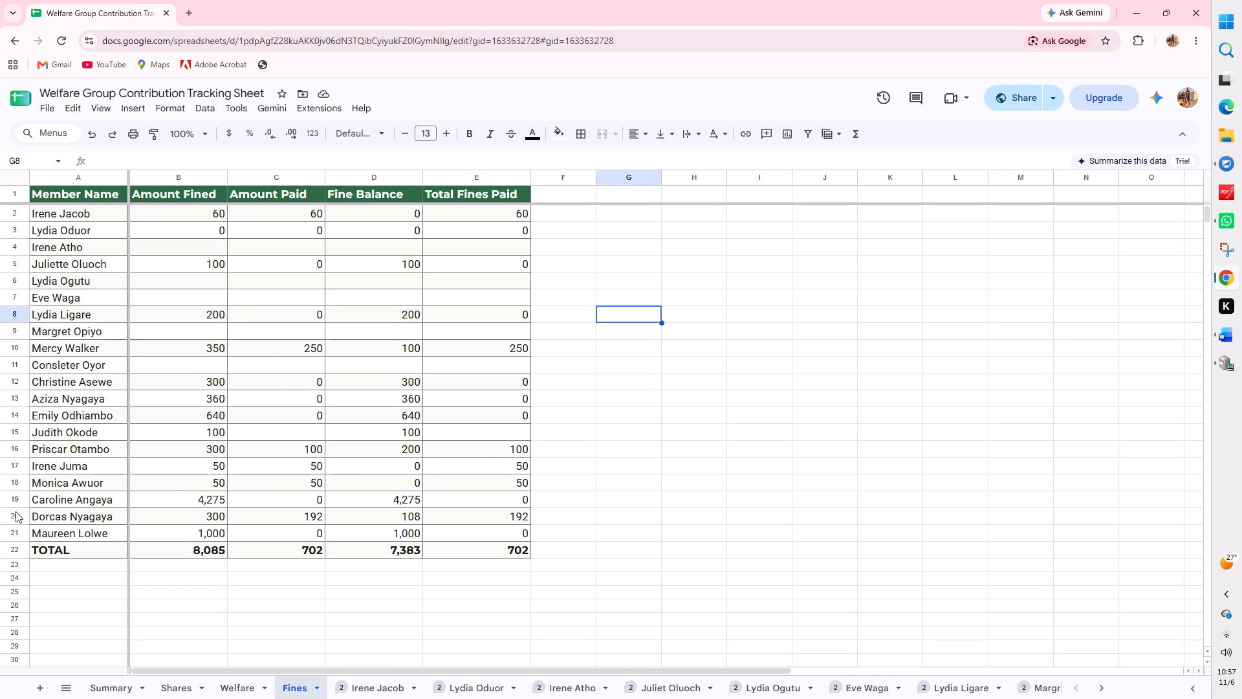
Check the two member rows just above TOTAL in the Fines sheet and review the Summary sheet.
left_click_drag(16, 511, 47, 527)
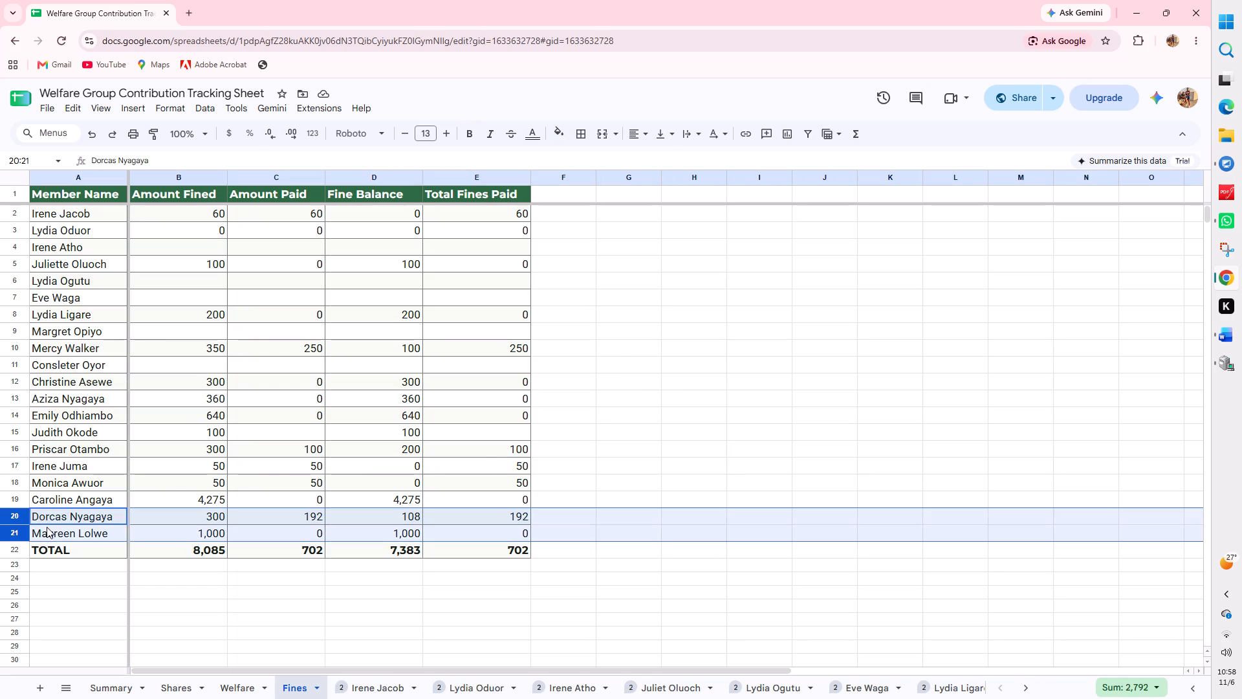
left_click(615, 369)
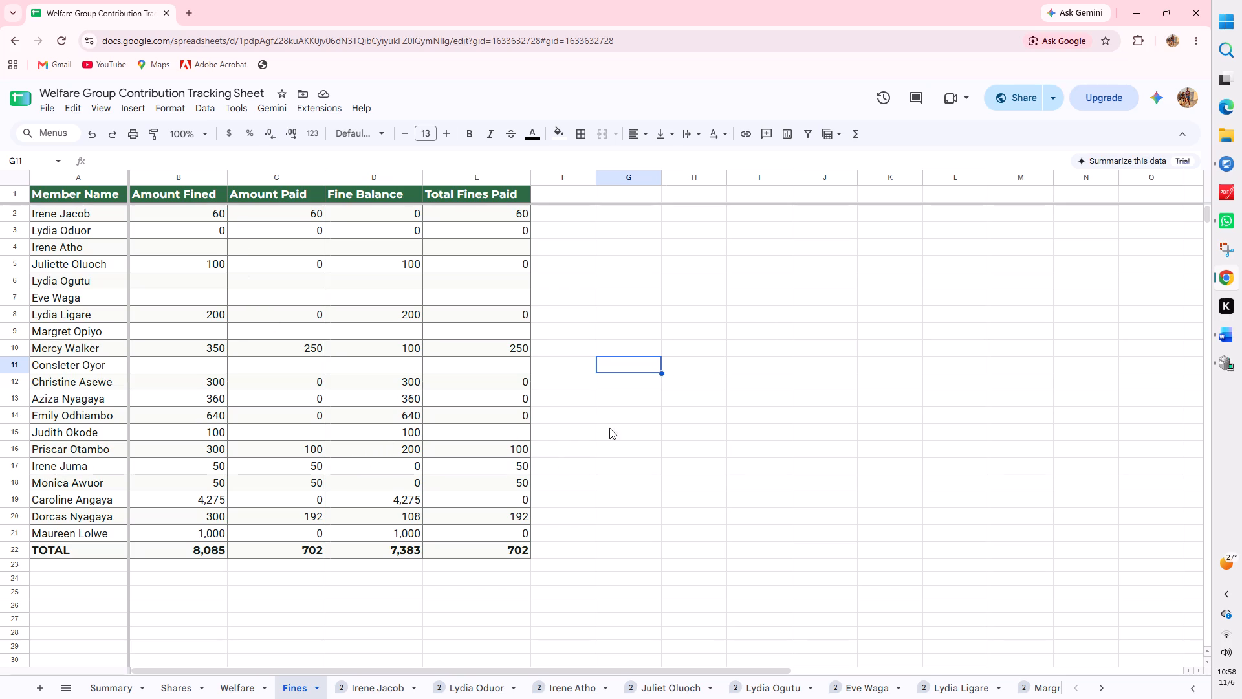
left_click(72, 683)
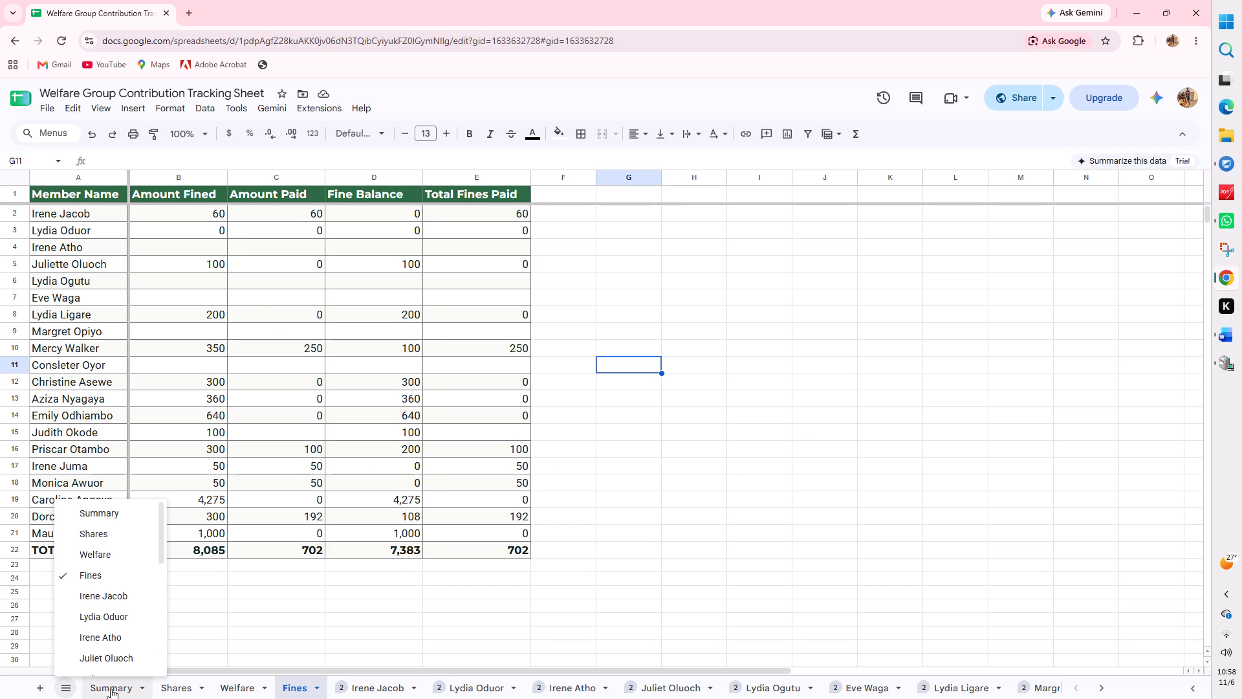
left_click(111, 689)
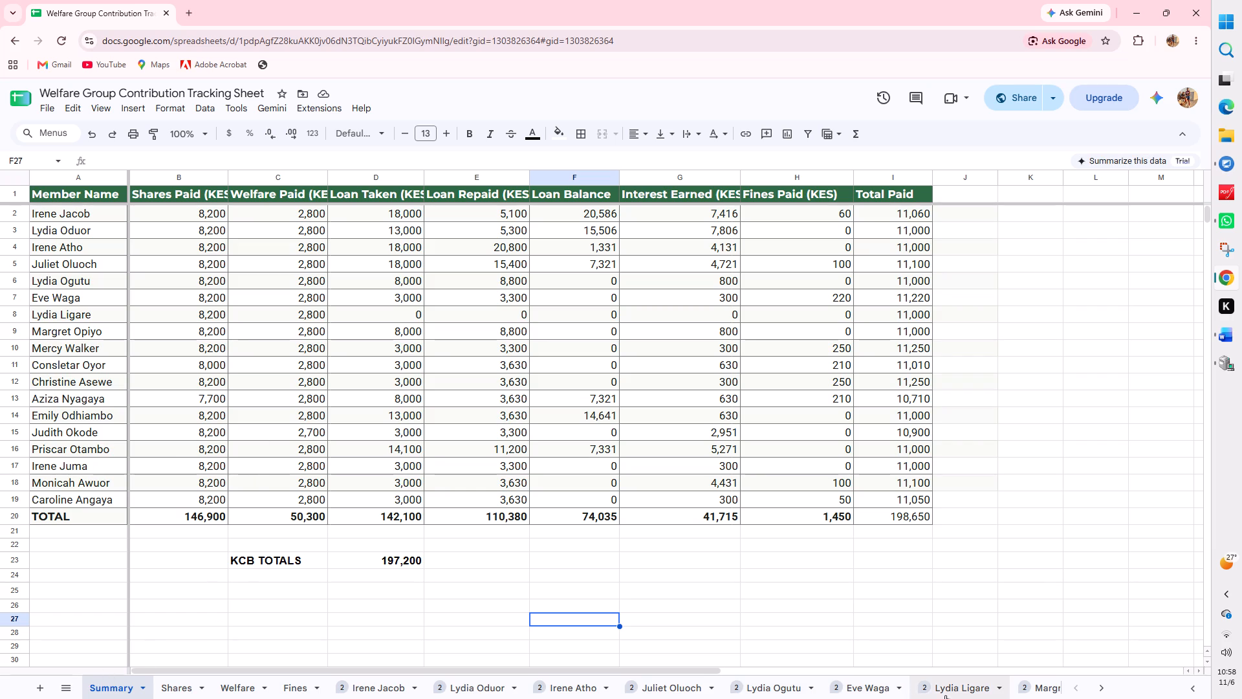
In the fourteenth member's sheet, clear the Shares and Wellfare amounts for 5/November/2026 and 5/October/2026.
left_click(1104, 685)
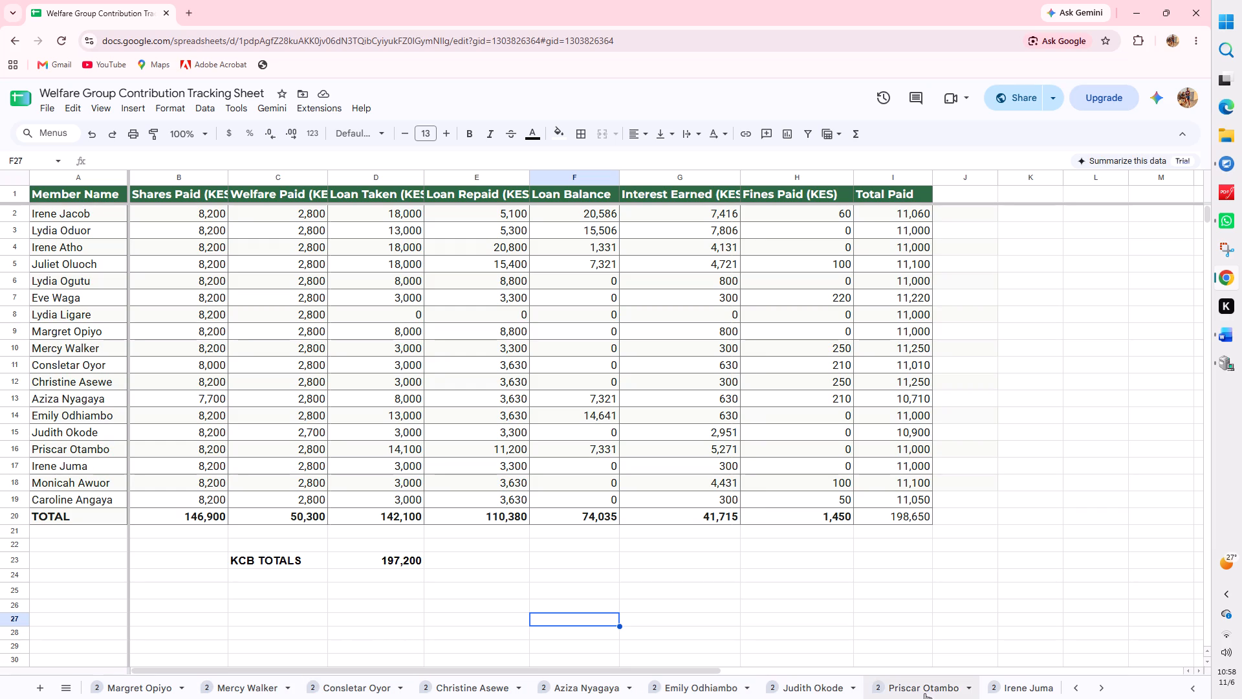
left_click(822, 688)
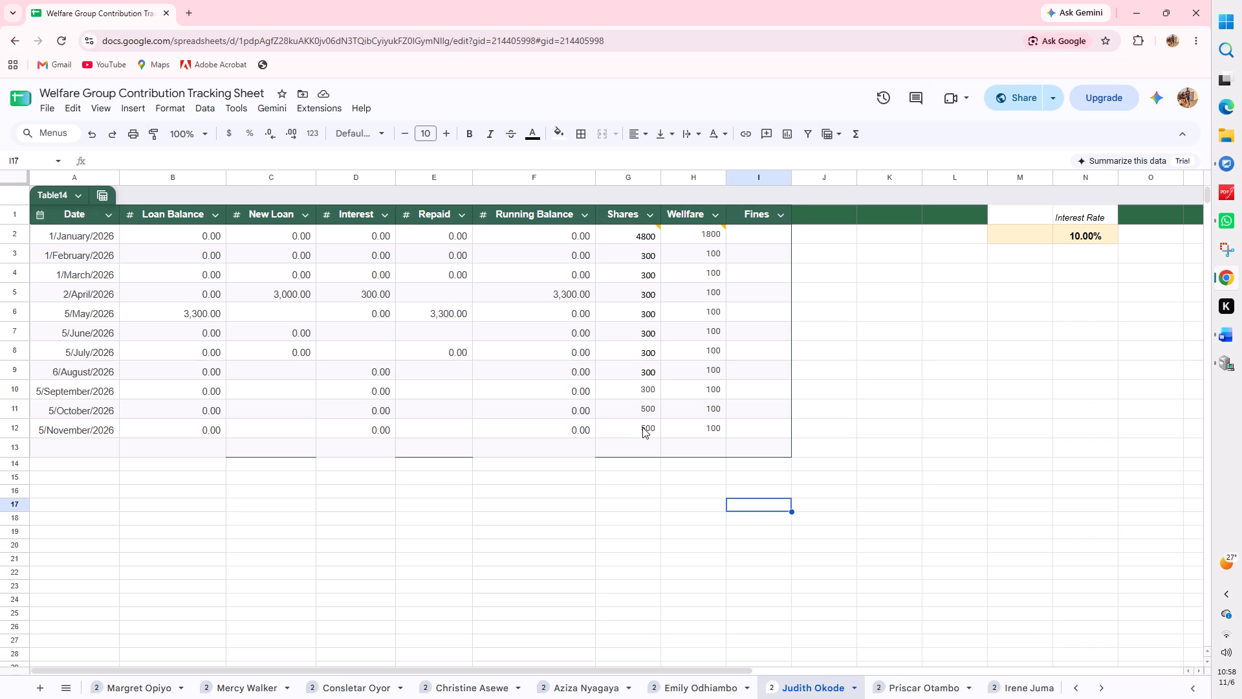
left_click_drag(642, 427, 686, 433)
left_click(677, 449)
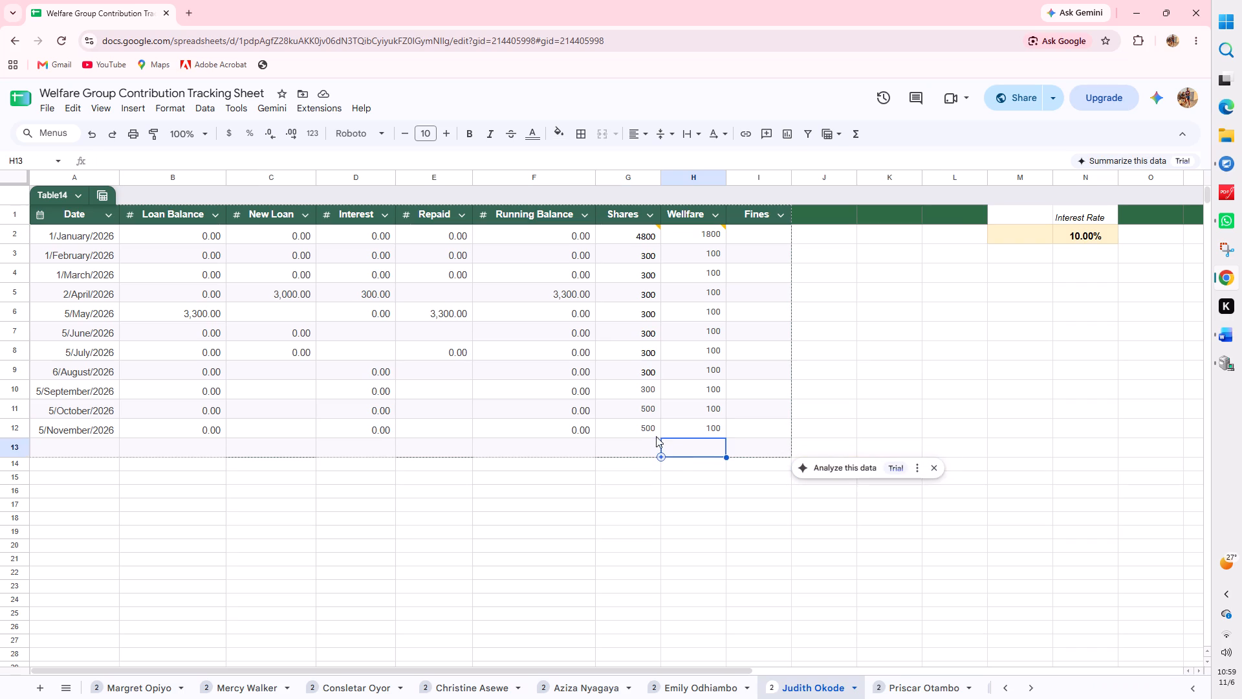
left_click(645, 429)
key("BackSpace")
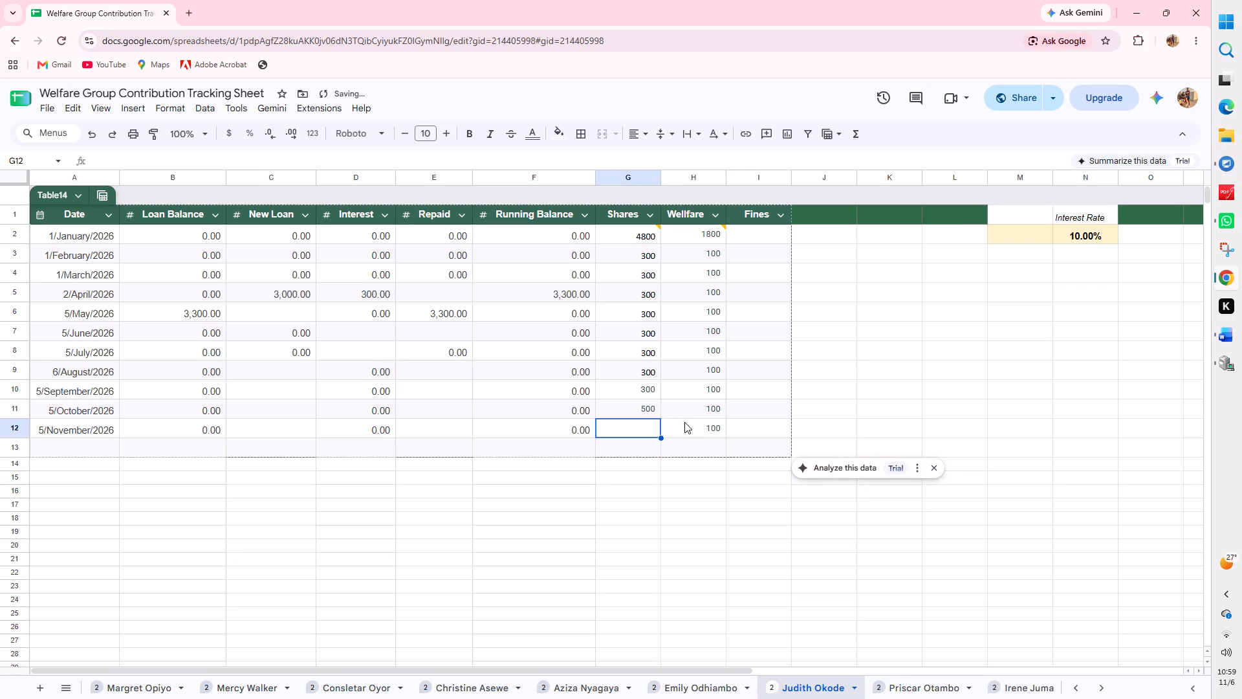
left_click(688, 427)
key("BackSpace")
left_click(648, 414)
key("BackSpace")
left_click(688, 414)
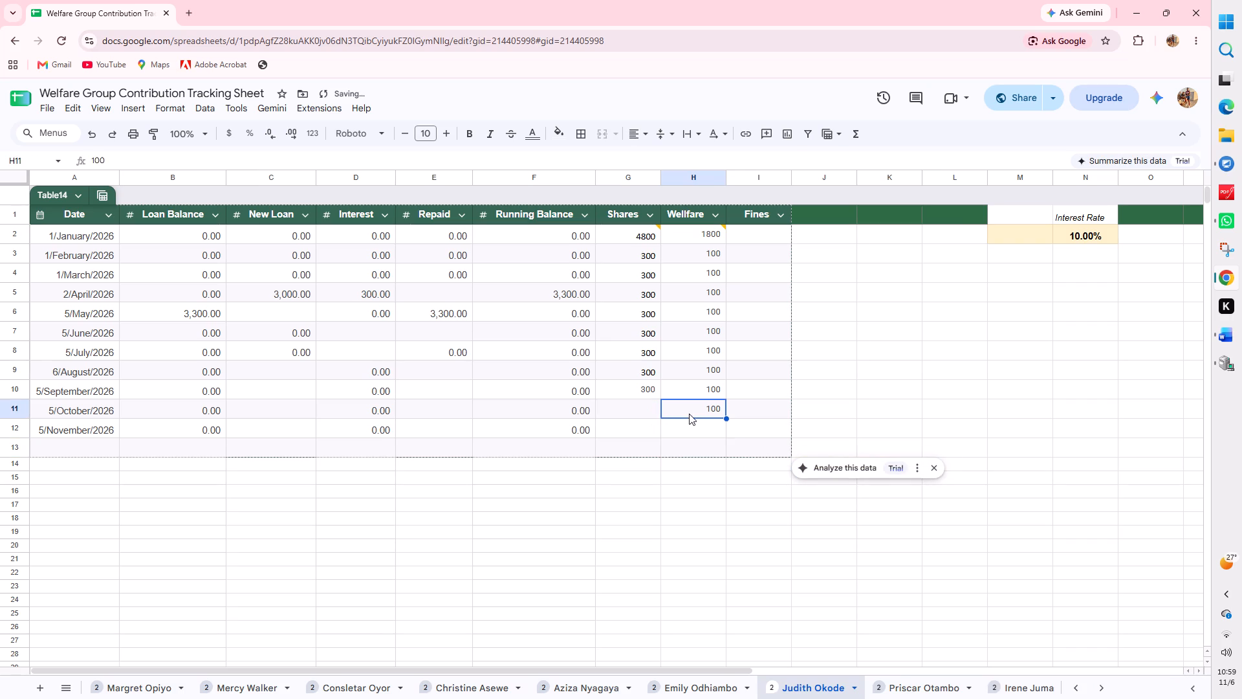
key("BackSpace")
Check the Summary sheet, and in the fourteenth member's sheet enter Shares of 500 for 5/October/2026 and 5/November/2026 and Wellfare of 100 for 5/November/2026.
left_click(67, 685)
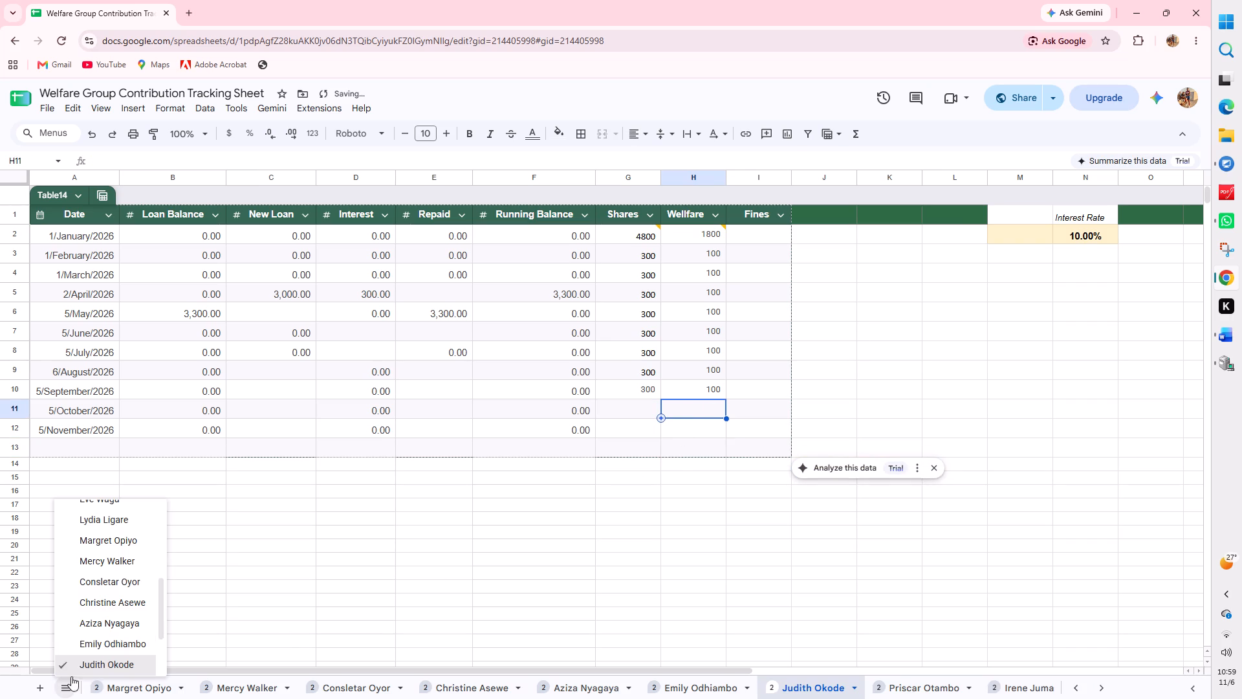
scroll(135, 540, "up", 13)
left_click(114, 513)
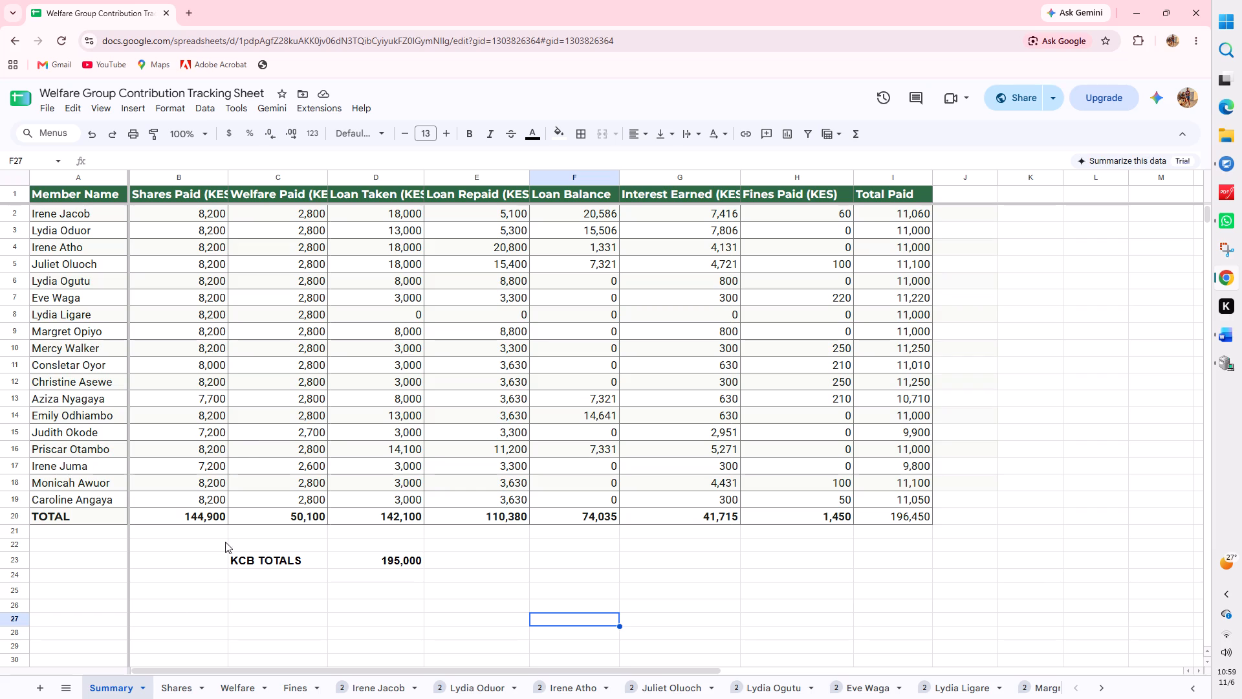
left_click(67, 682)
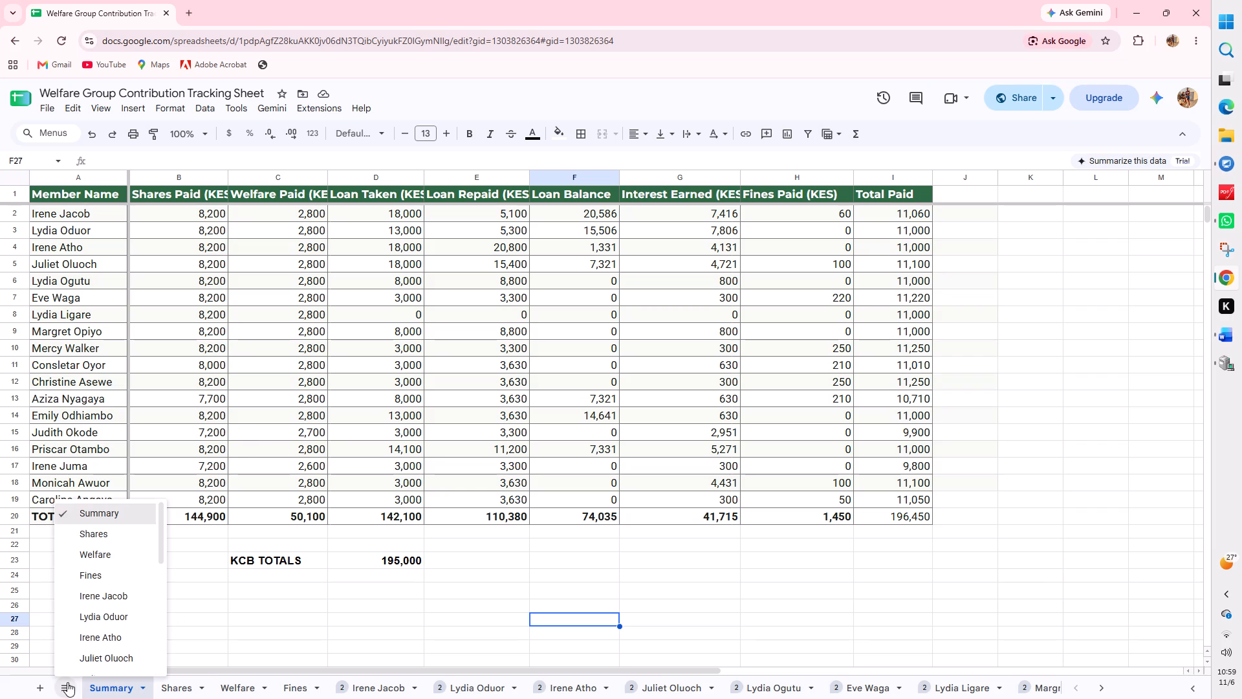
scroll(130, 577, "down", 5)
left_click(132, 579)
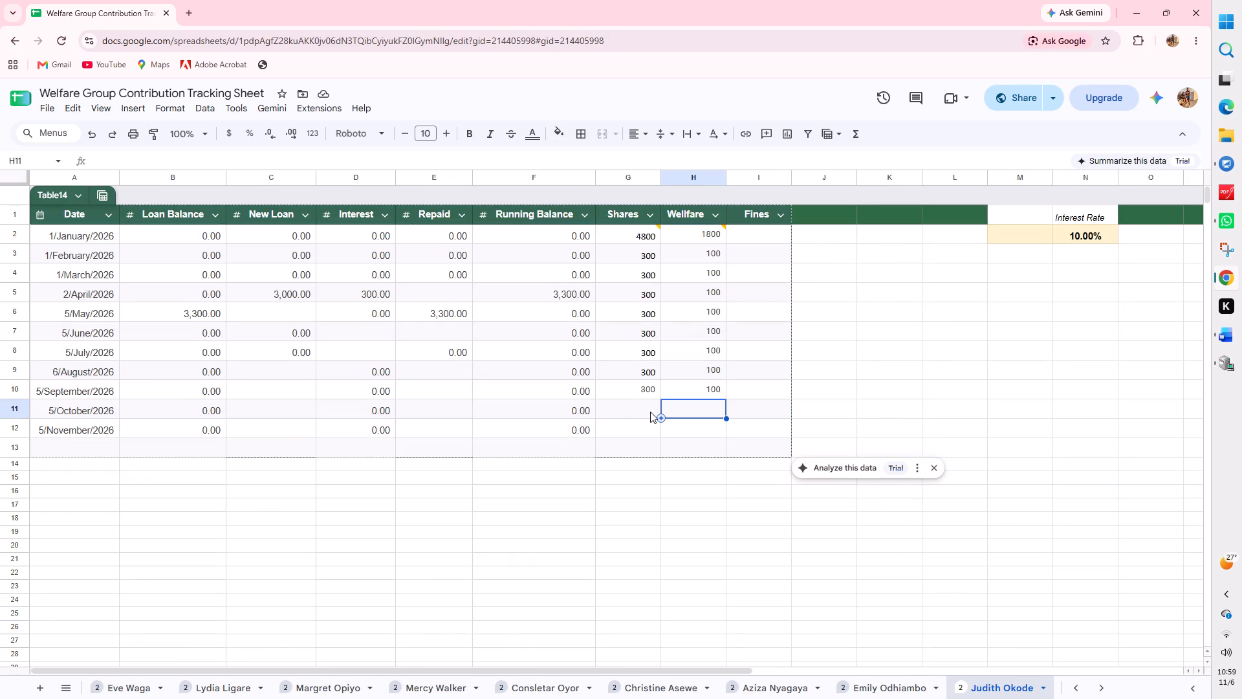
left_click(650, 412)
type("500")
left_click(714, 408)
left_click(647, 428)
type("500")
left_click(688, 428)
type("100")
left_click(541, 537)
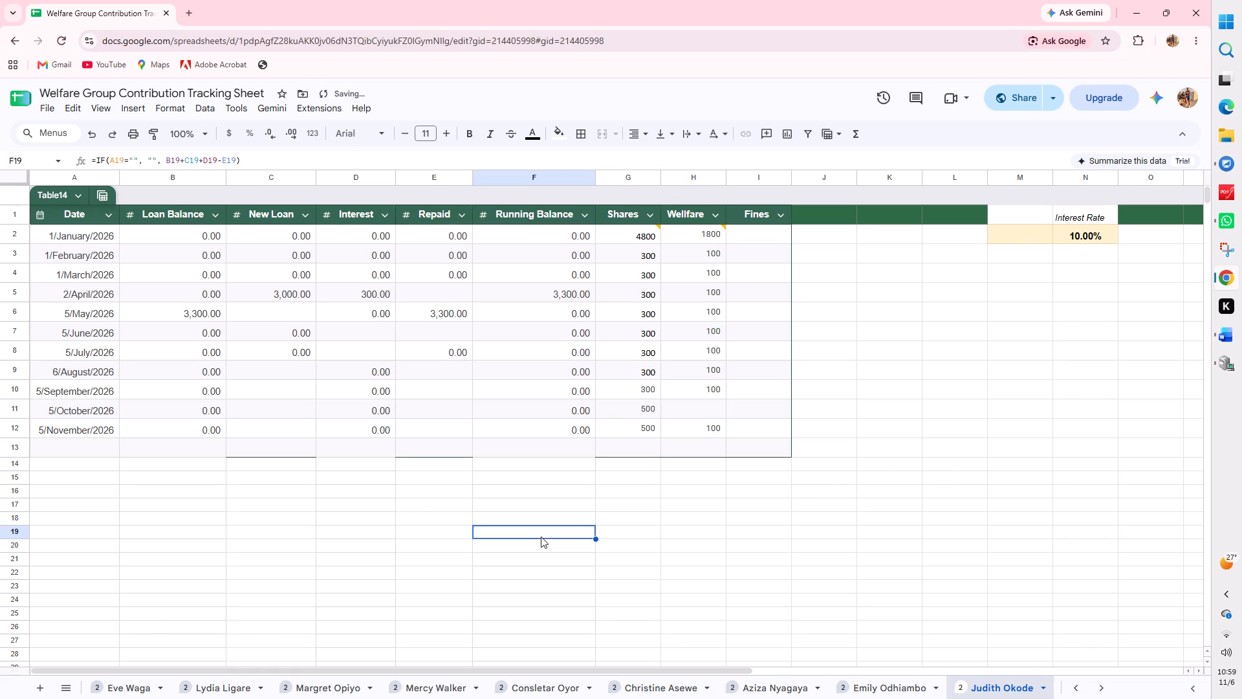
Check the Summary sheet again and enter the fourteenth member's Wellfare amount of 100 for 5/October/2026.
left_click(66, 685)
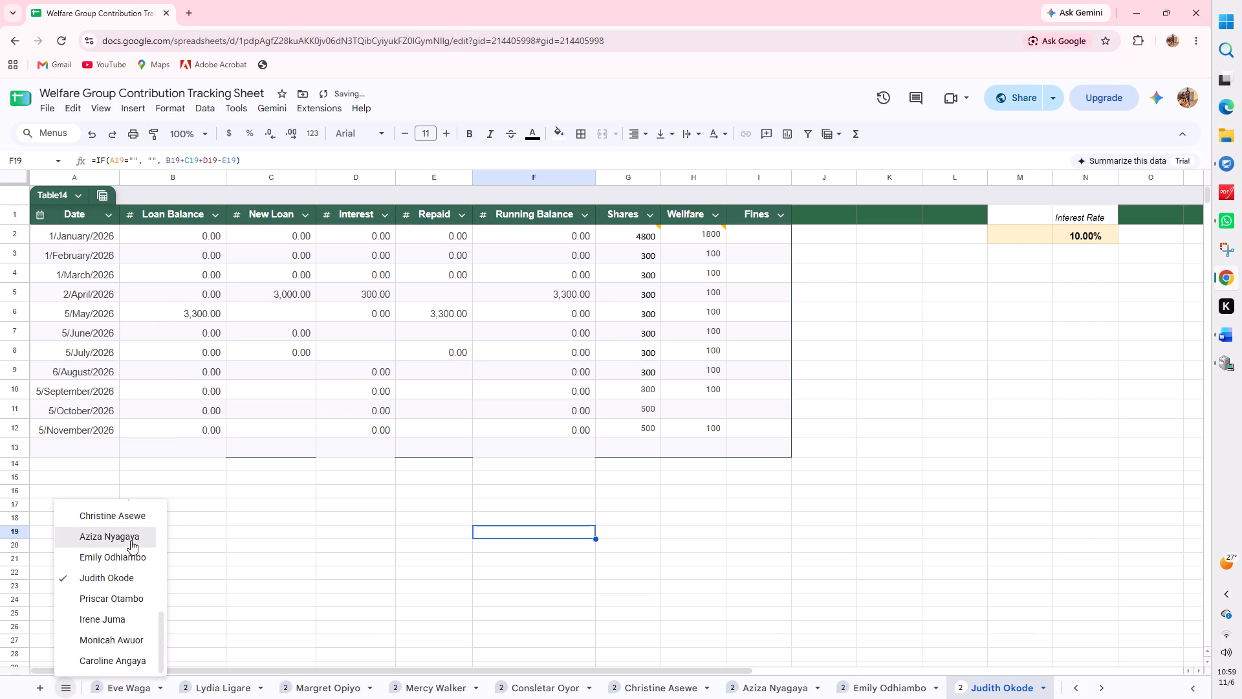
scroll(105, 553, "up", 12)
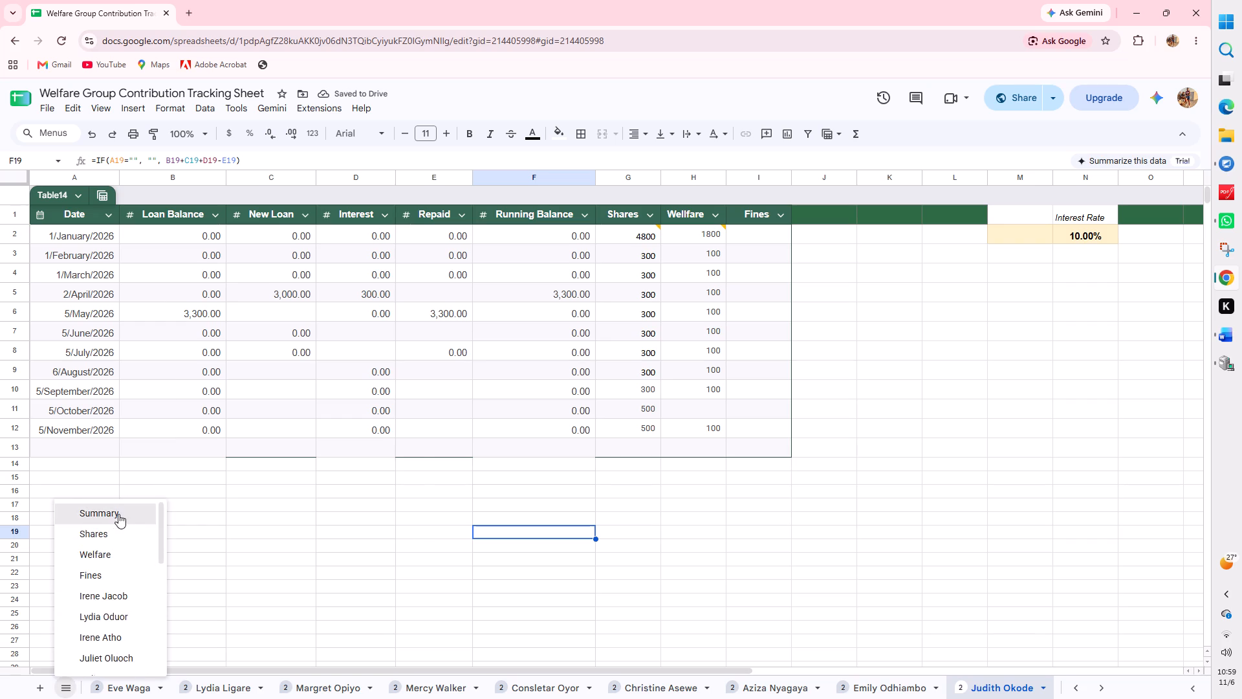
left_click(118, 514)
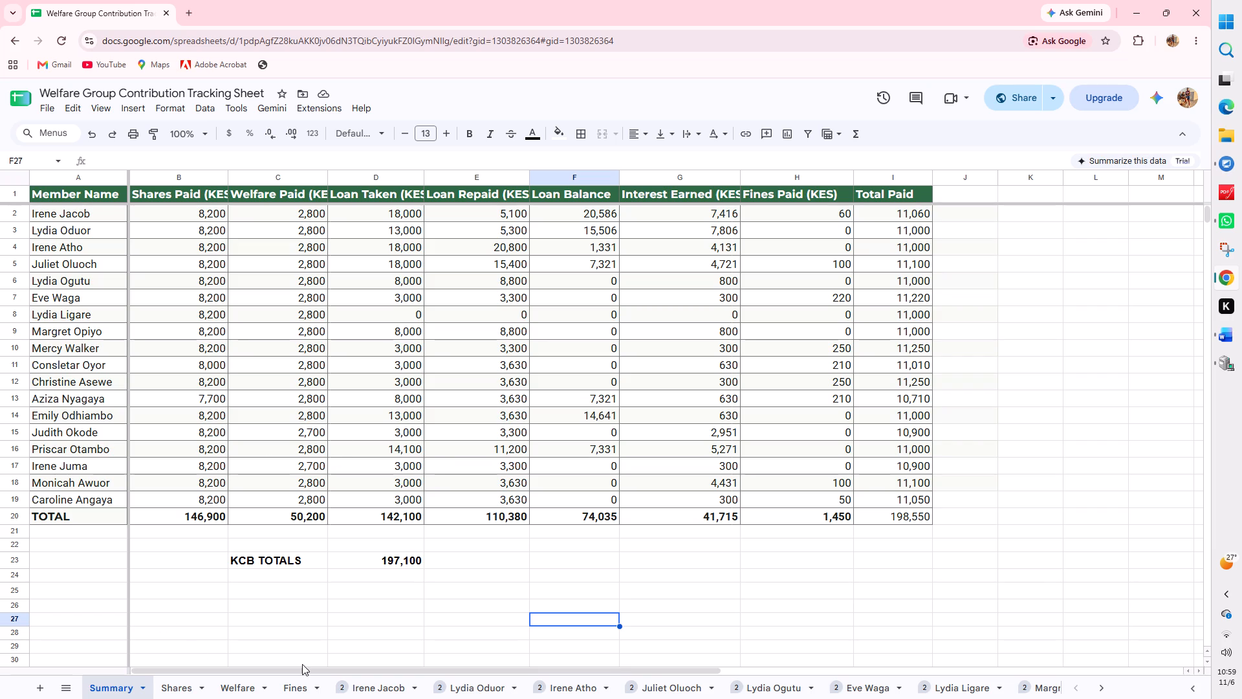
left_click(71, 685)
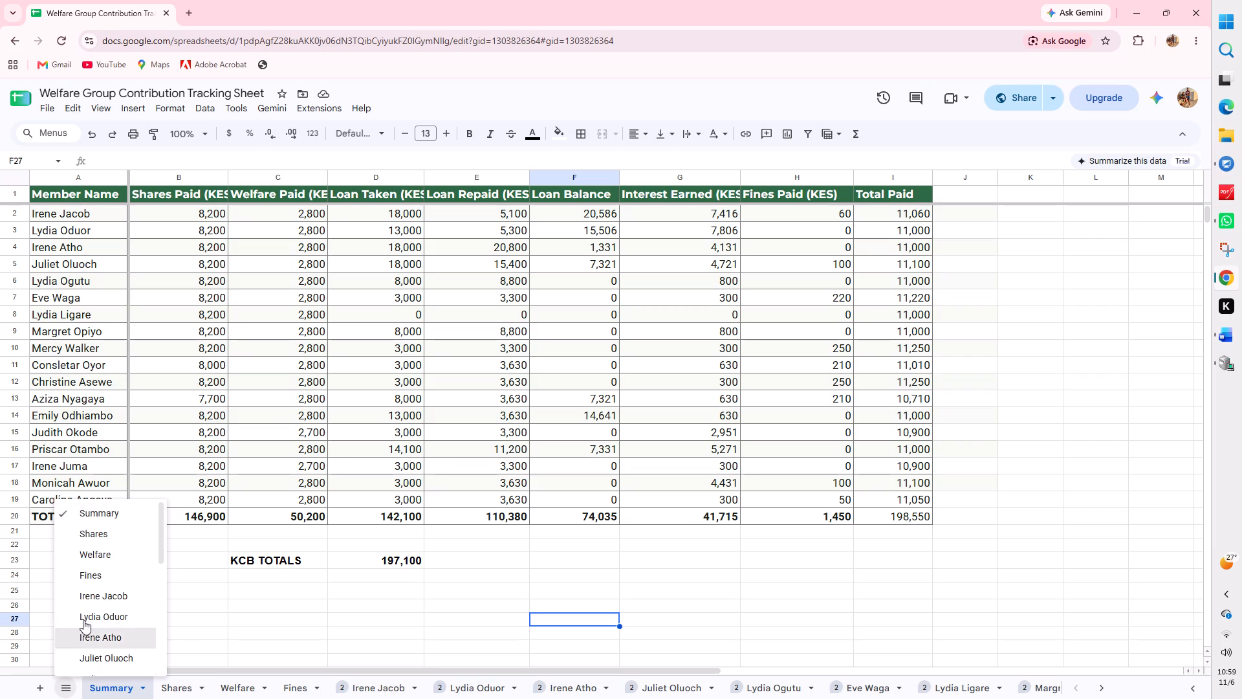
scroll(109, 575, "down", 5)
left_click(118, 576)
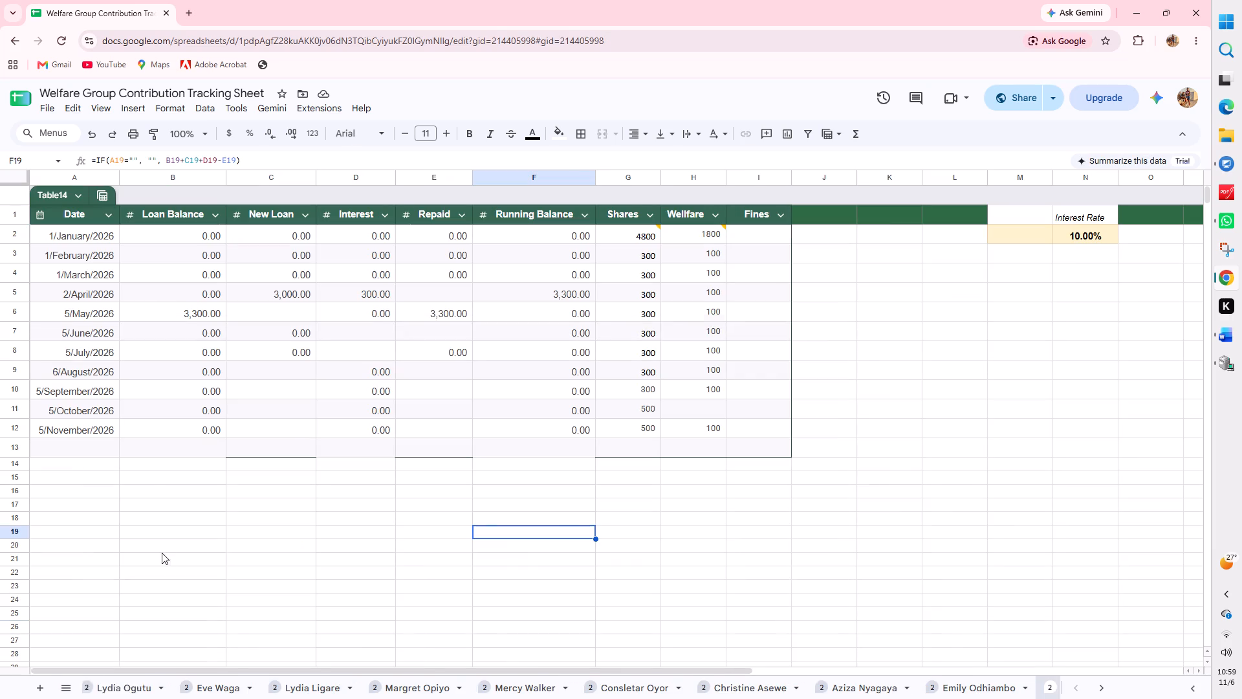
left_click(706, 402)
type("100")
left_click(706, 489)
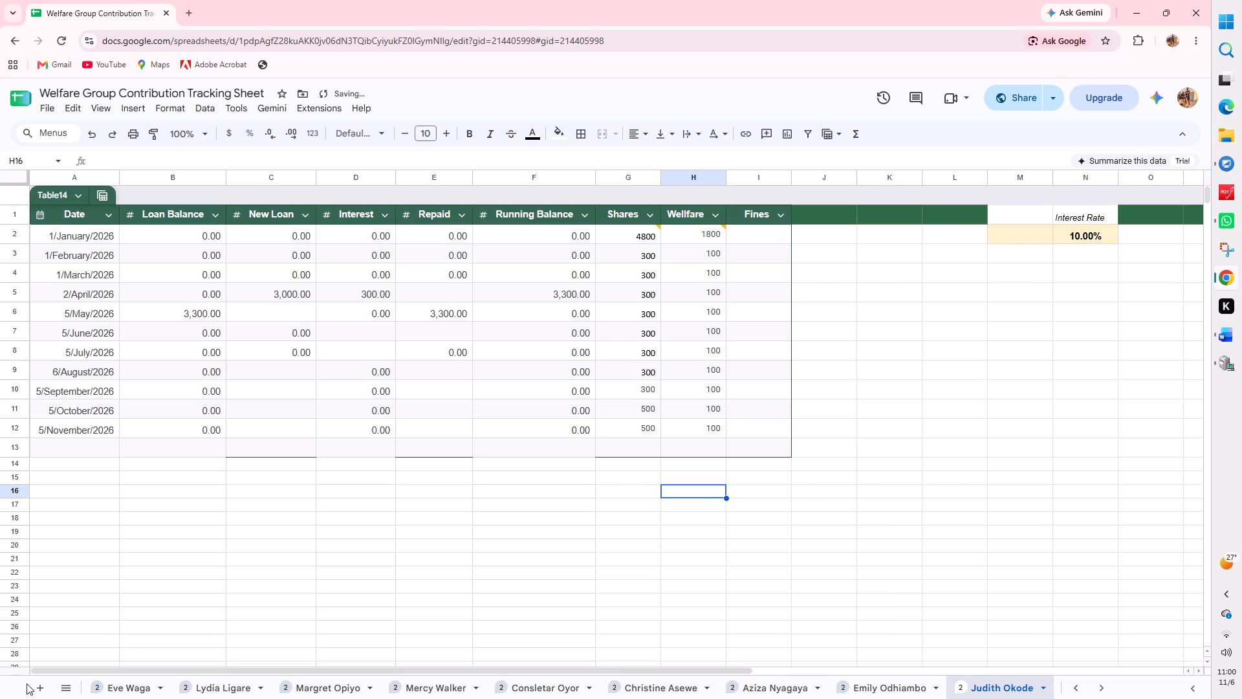
Review the Summary sheet and clear the Wellfare amount for 5/October/2026 in the twelfth member's sheet.
left_click(65, 683)
scroll(113, 548, "up", 11)
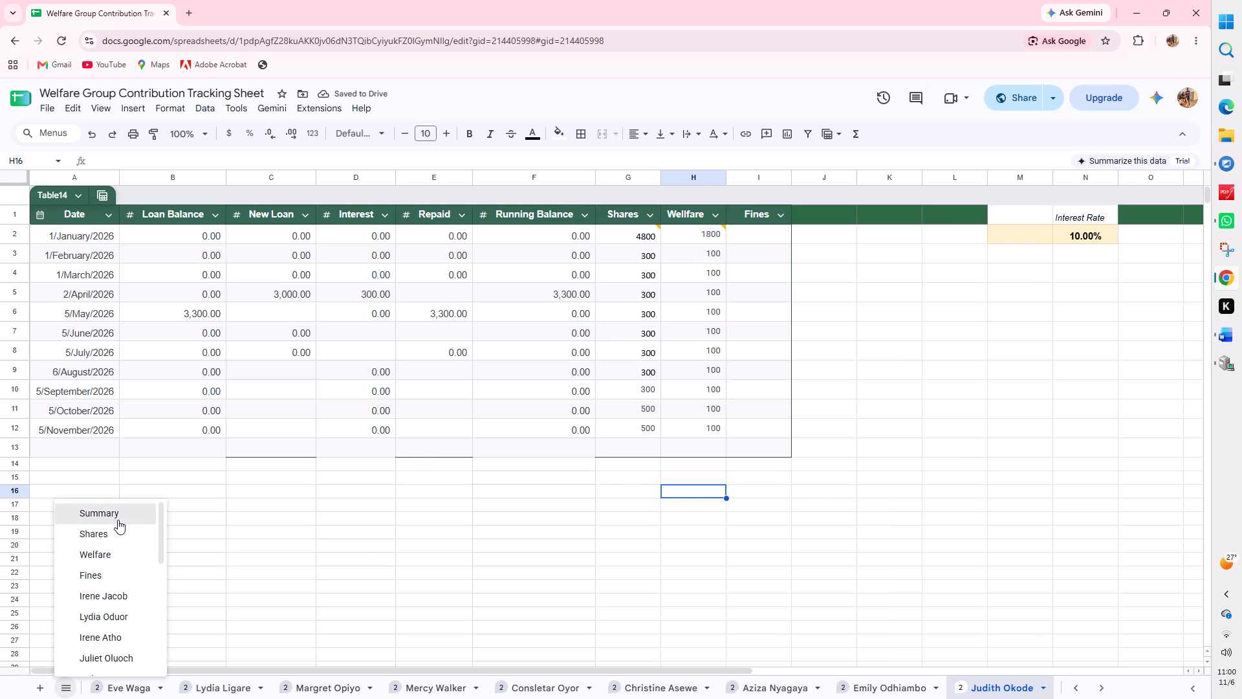
left_click(118, 514)
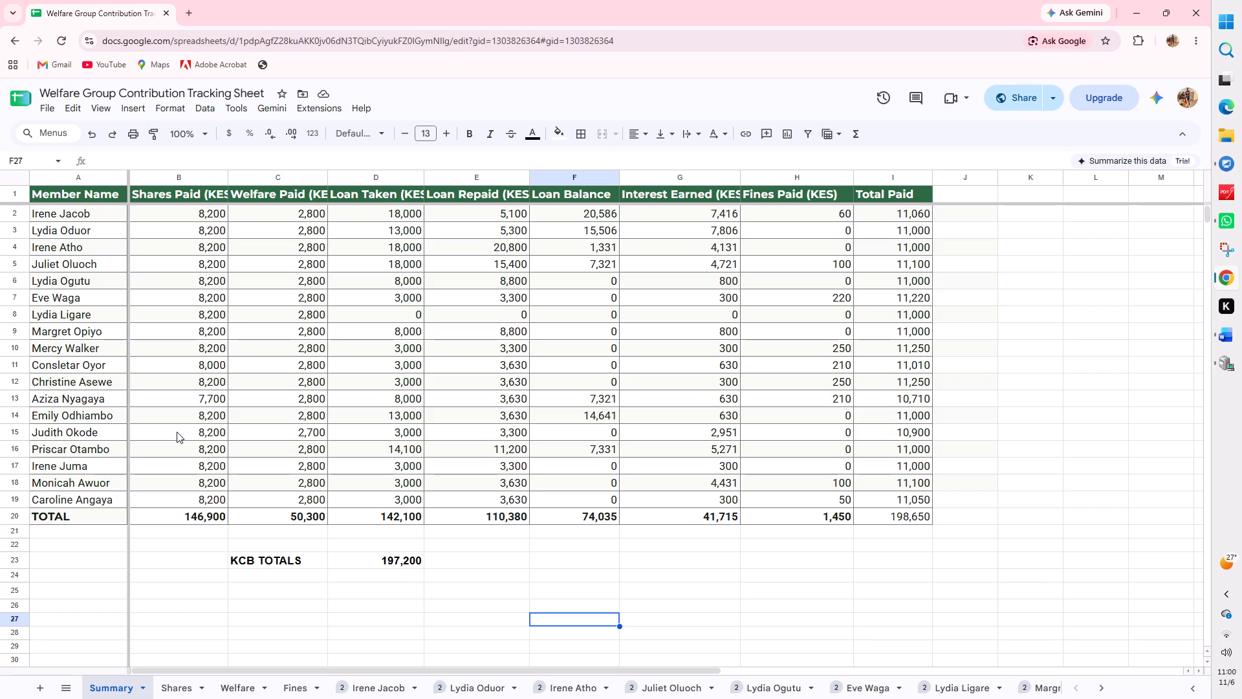
left_click(65, 691)
scroll(113, 605, "down", 2)
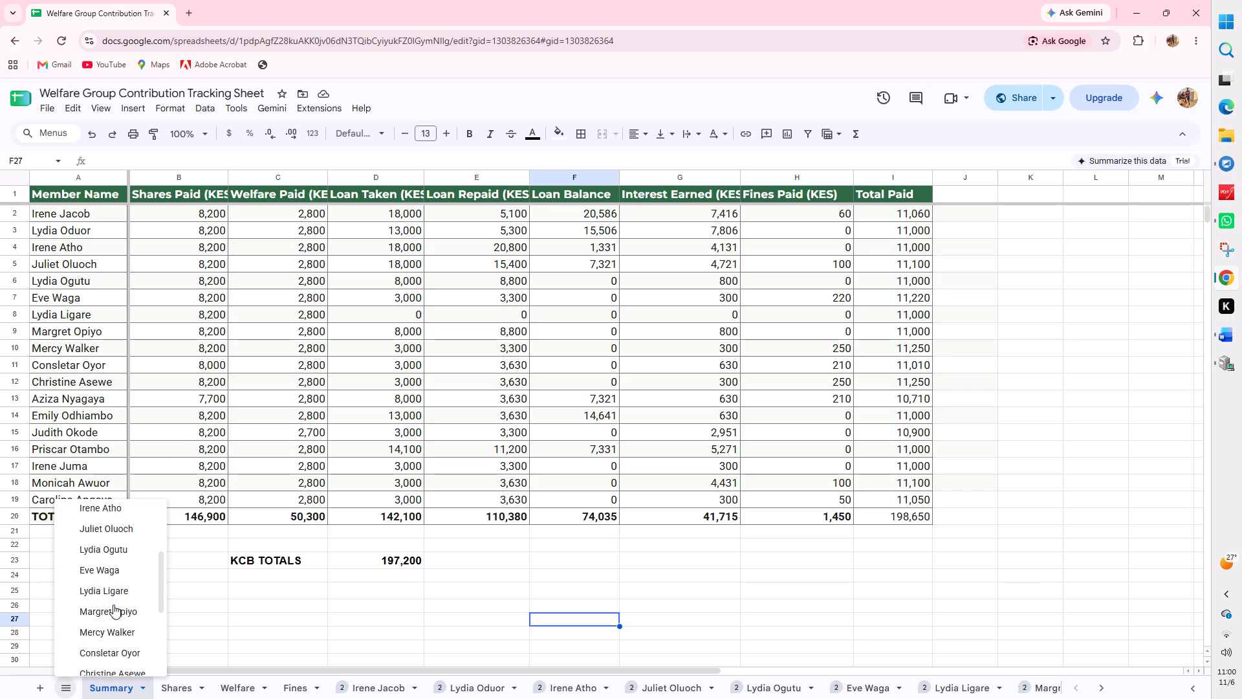
scroll(113, 605, "down", 3)
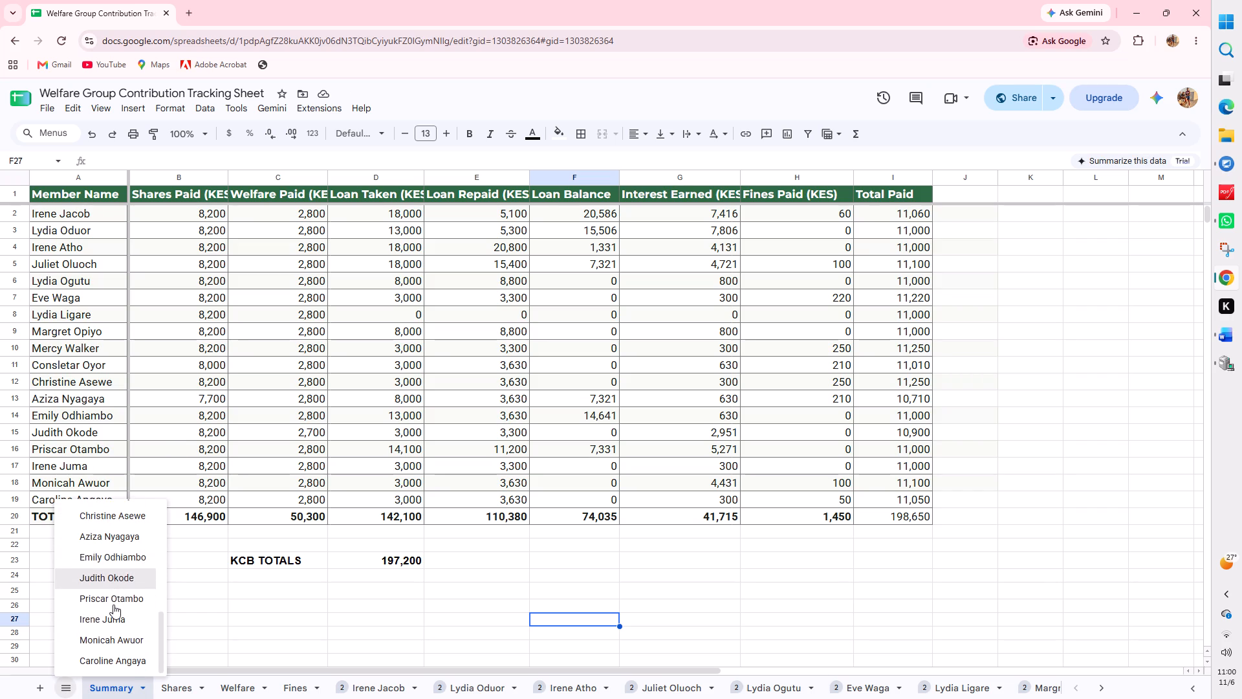
scroll(113, 605, "down", 2)
left_click(138, 538)
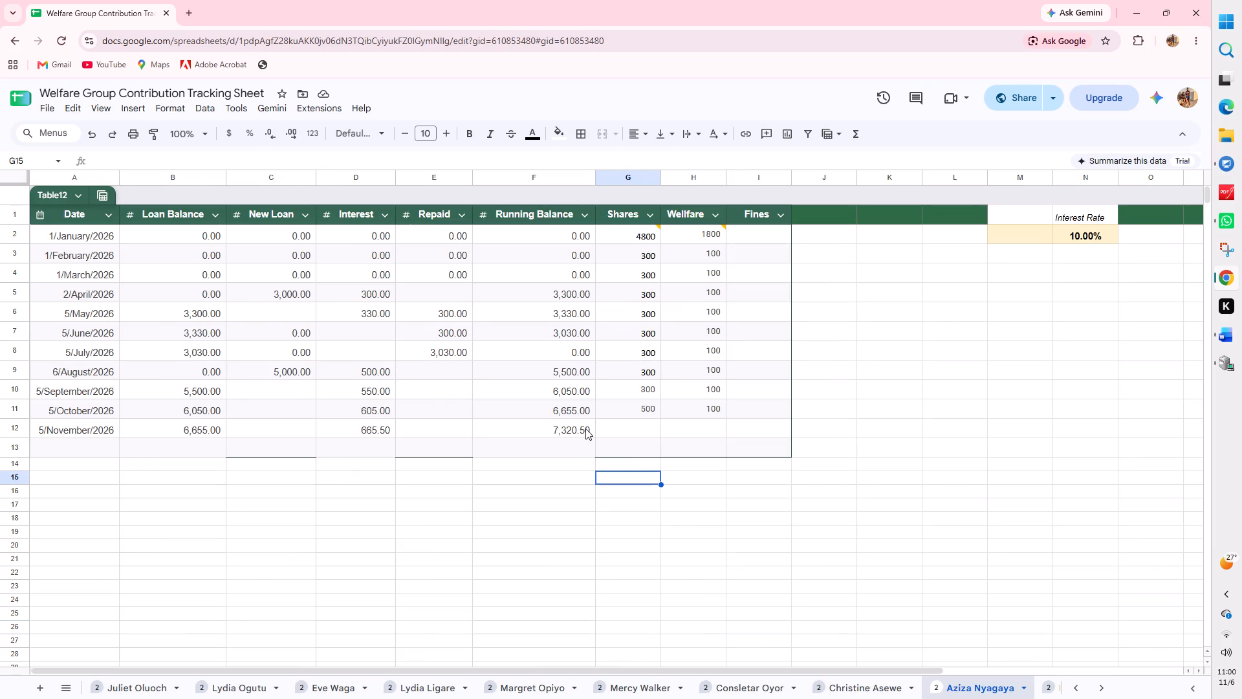
left_click(682, 414)
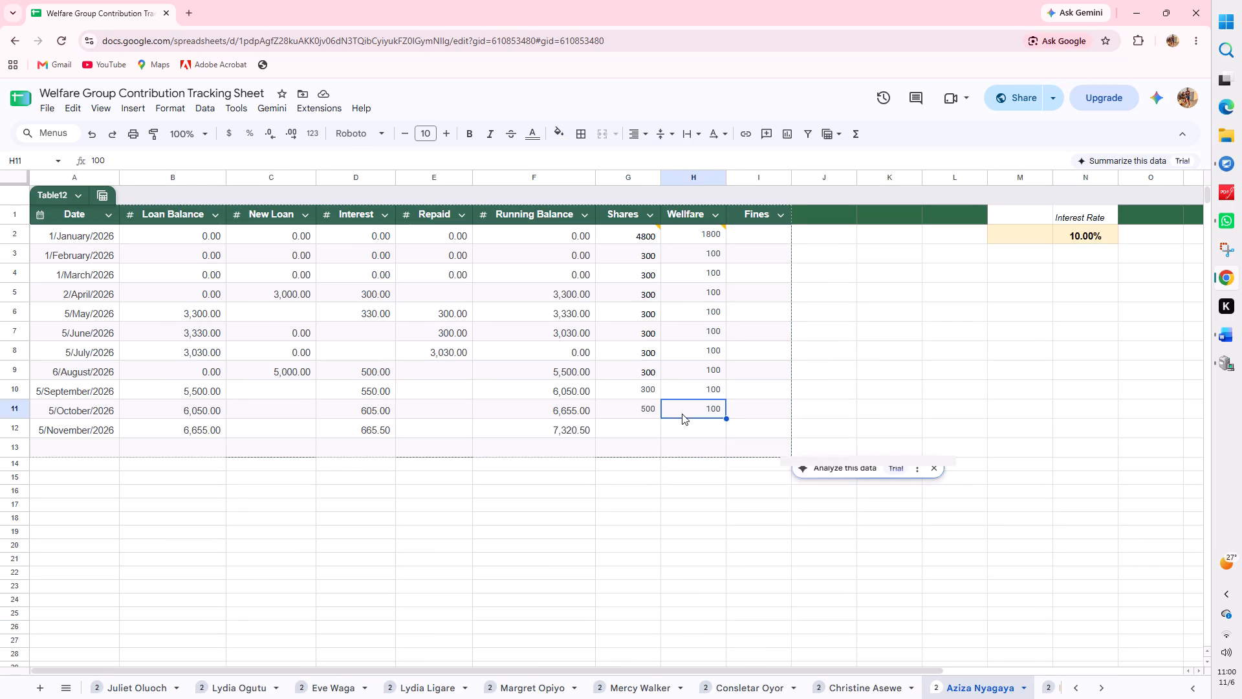
key("BackSpace")
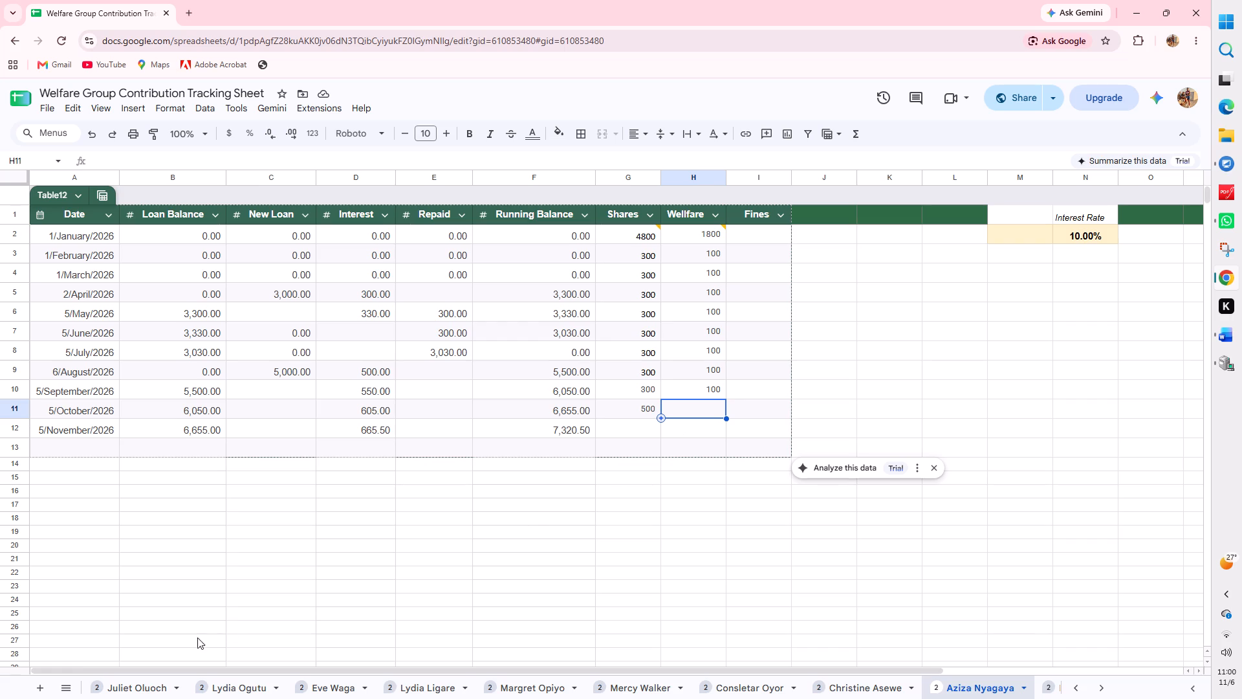
left_click(523, 522)
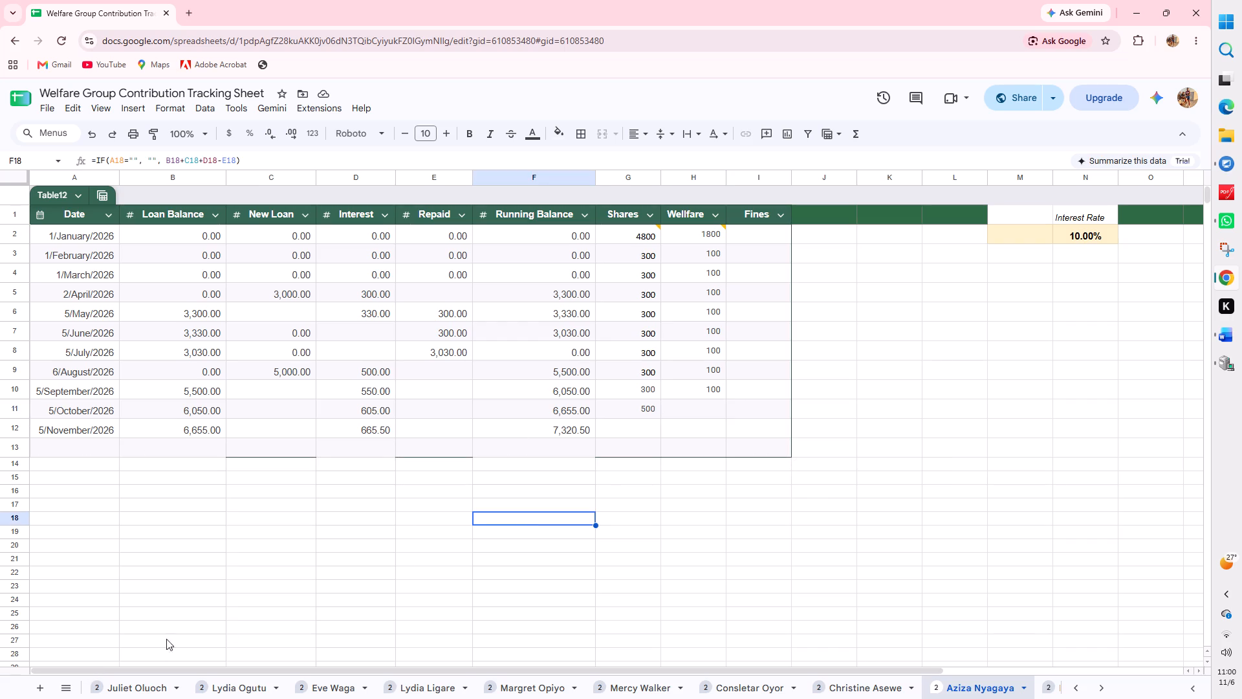
In the Summary sheet, widen the Interest Earned, Loan Repaid, Loan Taken, Welfare Paid and Shares Paid columns to fit their headers.
left_click(65, 682)
scroll(116, 513, "up", 11)
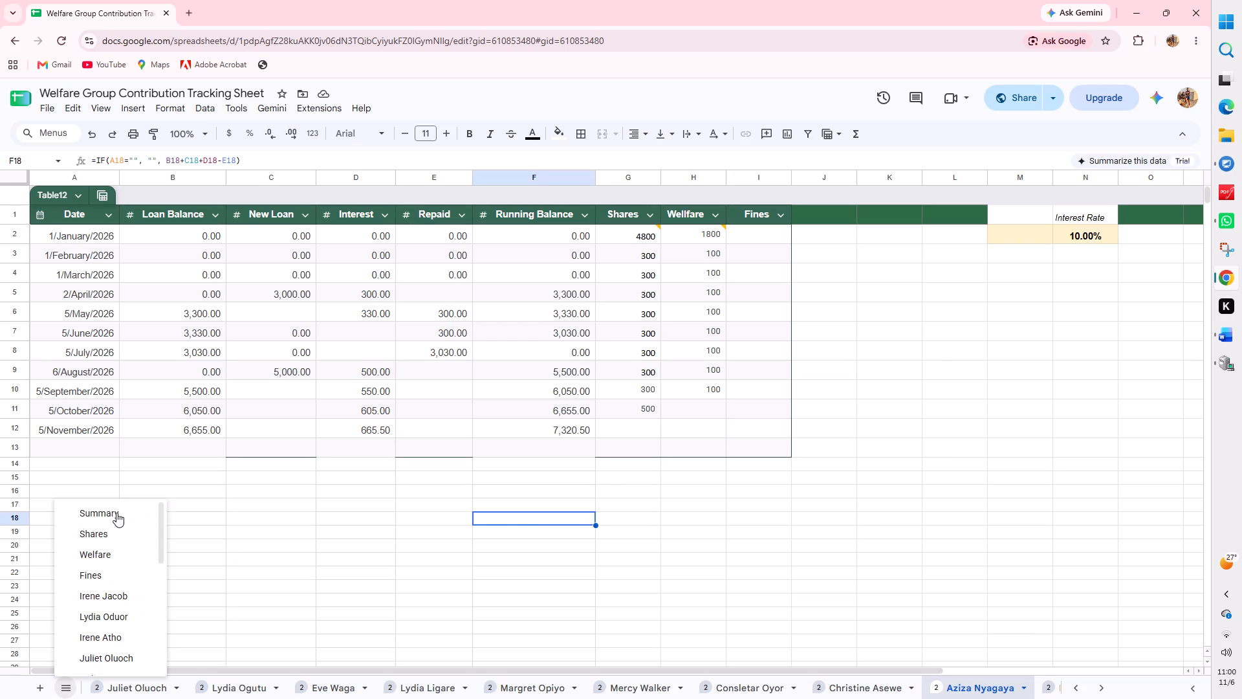
left_click(116, 513)
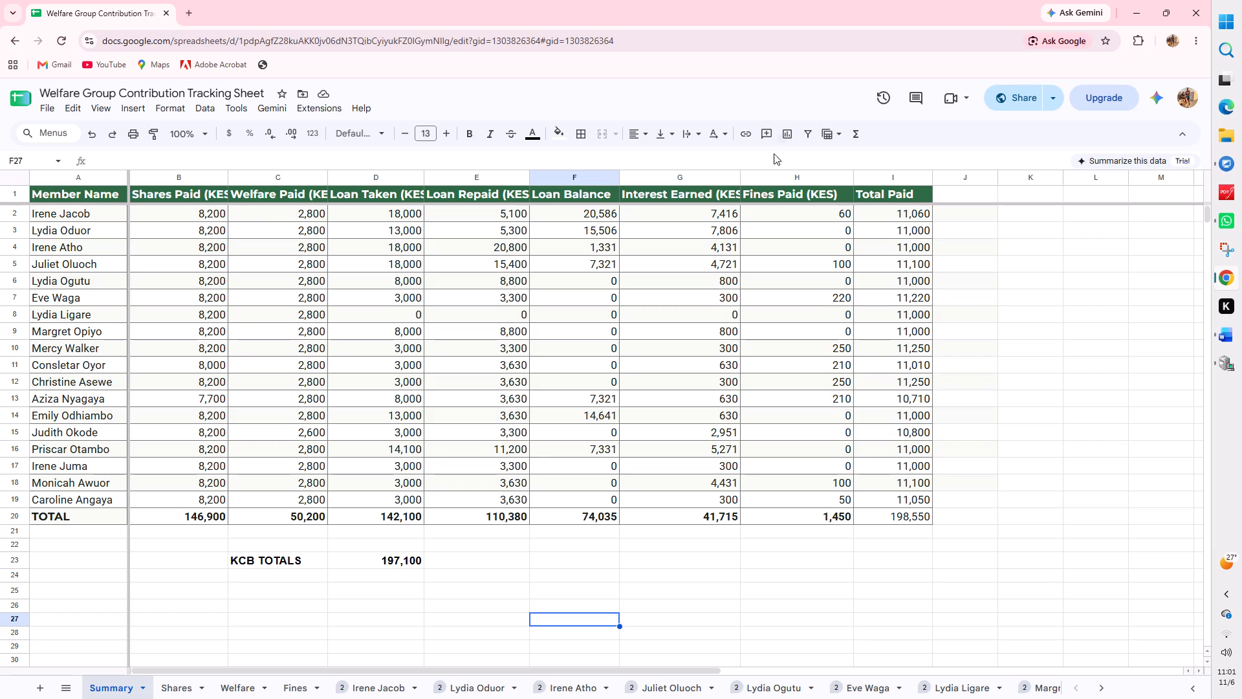
left_click_drag(741, 178, 755, 178)
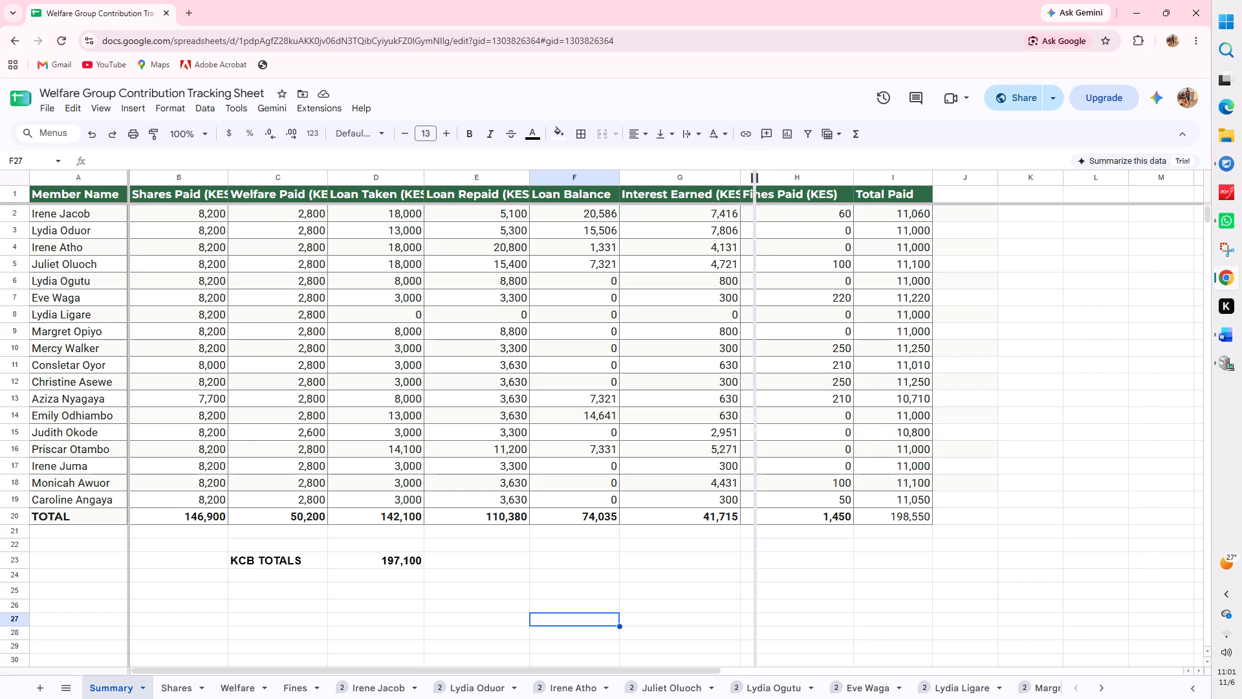
left_click_drag(755, 178, 760, 178)
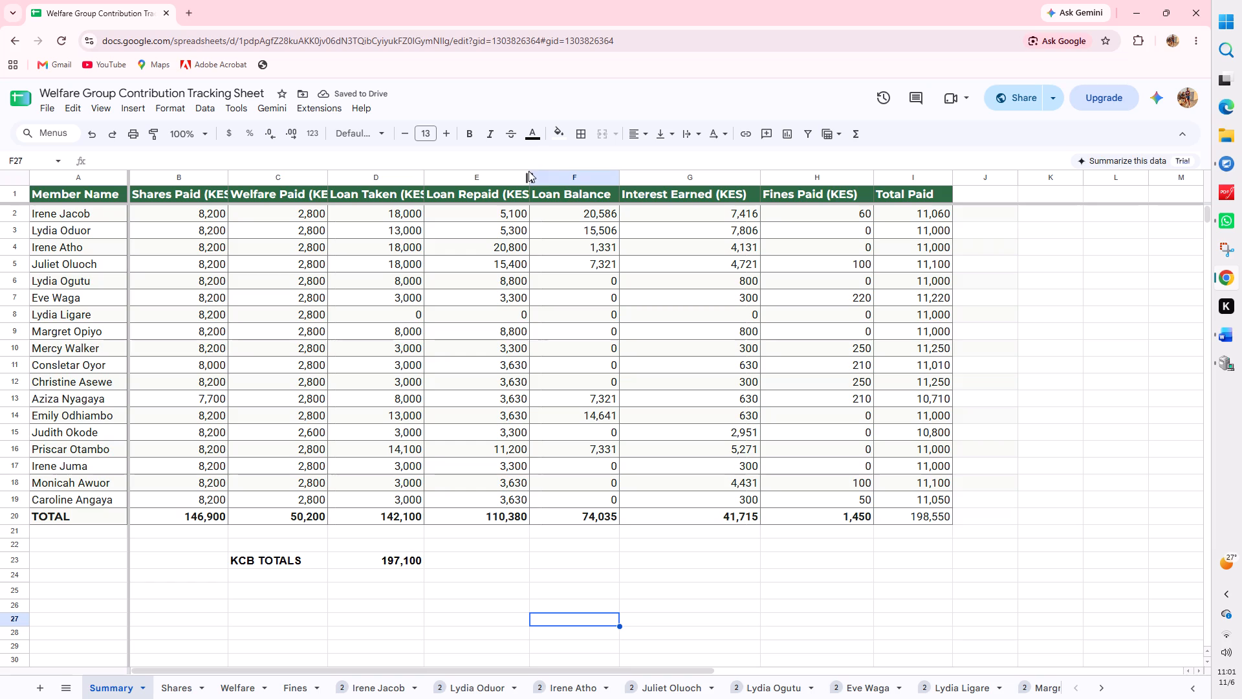
left_click_drag(528, 175, 547, 175)
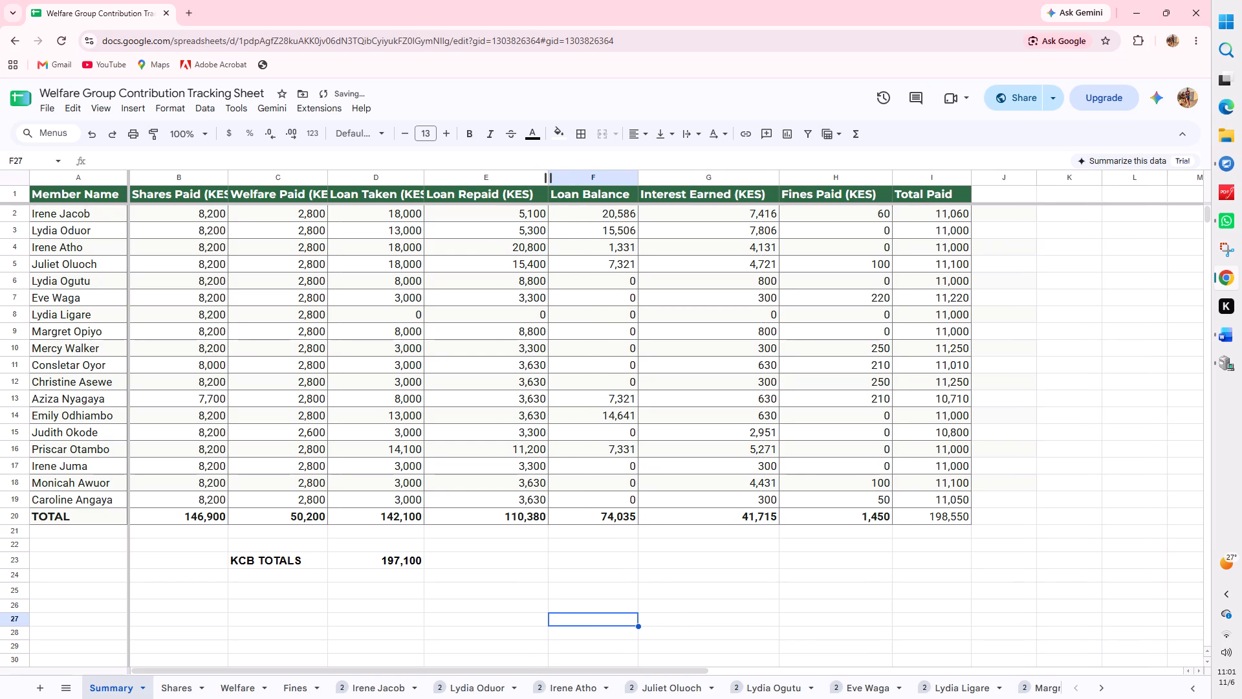
left_click_drag(424, 177, 443, 177)
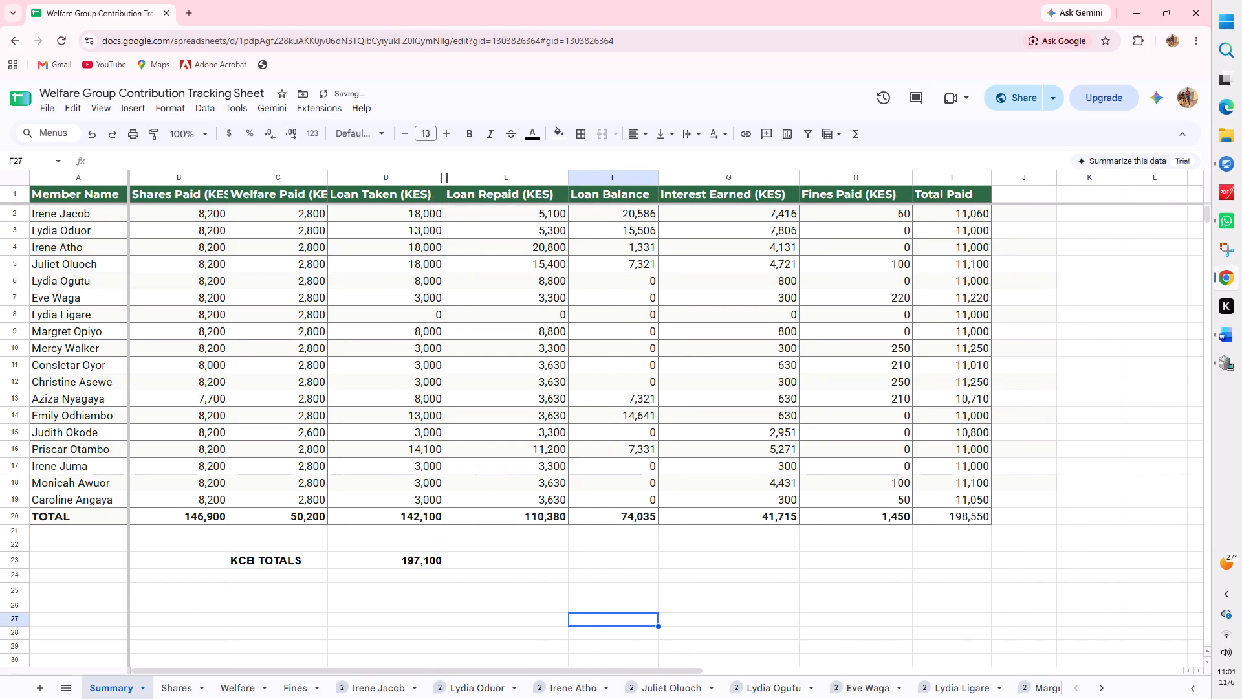
left_click(326, 169)
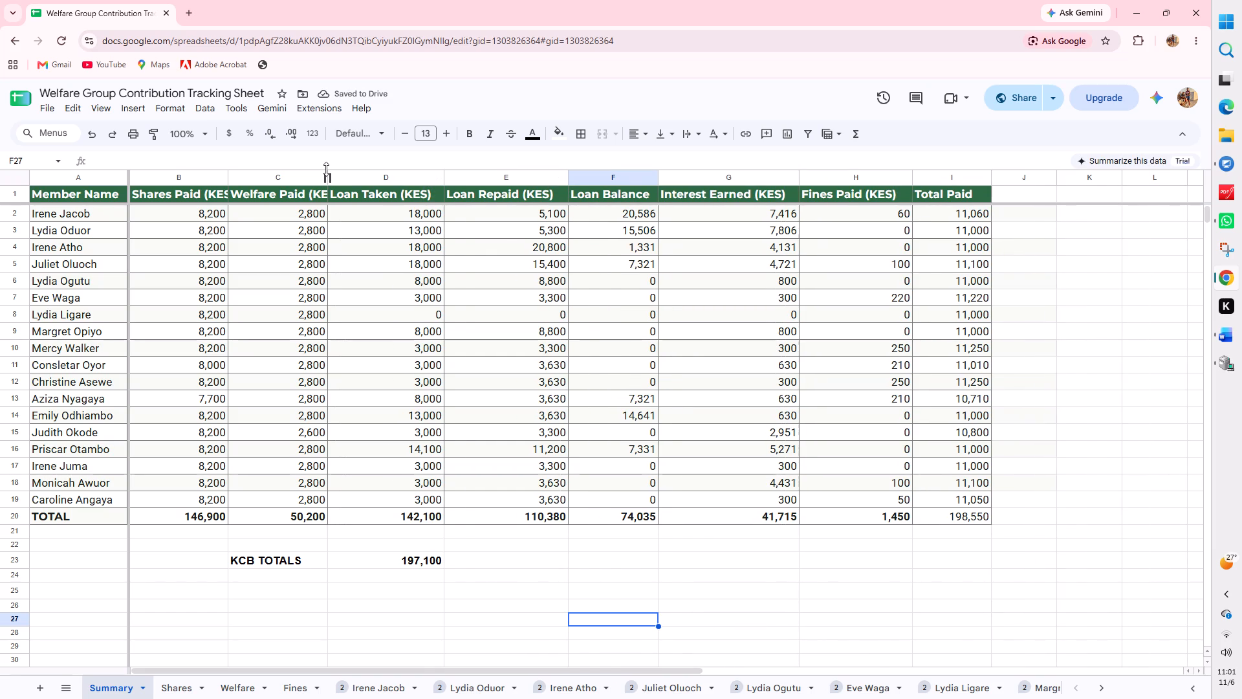
left_click_drag(326, 175, 343, 175)
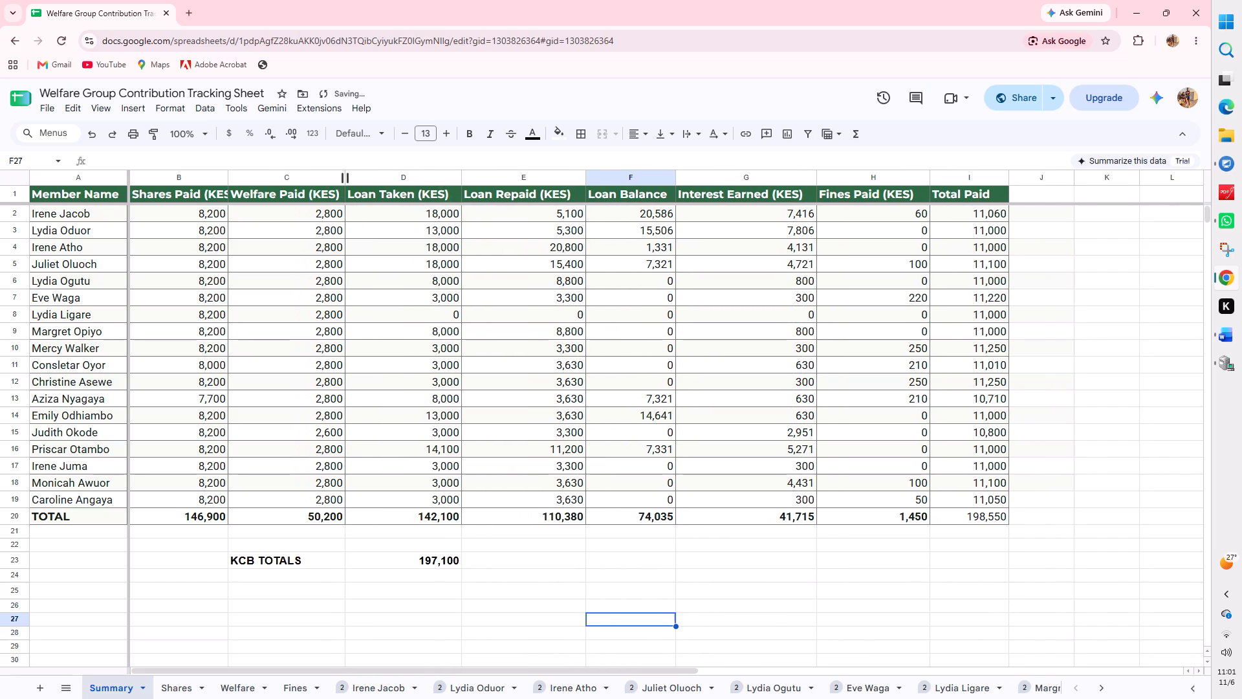
left_click_drag(226, 173, 245, 175)
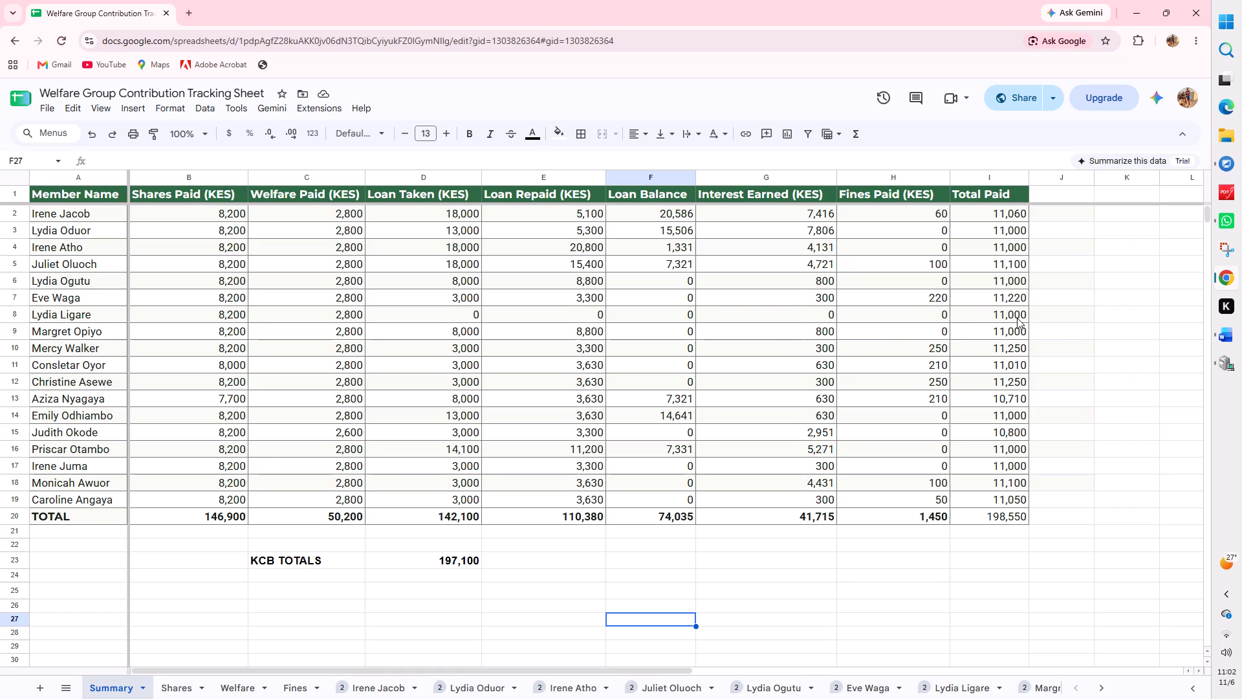
Inspect the first member's Total Paid formula in the Summary sheet and review both monthly tables in the Shares sheet.
left_click(1003, 217)
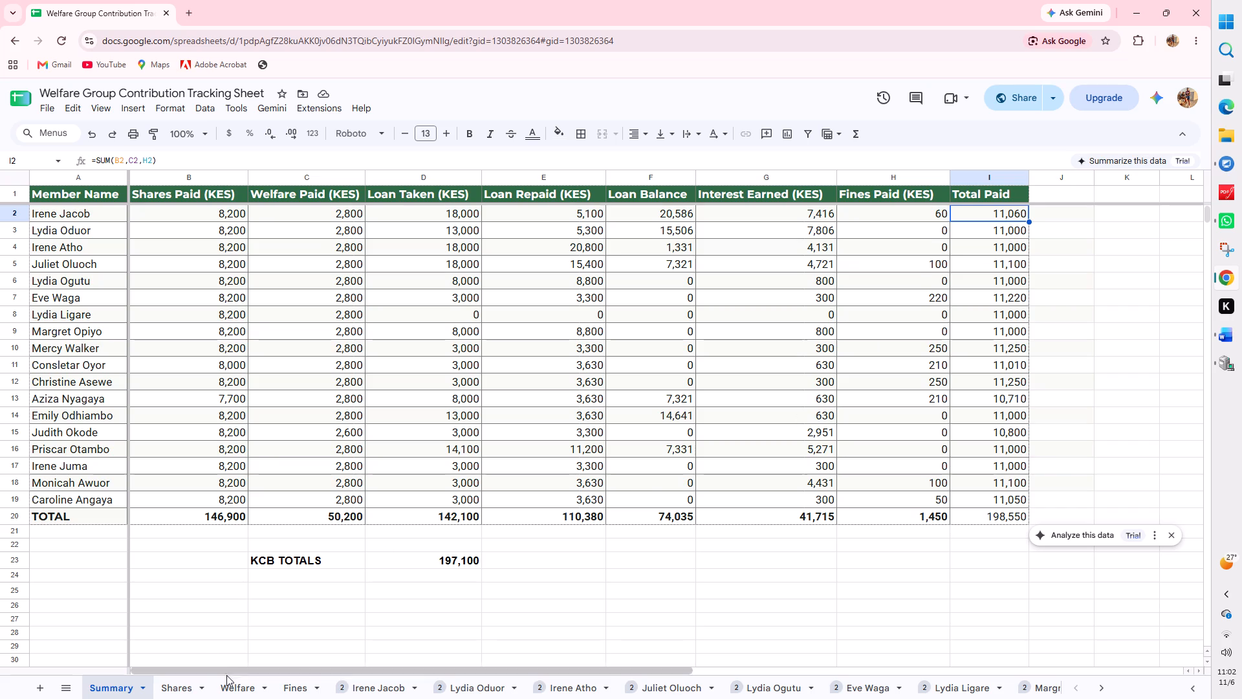
left_click(188, 693)
scroll(411, 535, "down", 3)
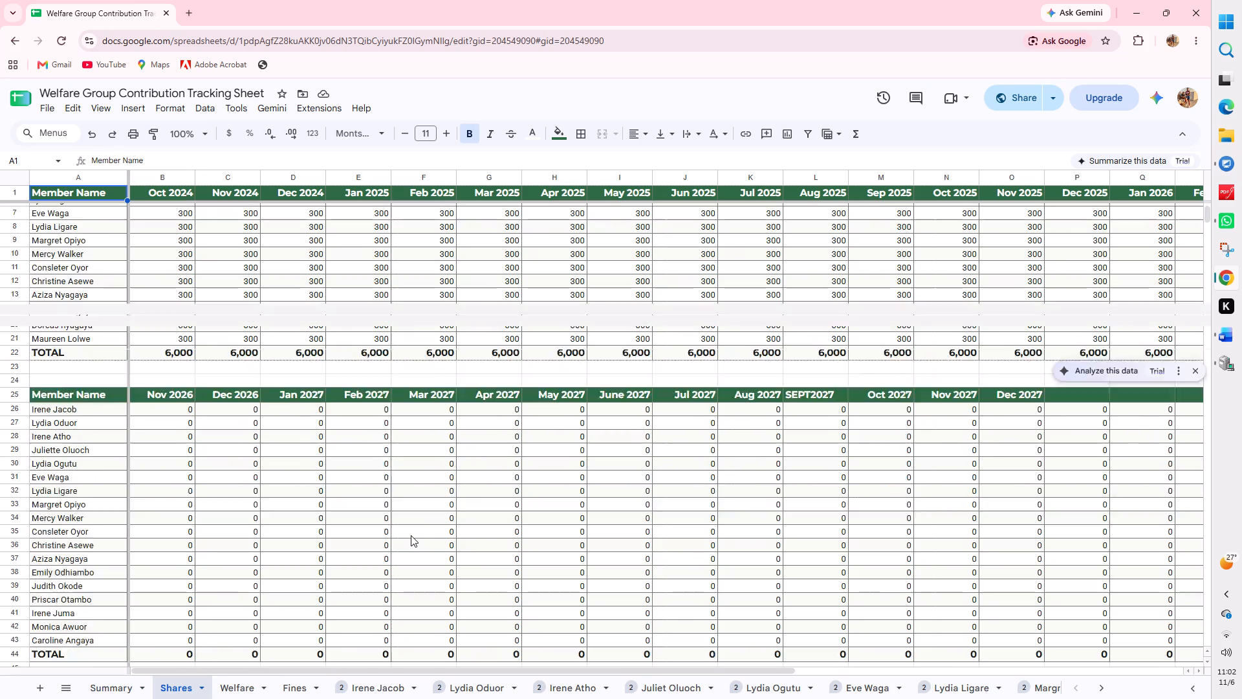
scroll(411, 535, "down", 8)
scroll(411, 535, "up", 19)
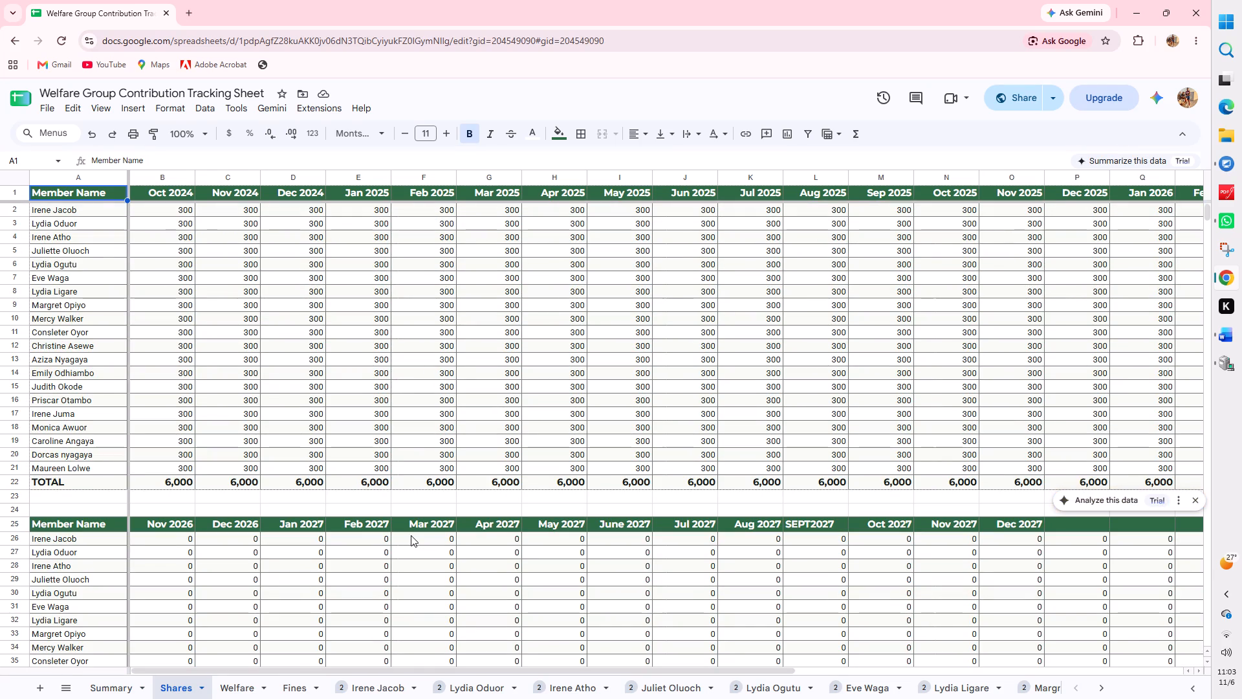
scroll(502, 486, "down", 6)
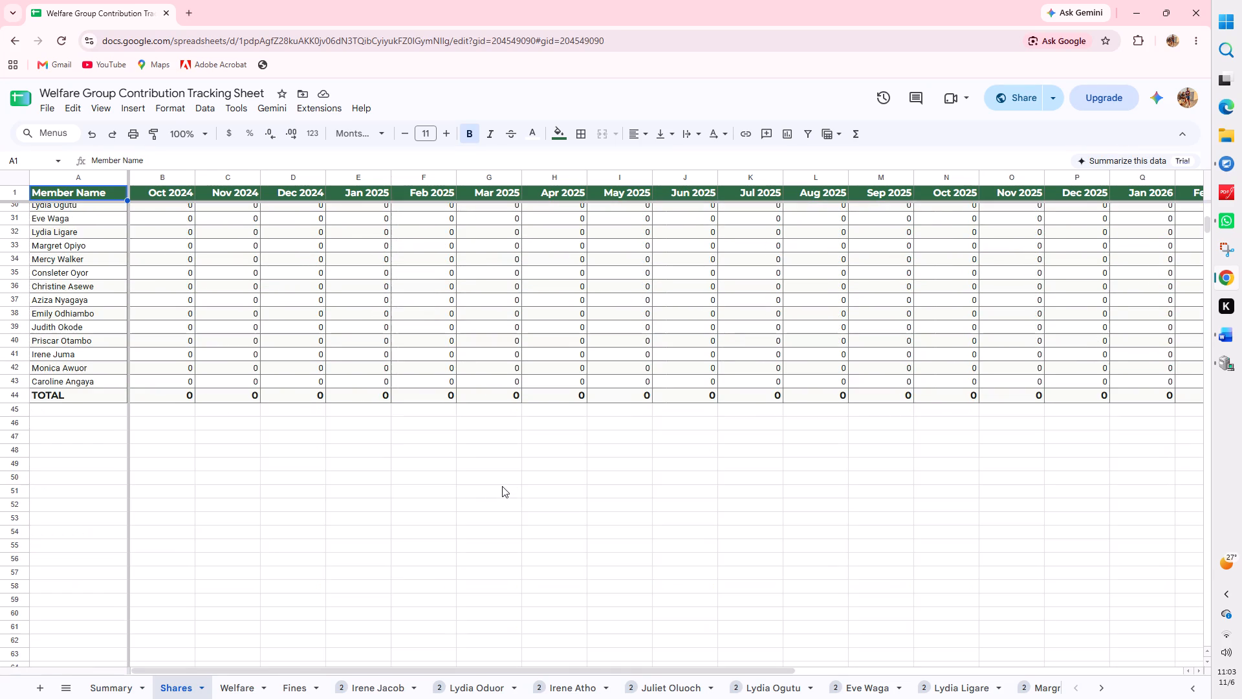
scroll(502, 486, "up", 9)
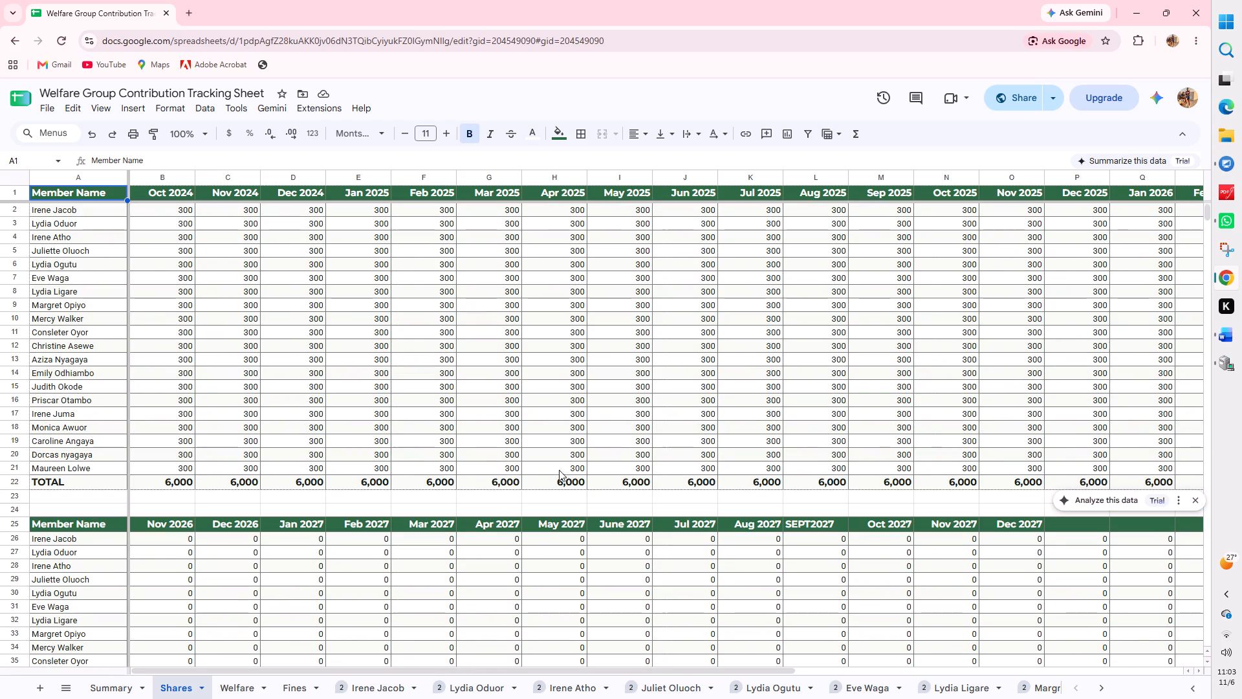
left_click(1194, 495)
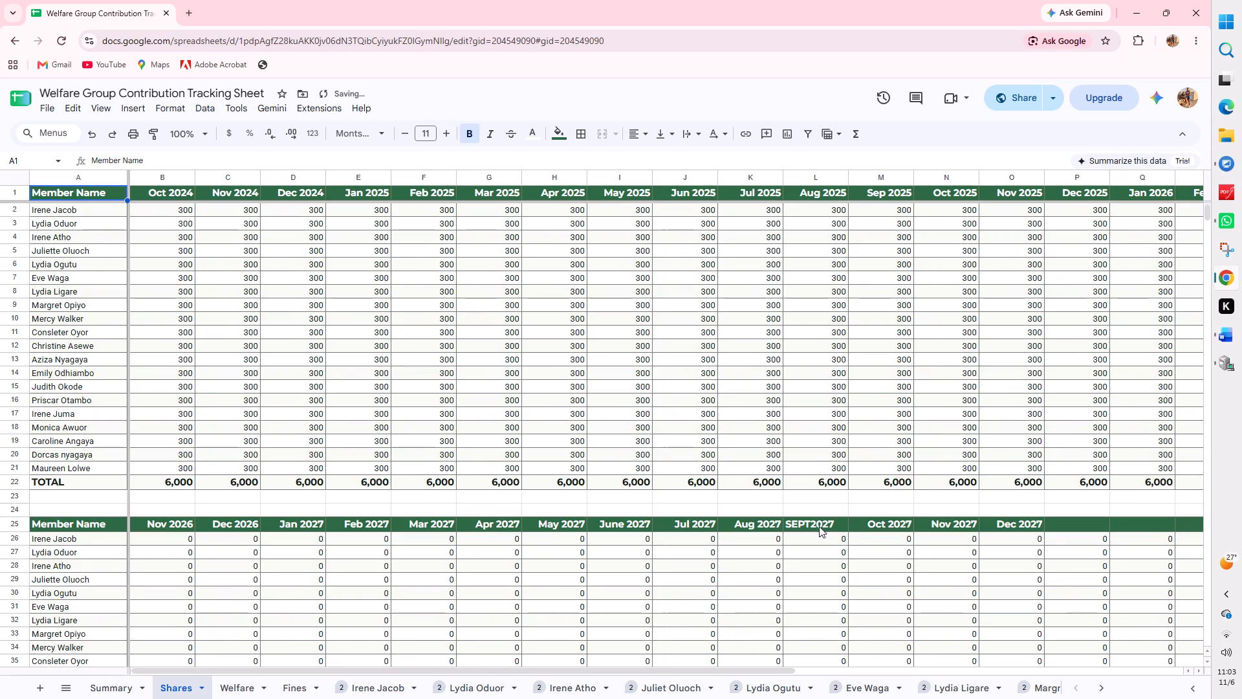
Delete the Shares sheet and the Welfare sheet from the contribution tracking workbook.
right_click(172, 693)
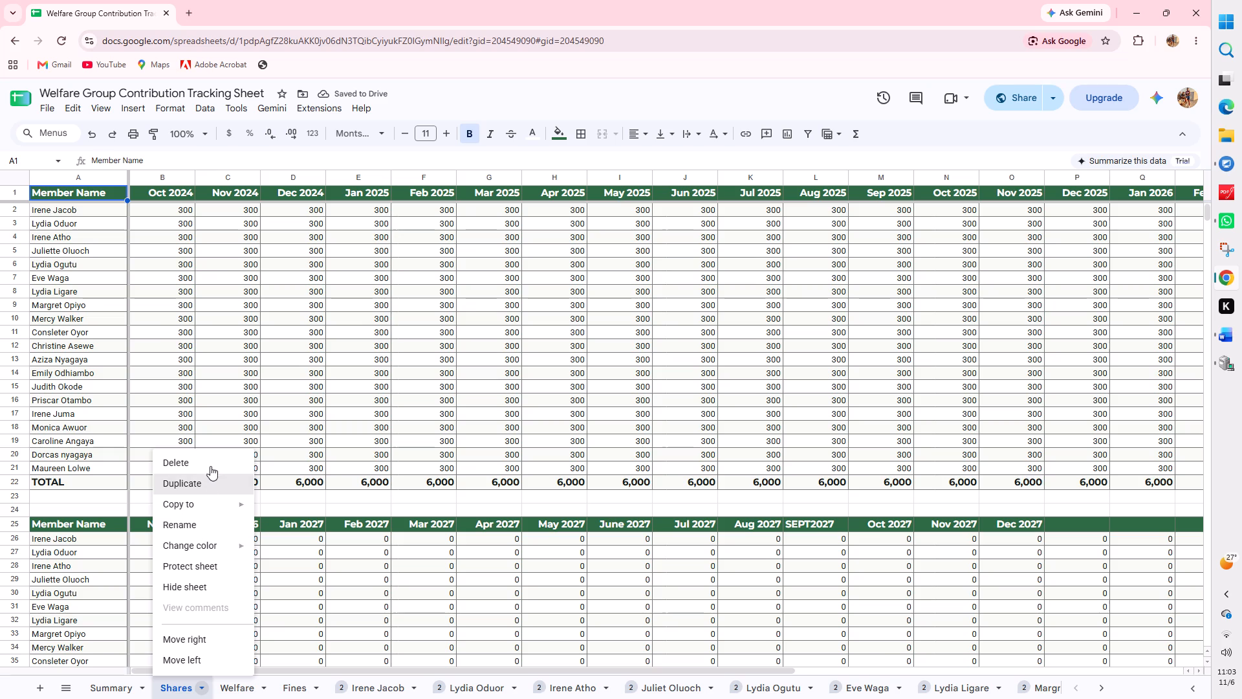
left_click(213, 463)
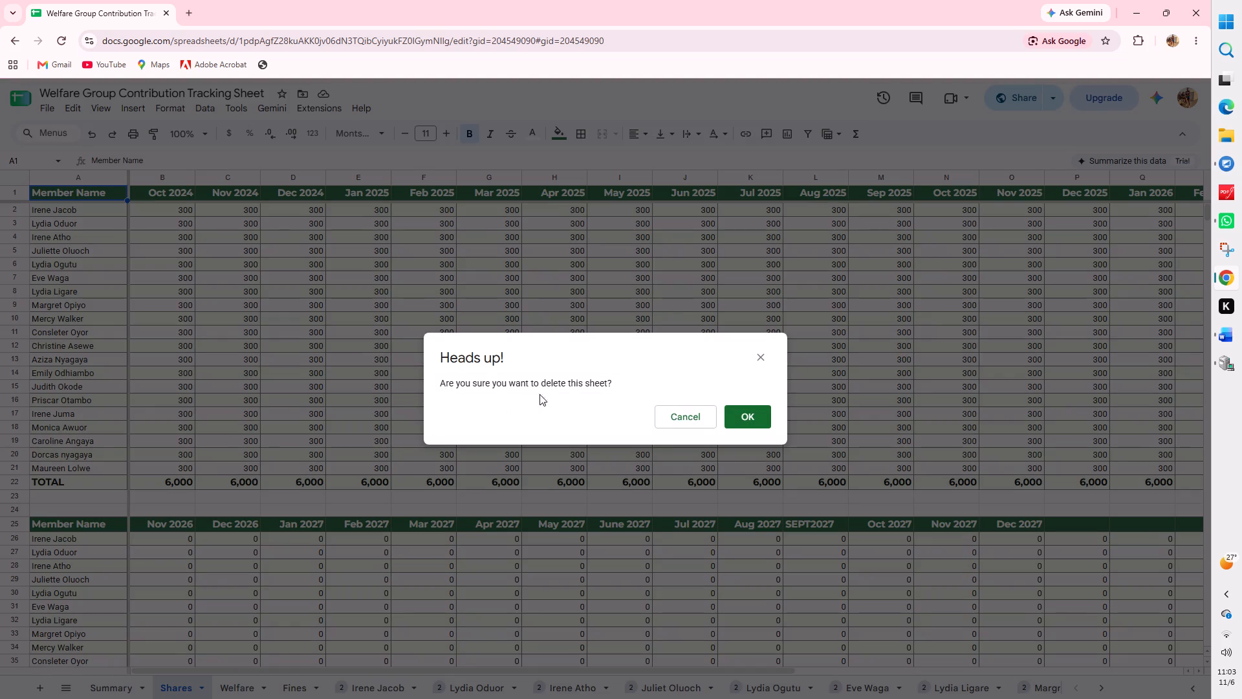
left_click(738, 417)
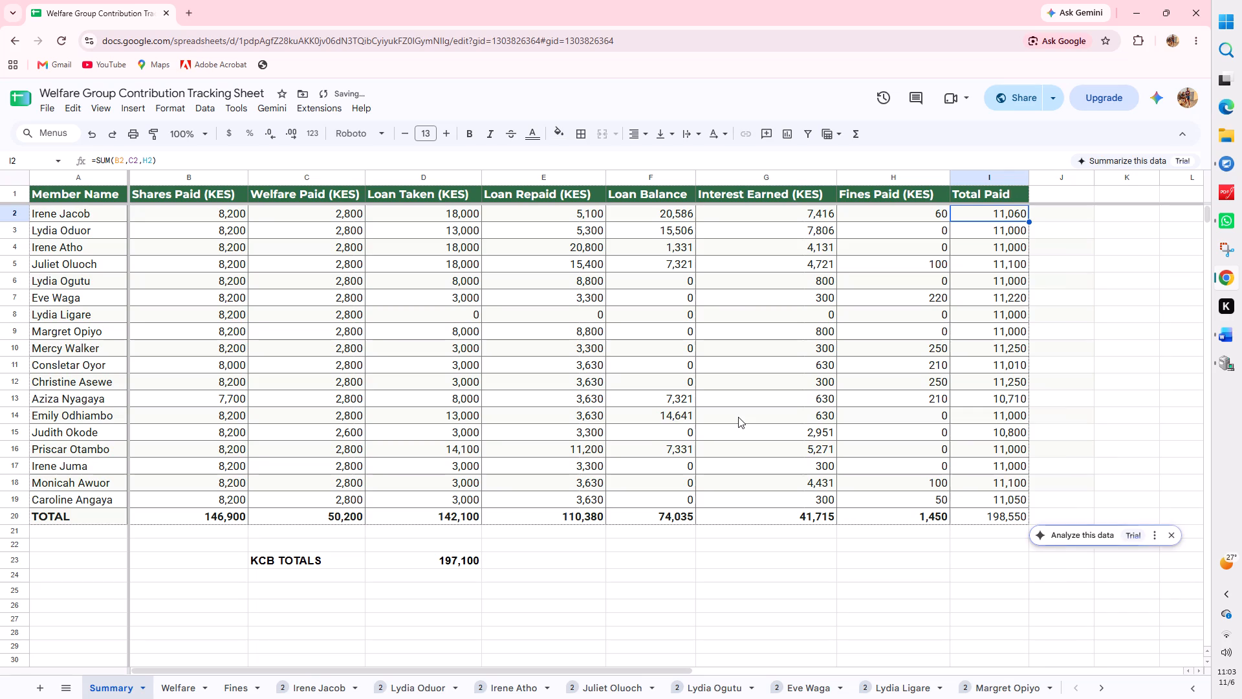
left_click(190, 683)
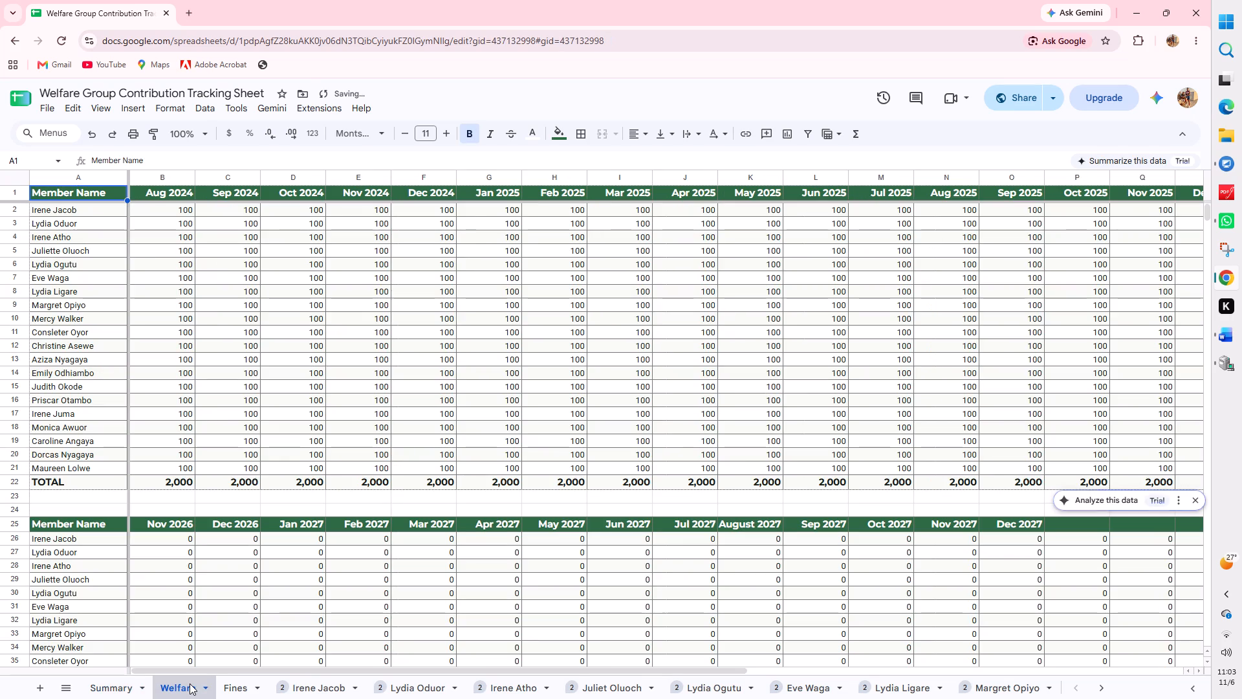
right_click(190, 683)
left_click(219, 464)
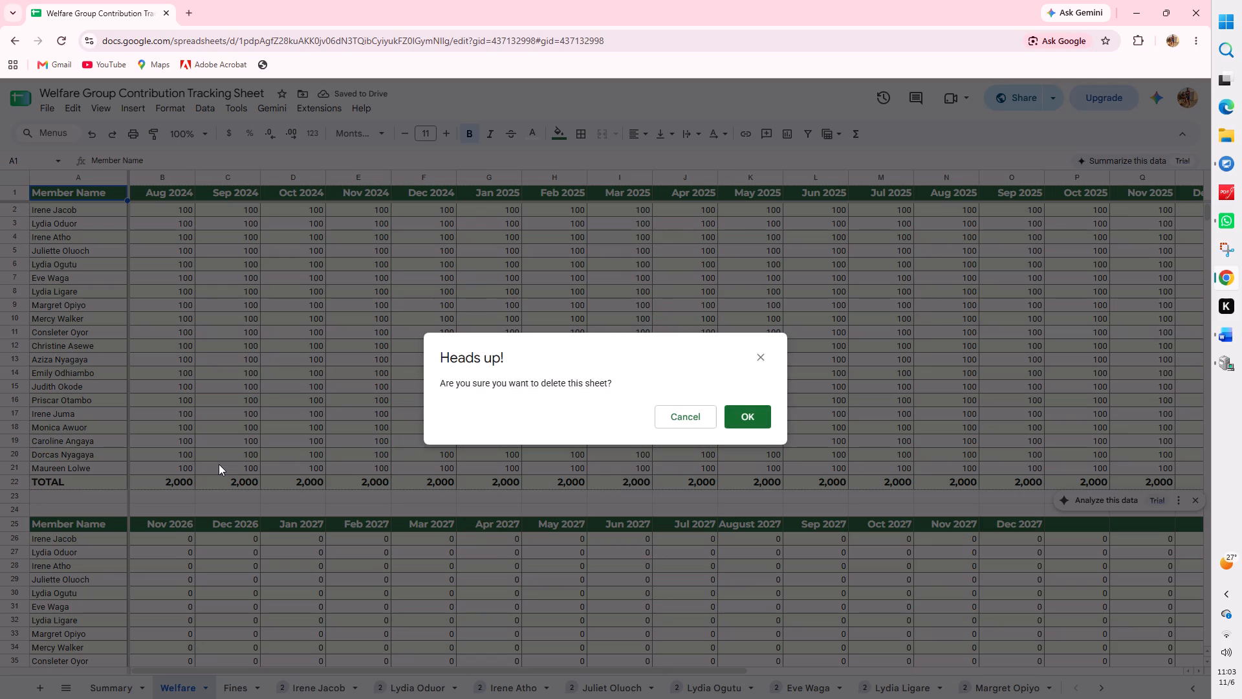
left_click(737, 416)
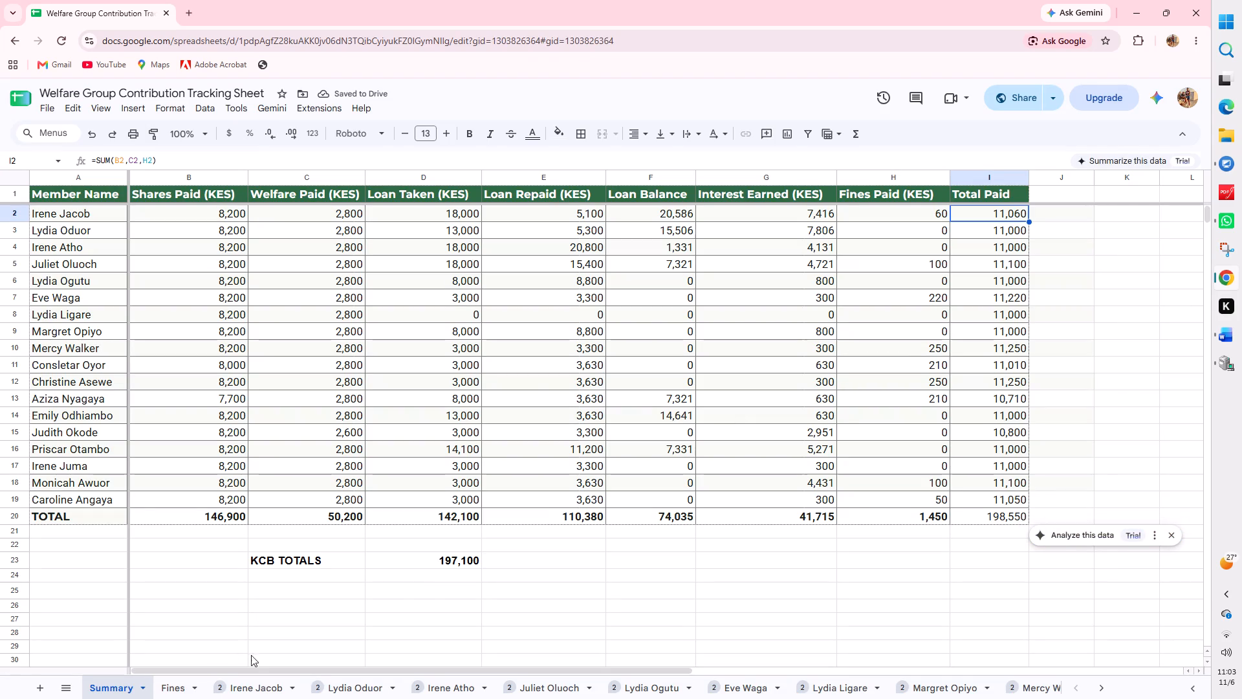
Review the first member's sheet, inspect its 5/October/2026 Interest formula, and return to the Summary sheet.
left_click(251, 696)
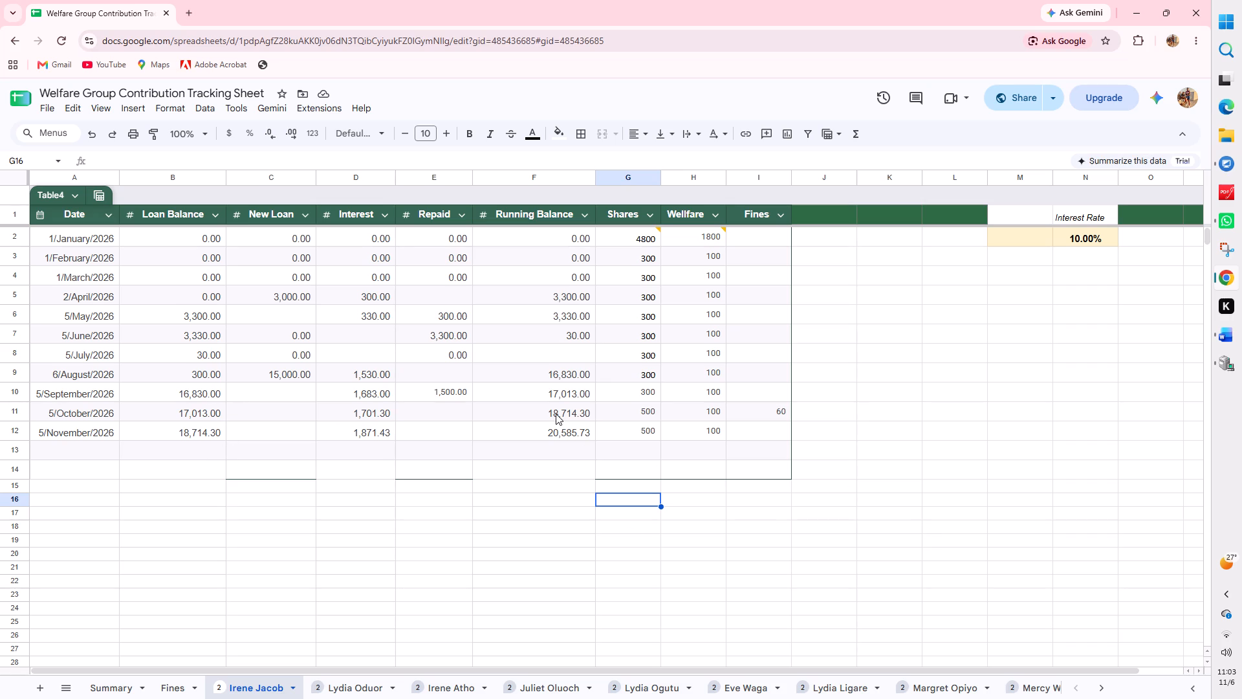
left_click(361, 419)
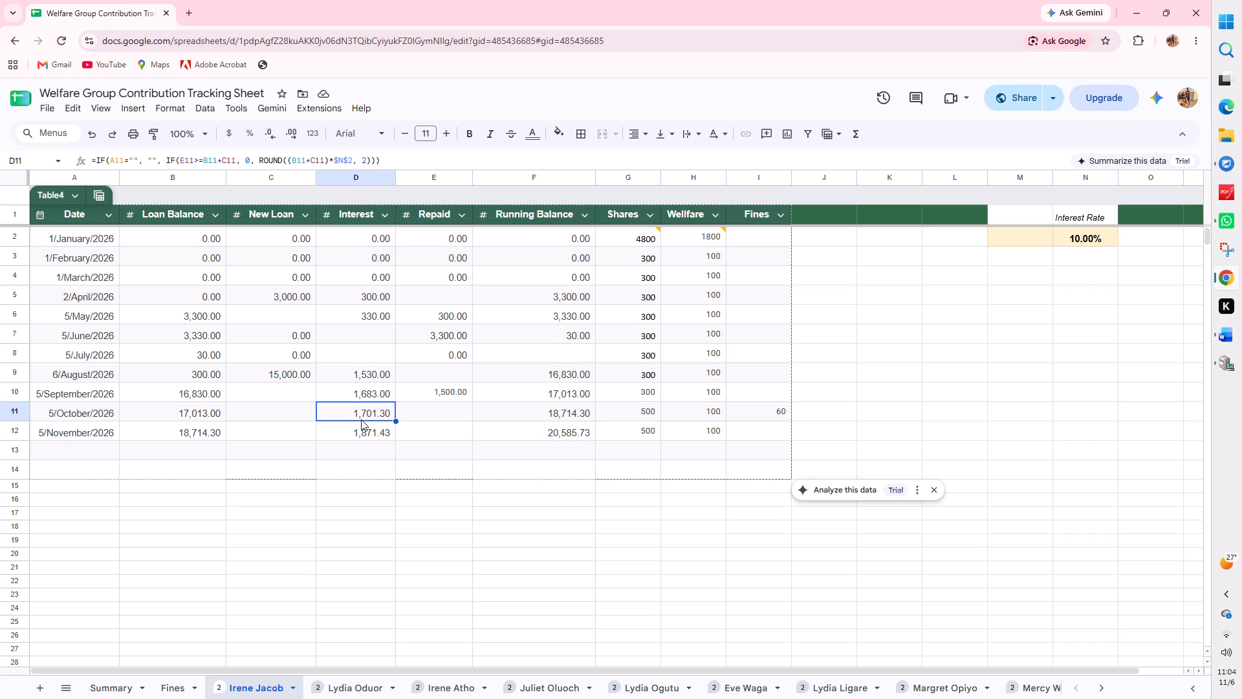
left_click(1002, 358)
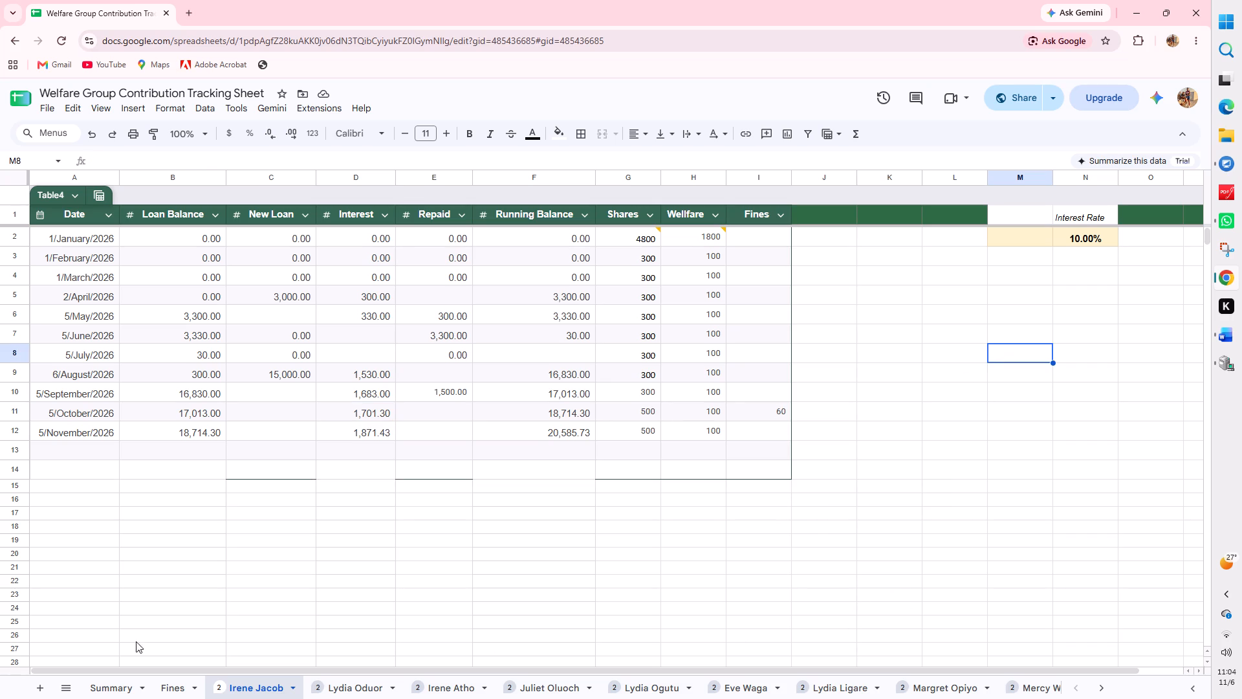
left_click(65, 682)
left_click(125, 511)
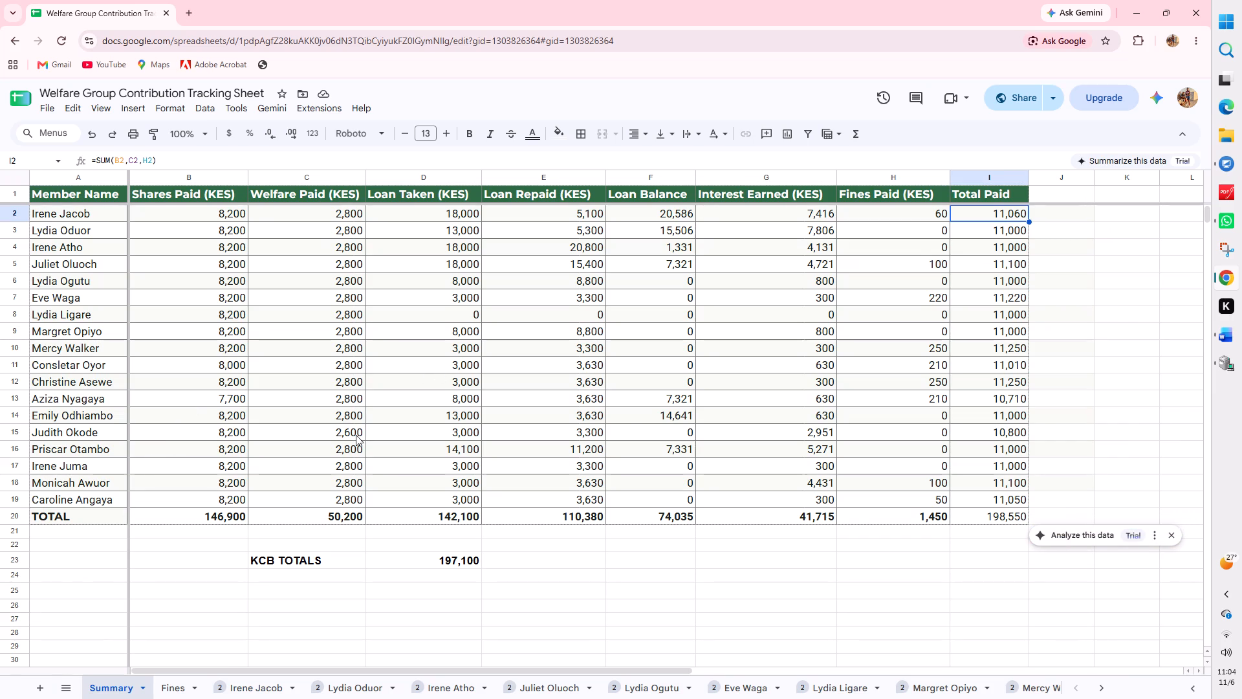
Check the Wellfare column from 1/January/2026 to 5/November/2026 in the fourteenth member's sheet, including its sum.
left_click(74, 685)
scroll(127, 575, "down", 1)
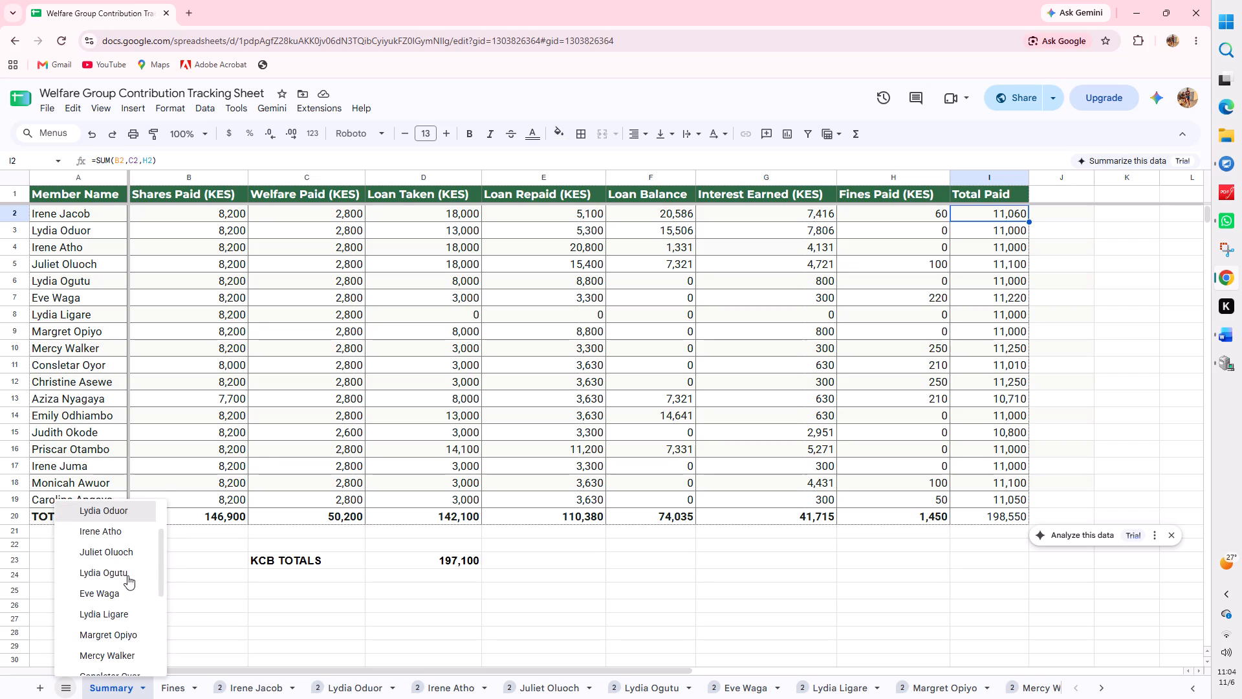
scroll(127, 575, "down", 3)
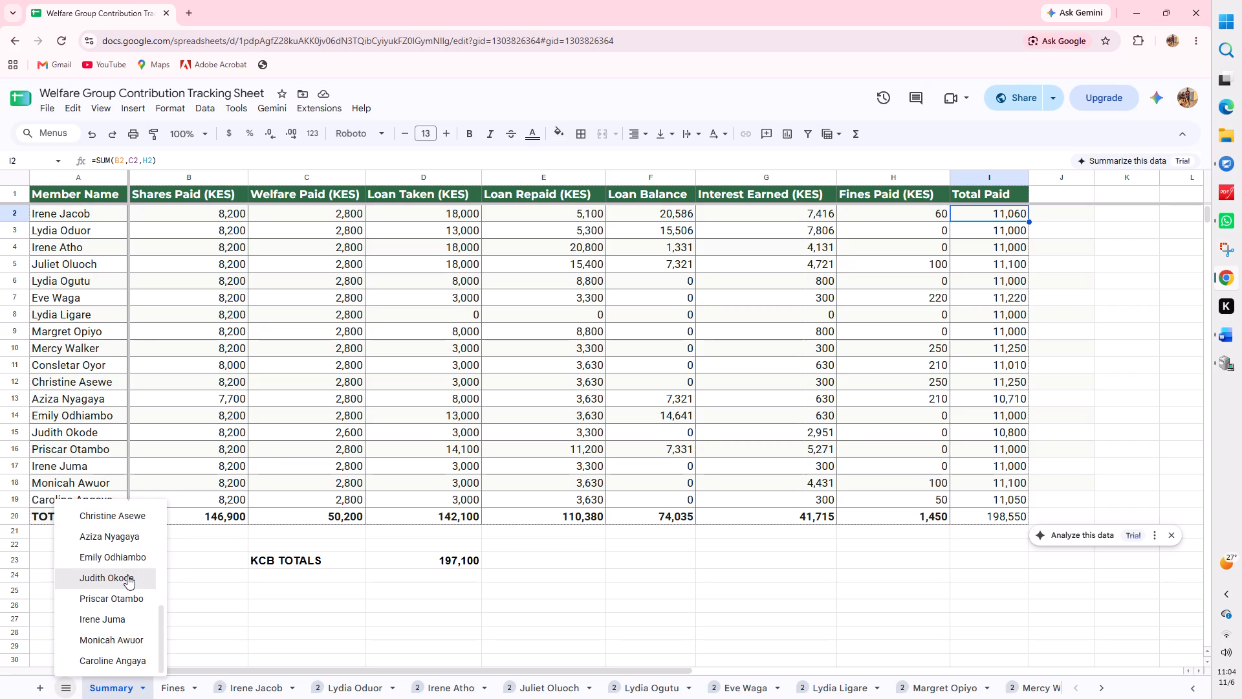
left_click(127, 575)
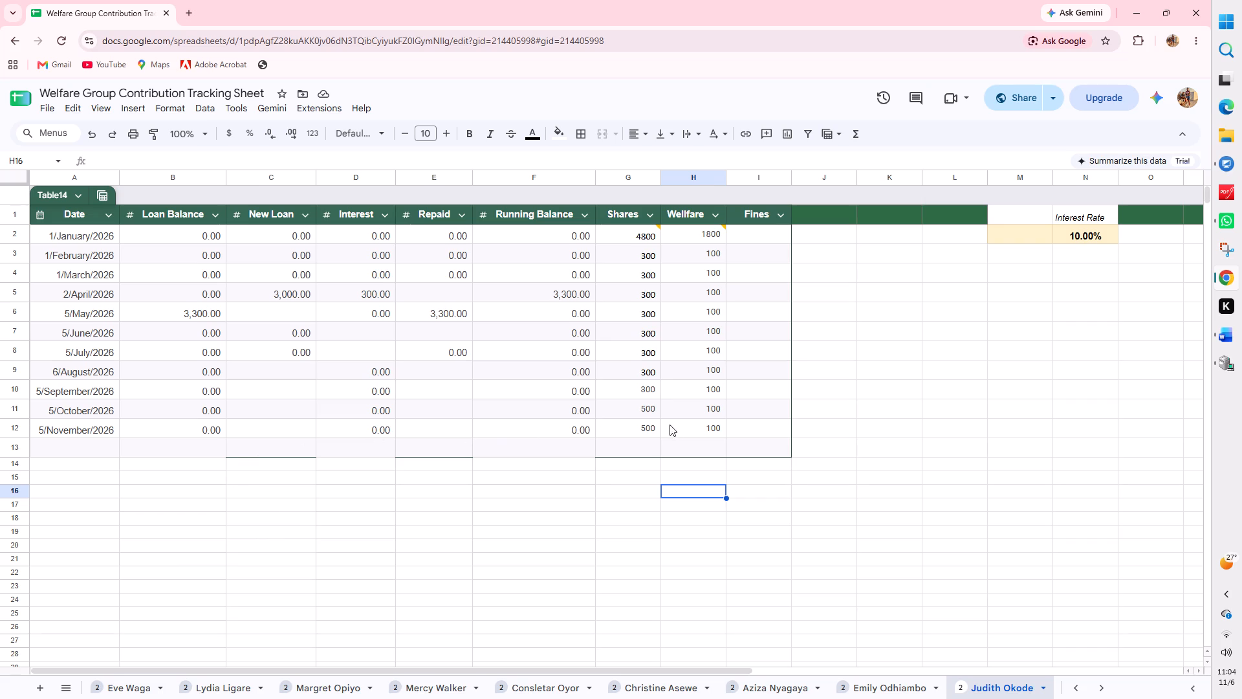
left_click_drag(701, 234, 725, 406)
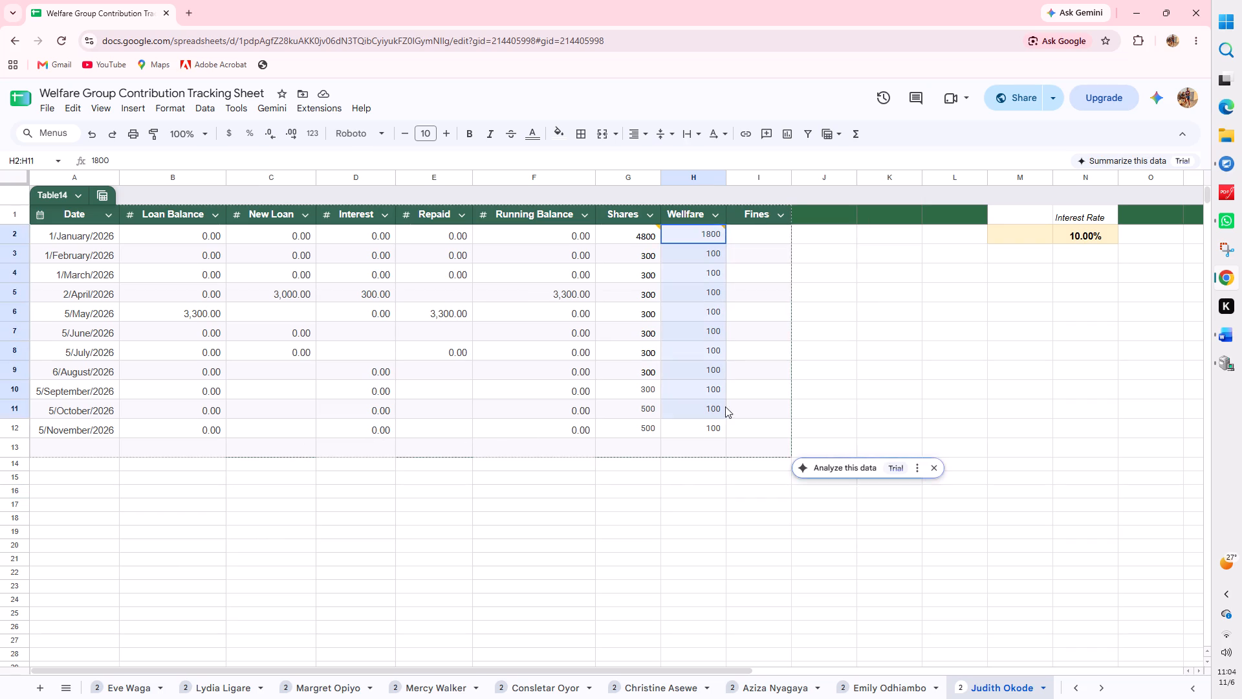
left_click_drag(725, 406, 726, 428)
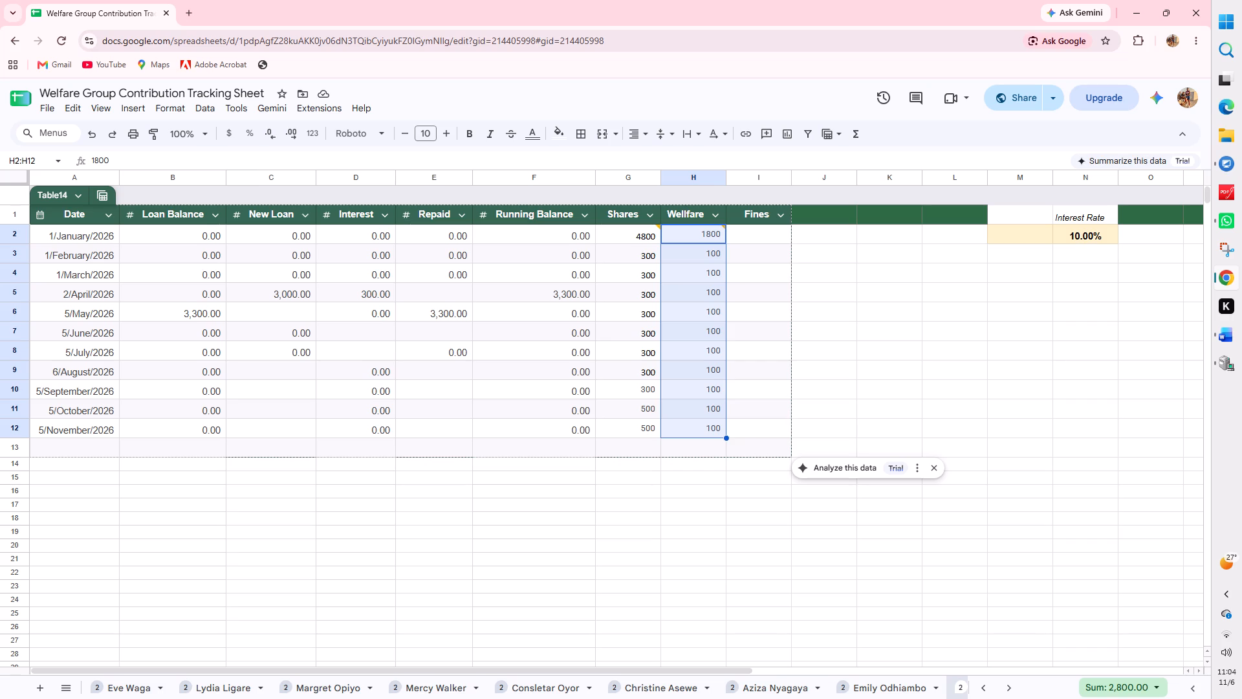
left_click(738, 531)
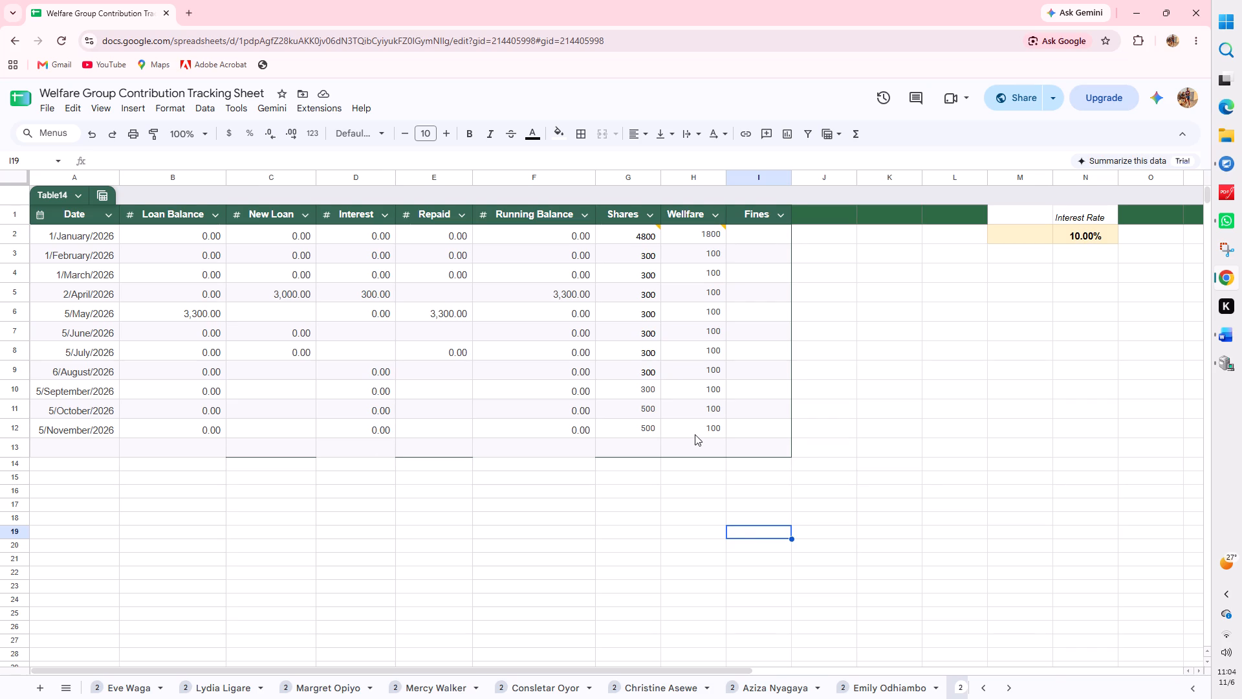
left_click(695, 434)
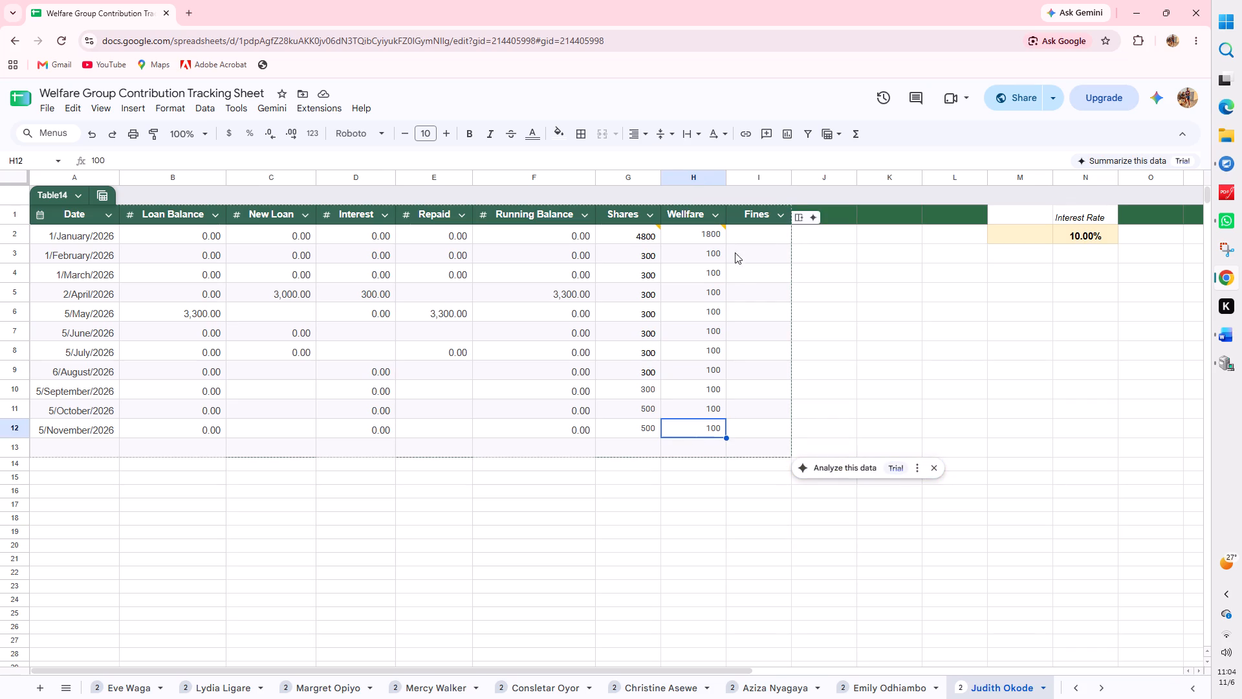
left_click(715, 250)
left_click(773, 530)
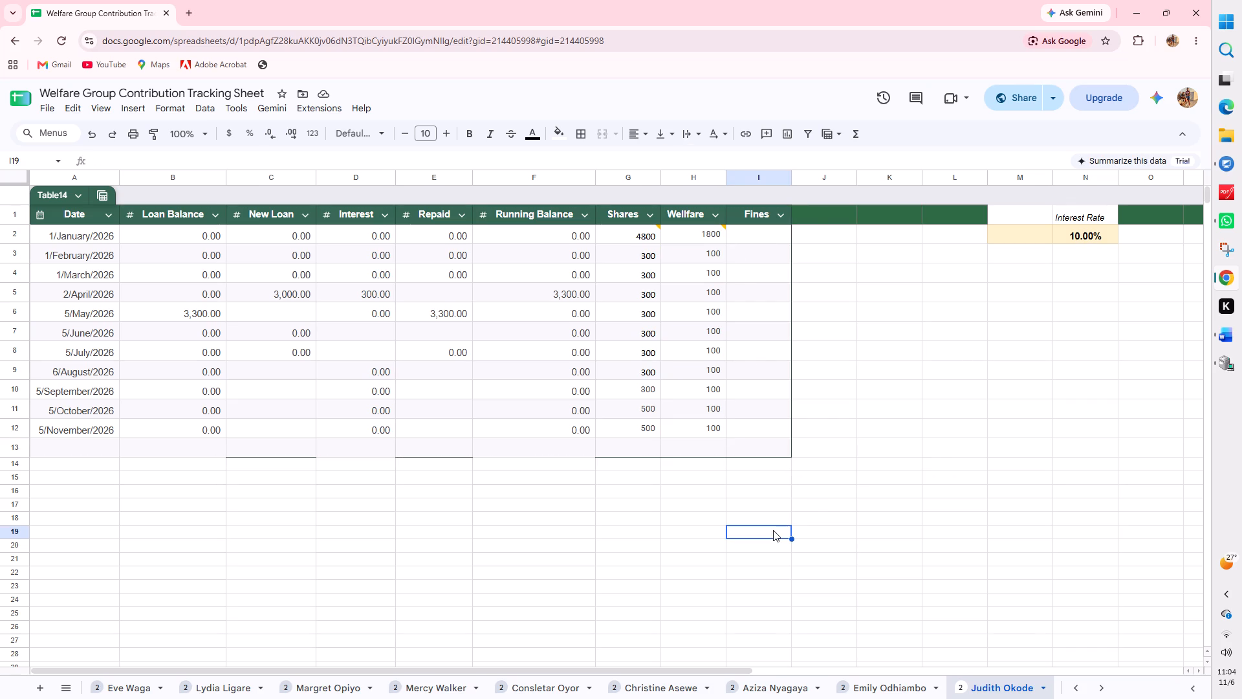
Return to the Summary sheet and inspect the Welfare Paid formulas for the fourteenth and twelfth members.
left_click(67, 686)
scroll(91, 582, "up", 9)
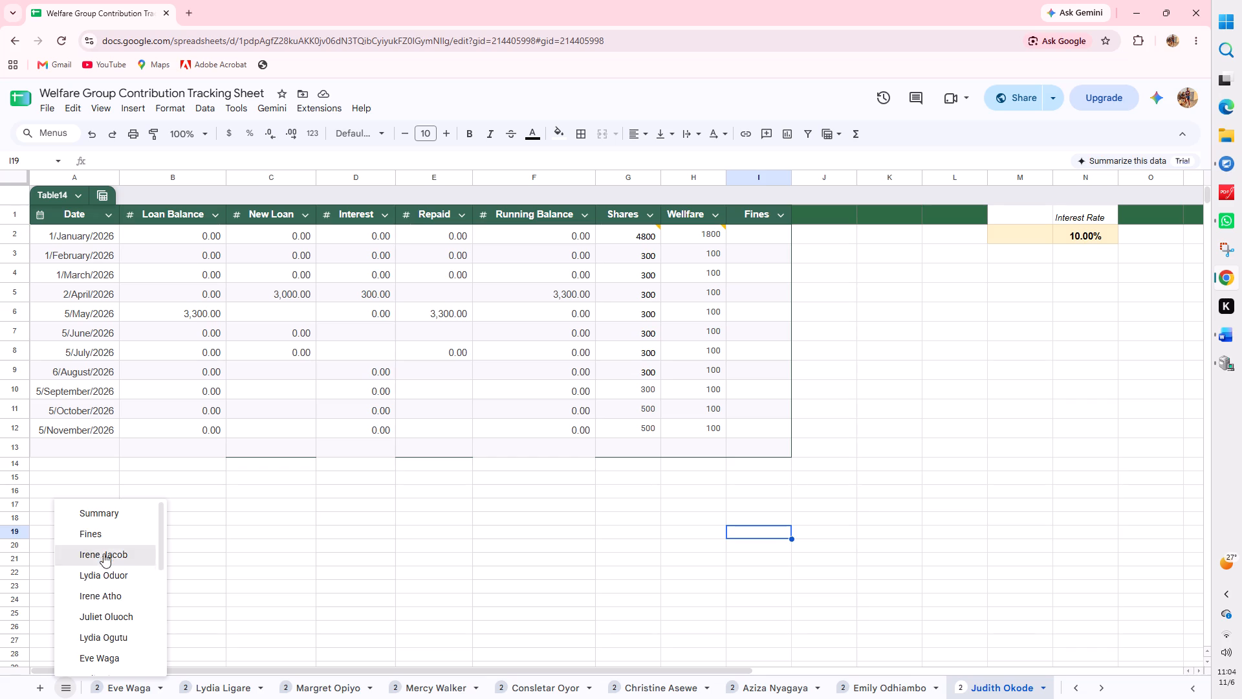
left_click(101, 510)
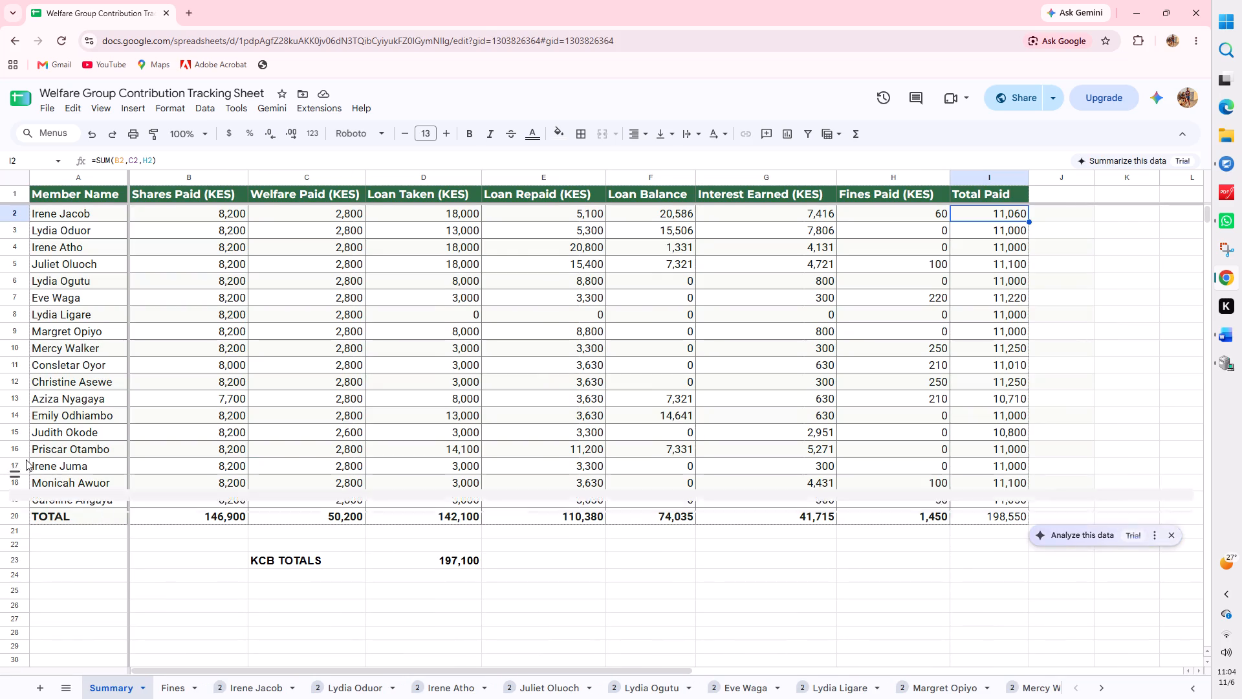
left_click(325, 431)
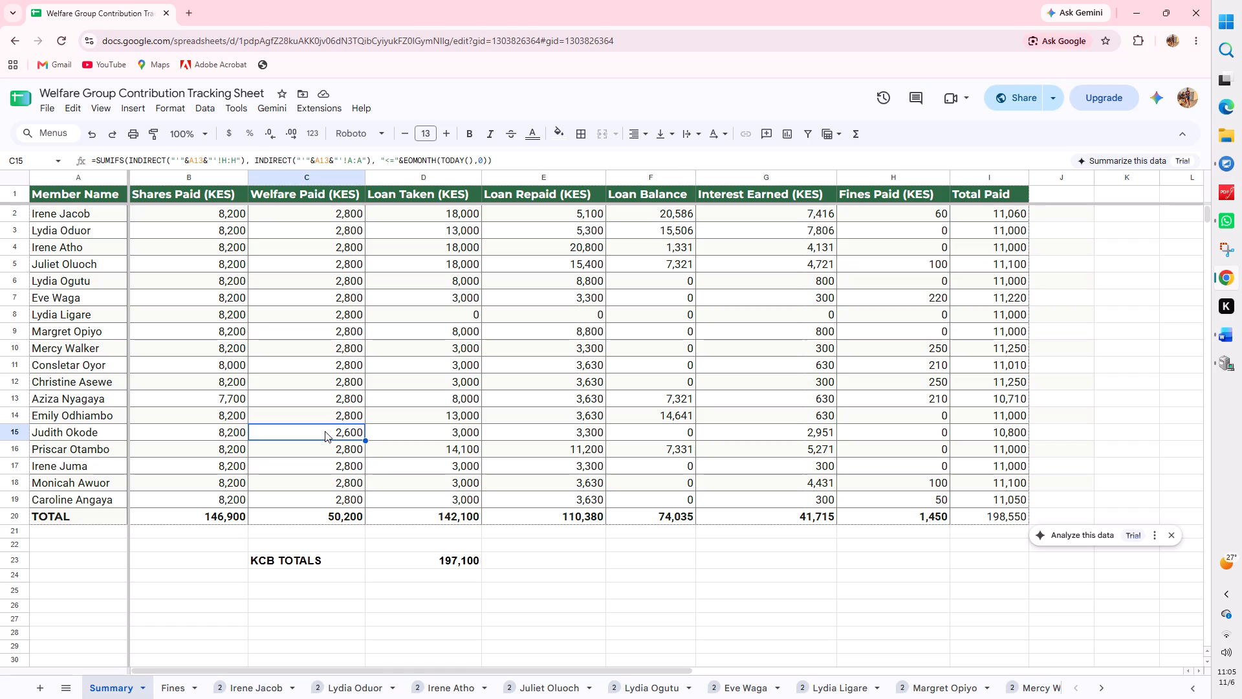
left_click(359, 397)
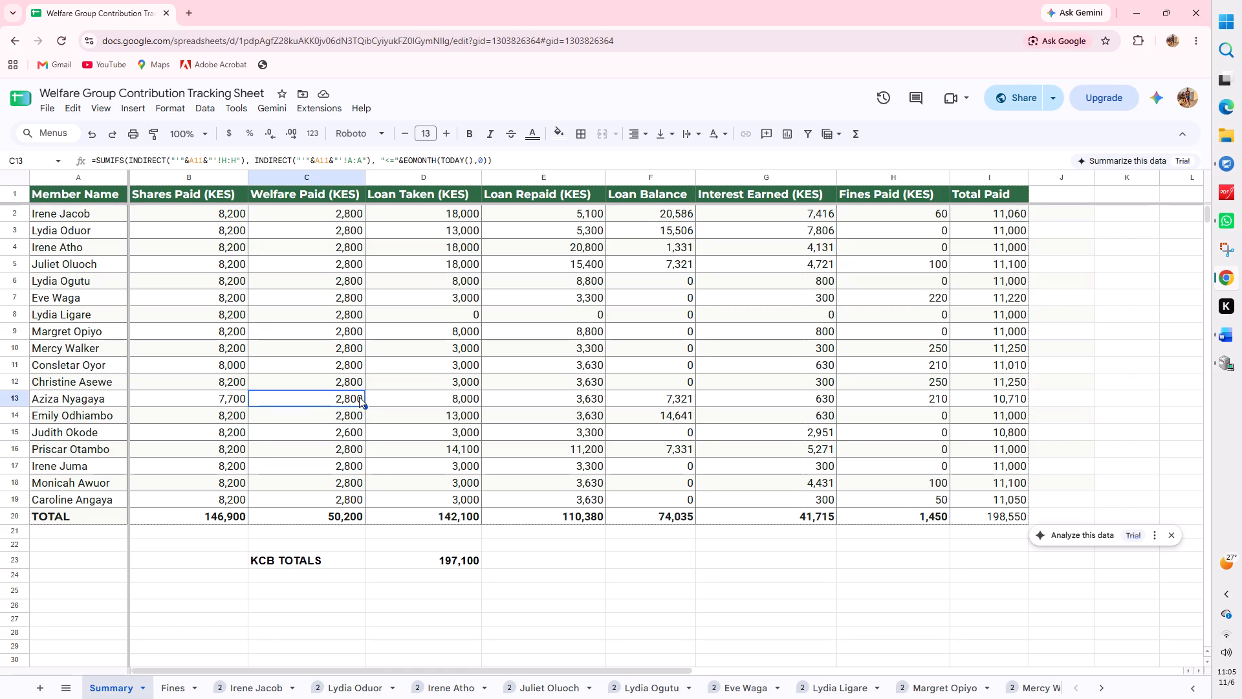
Clear the Wellfare amounts from 1/February/2026 through 5/September/2026 in the twelfth member's sheet.
left_click(64, 682)
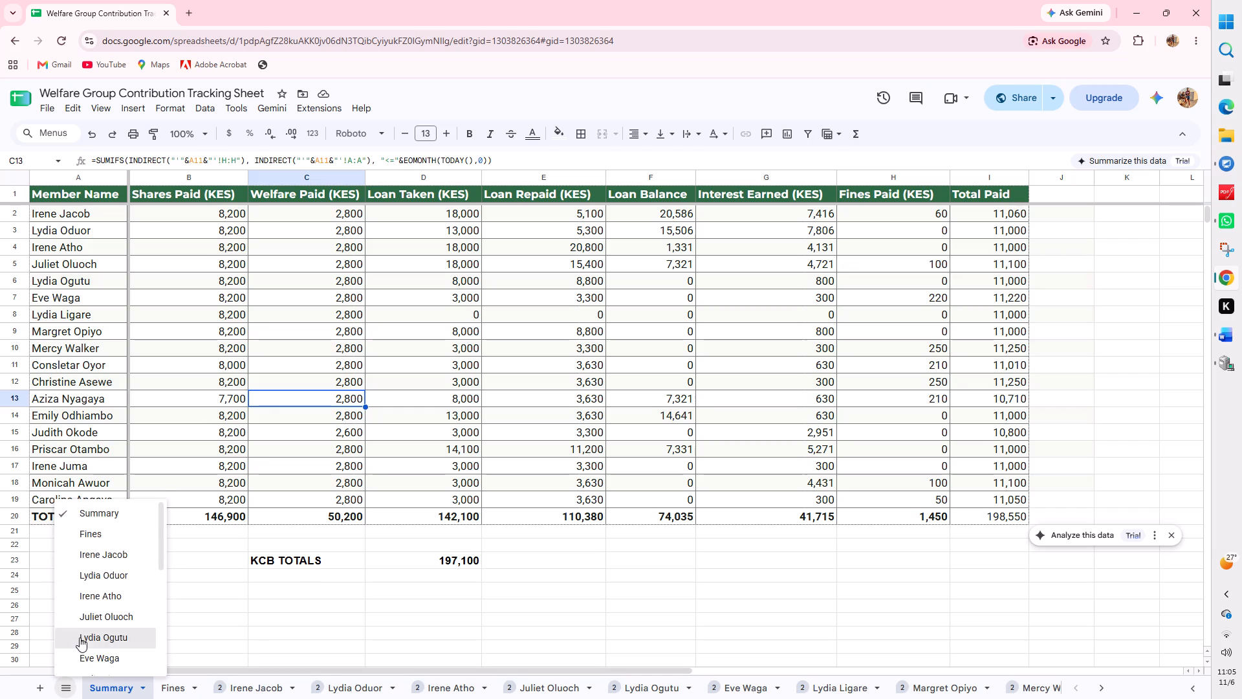
scroll(114, 573, "down", 6)
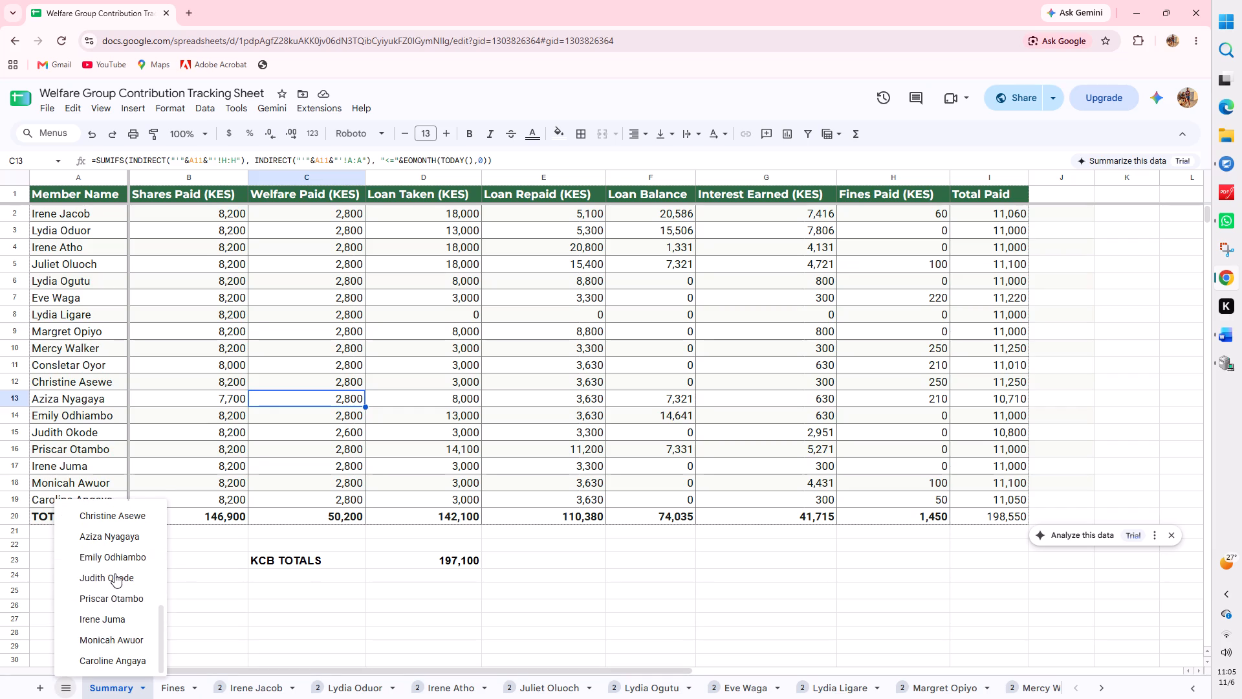
left_click(125, 534)
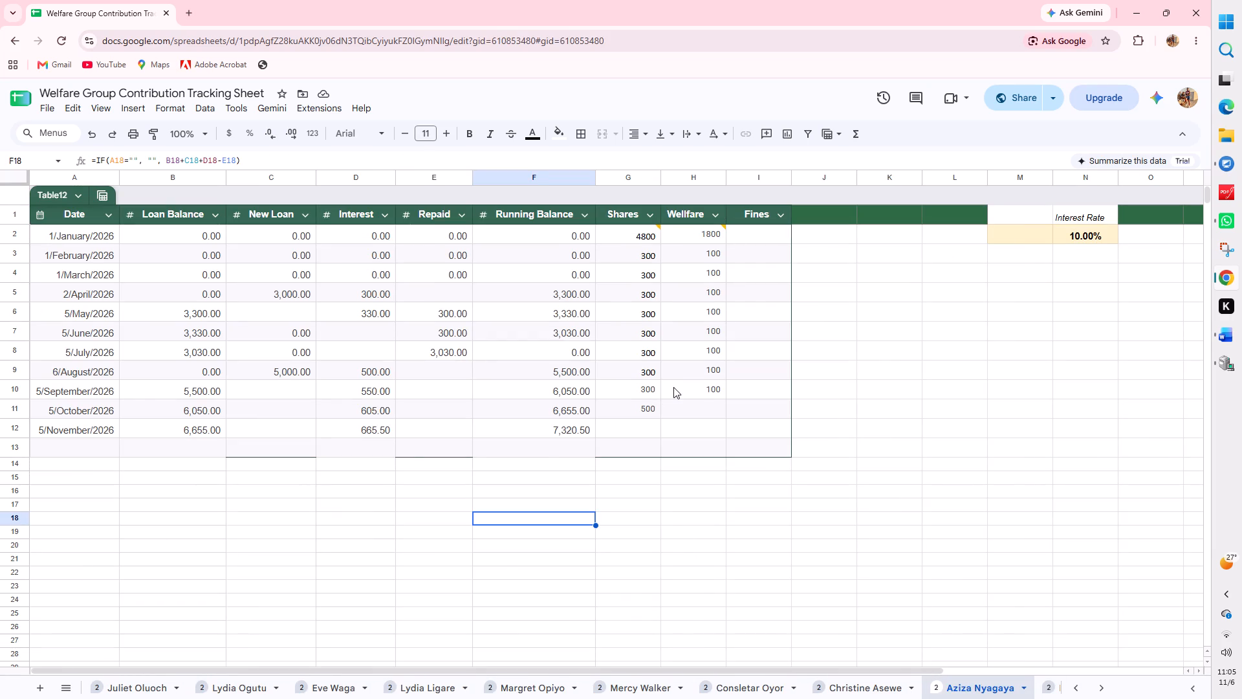
left_click(716, 252)
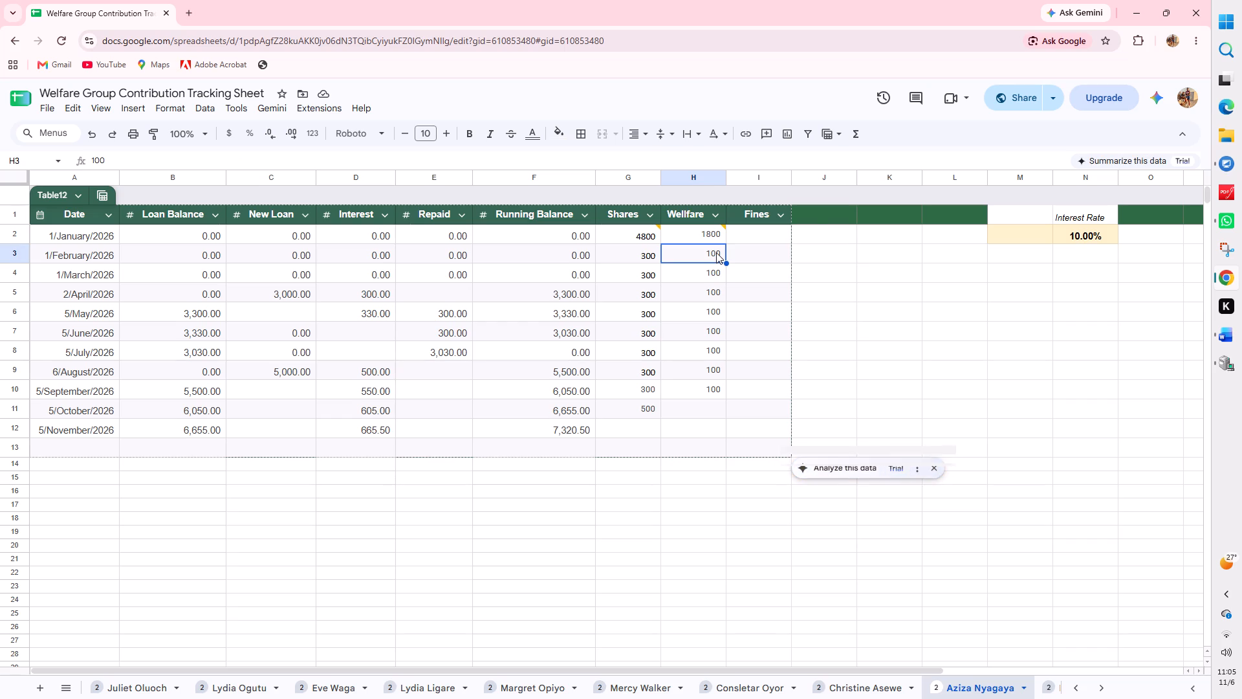
key("Delete")
left_click(708, 279)
key("Delete")
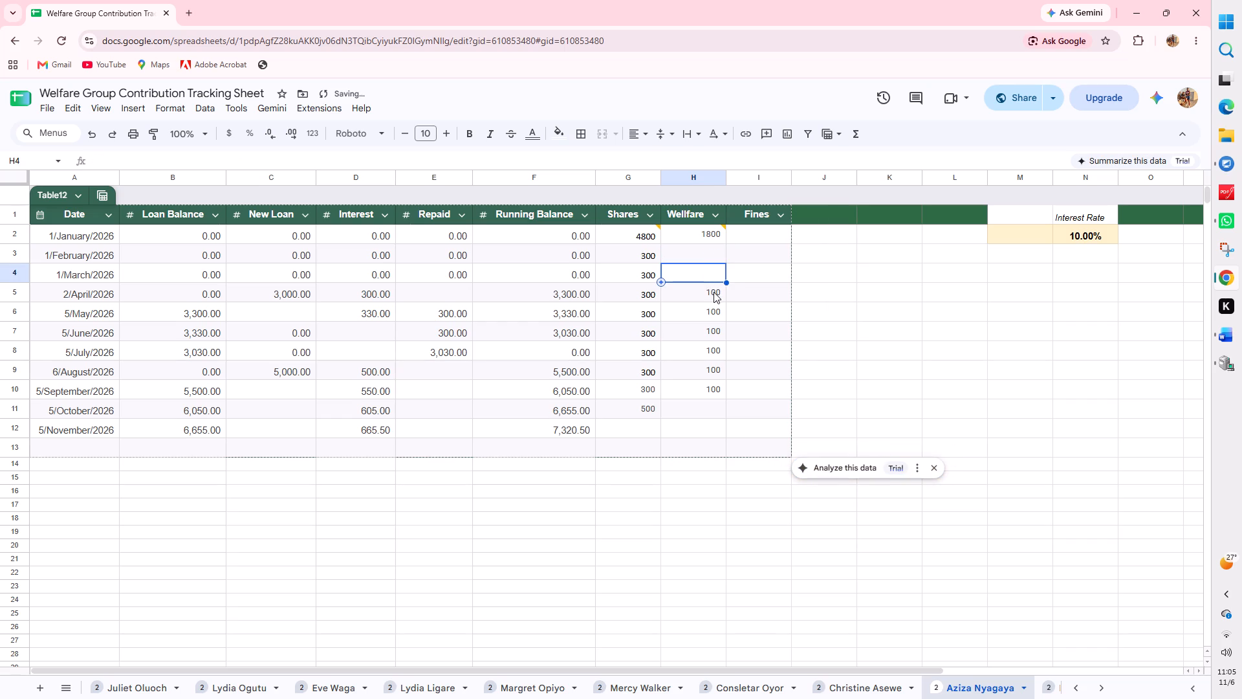
left_click(714, 292)
key("Delete")
left_click(715, 313)
key("Delete")
left_click(714, 331)
key("Delete")
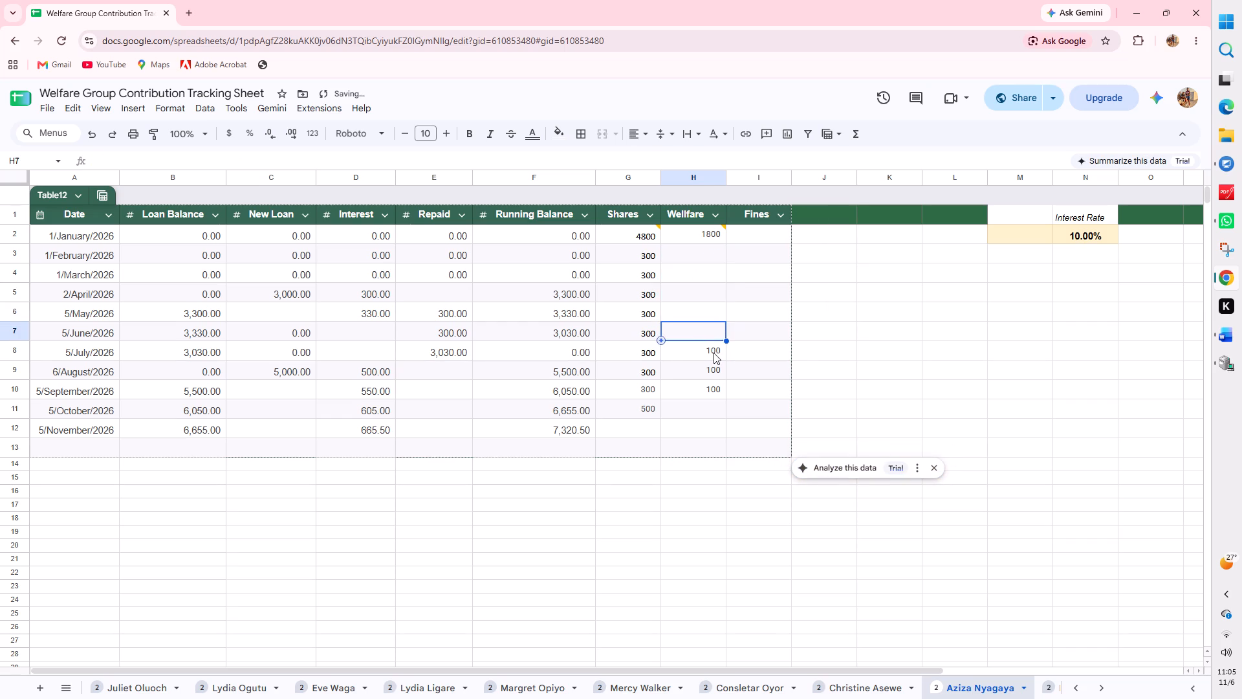
left_click(714, 353)
key("Delete")
left_click(714, 365)
key("Delete")
left_click(709, 392)
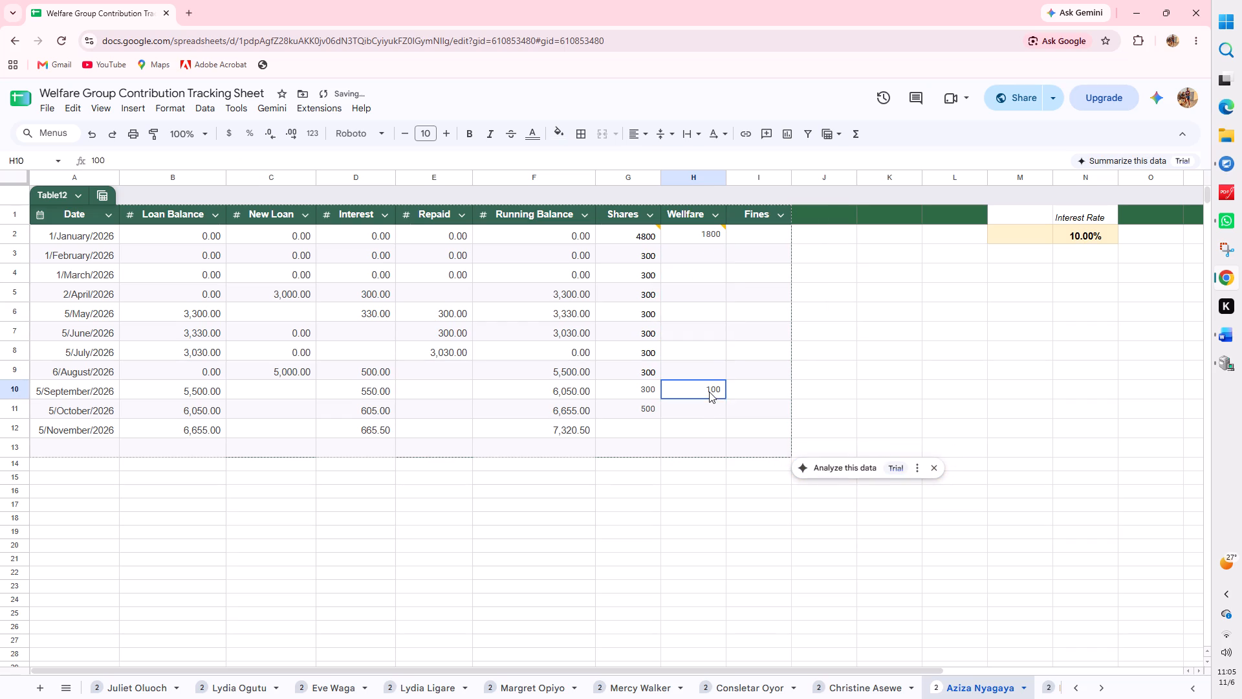
key("Delete")
left_click(728, 504)
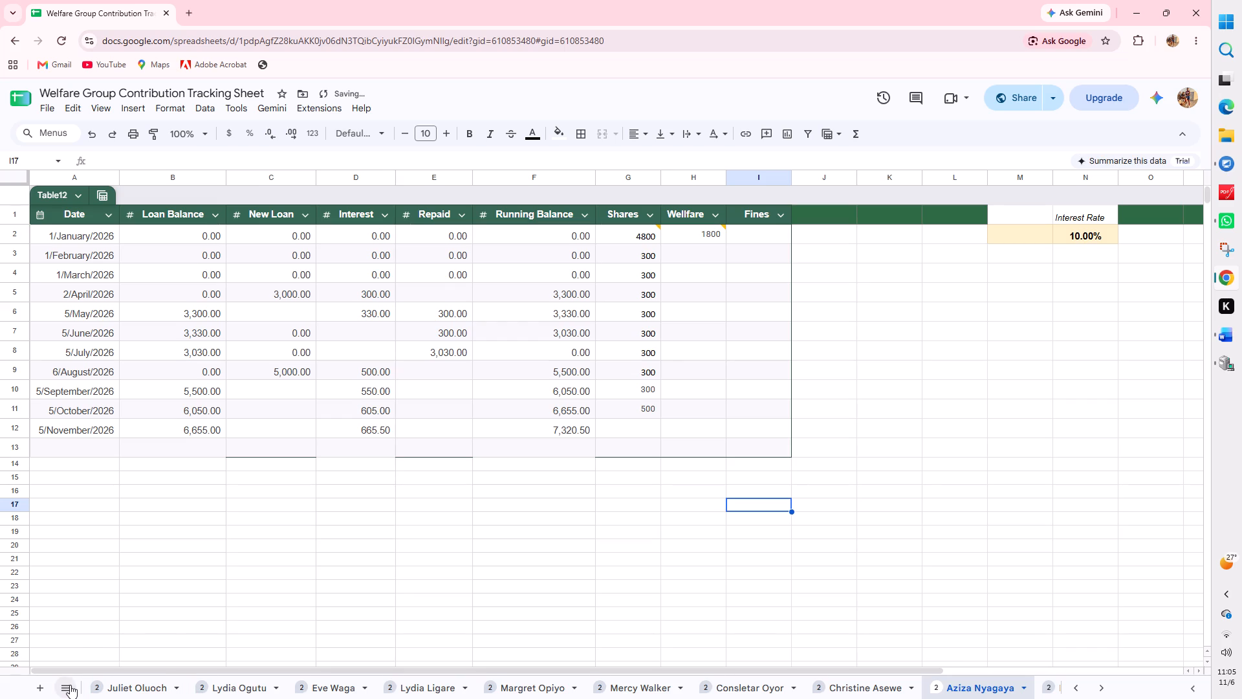
Return to the Summary sheet and check which member's Welfare Paid amount responds to the cleared entries.
left_click(69, 685)
scroll(113, 507, "up", 7)
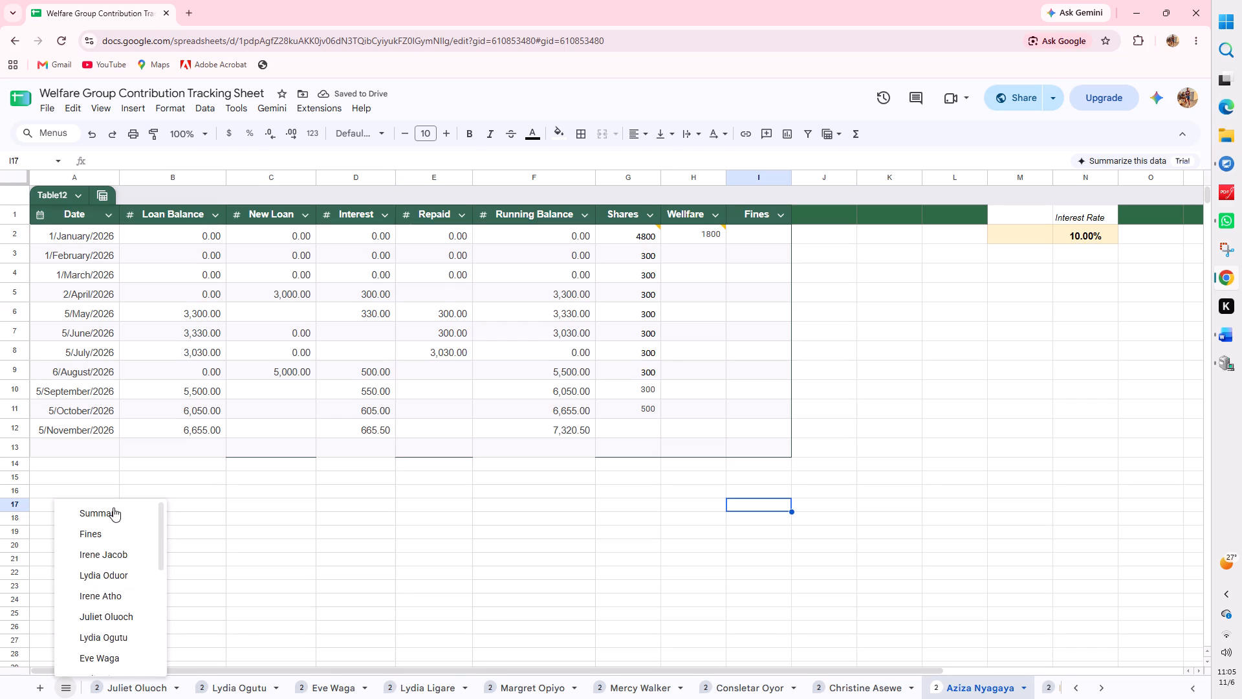
scroll(113, 507, "up", 2)
left_click(111, 507)
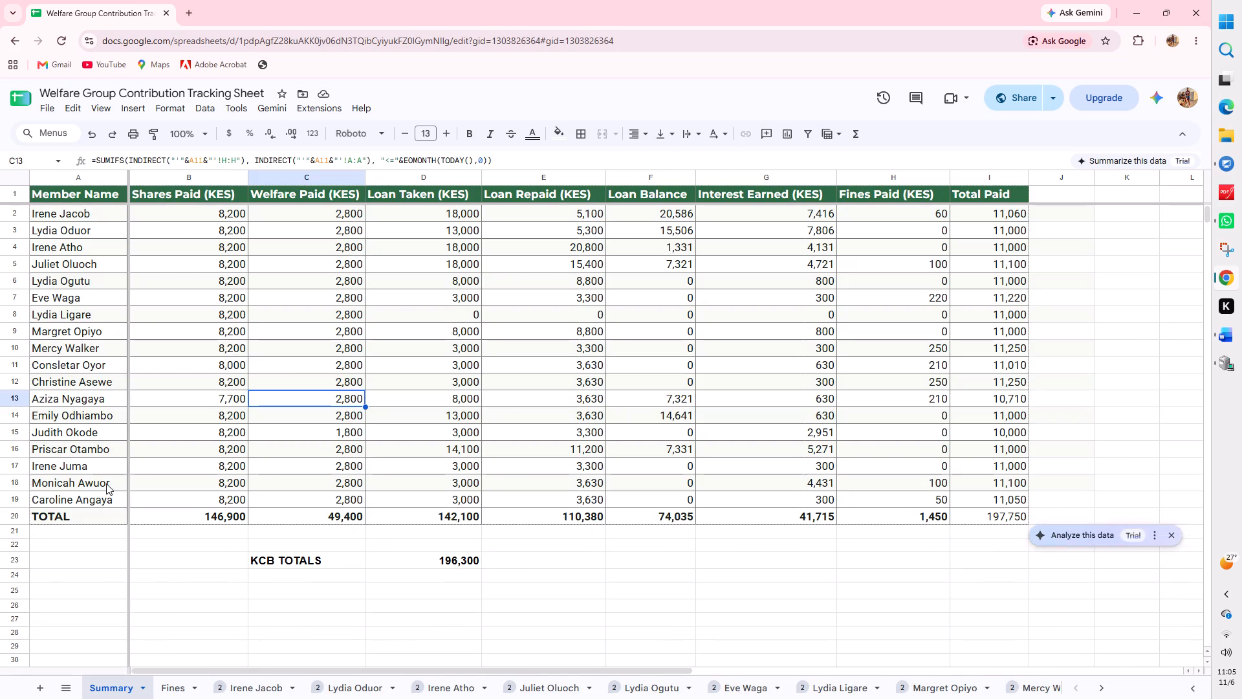
left_click(136, 569)
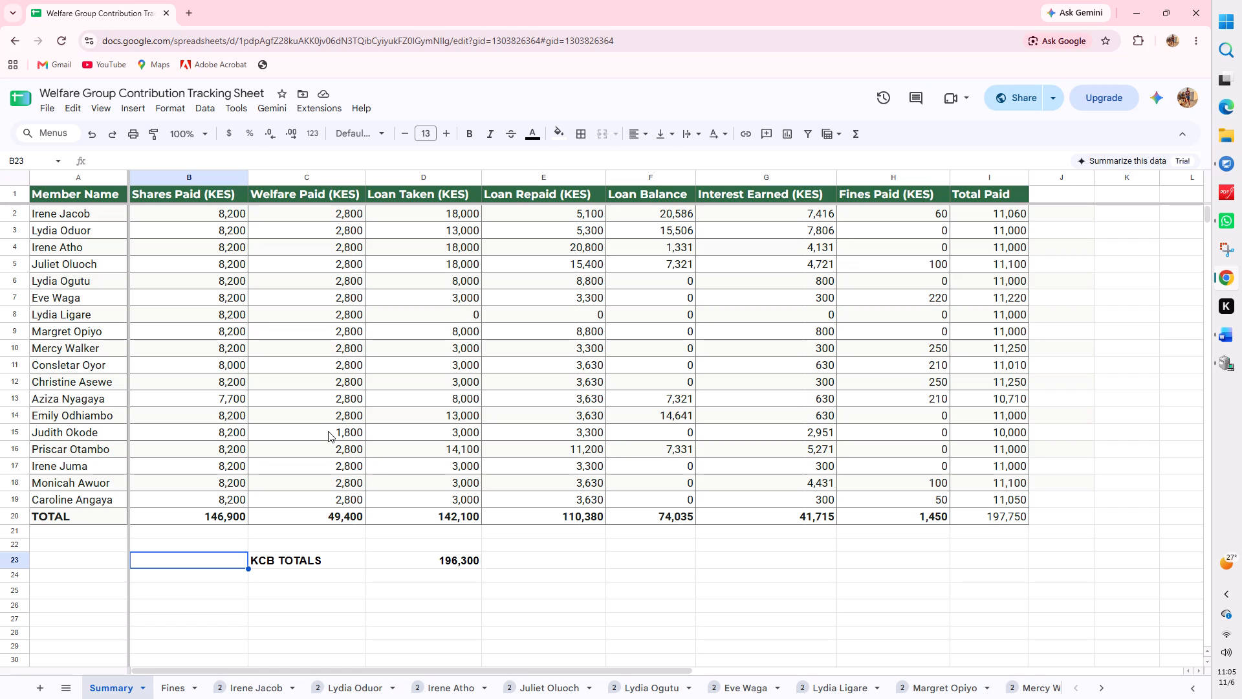
Replace the member name in row 15 of the Summary sheet with the twelfth member's name from row 13.
left_click(110, 430)
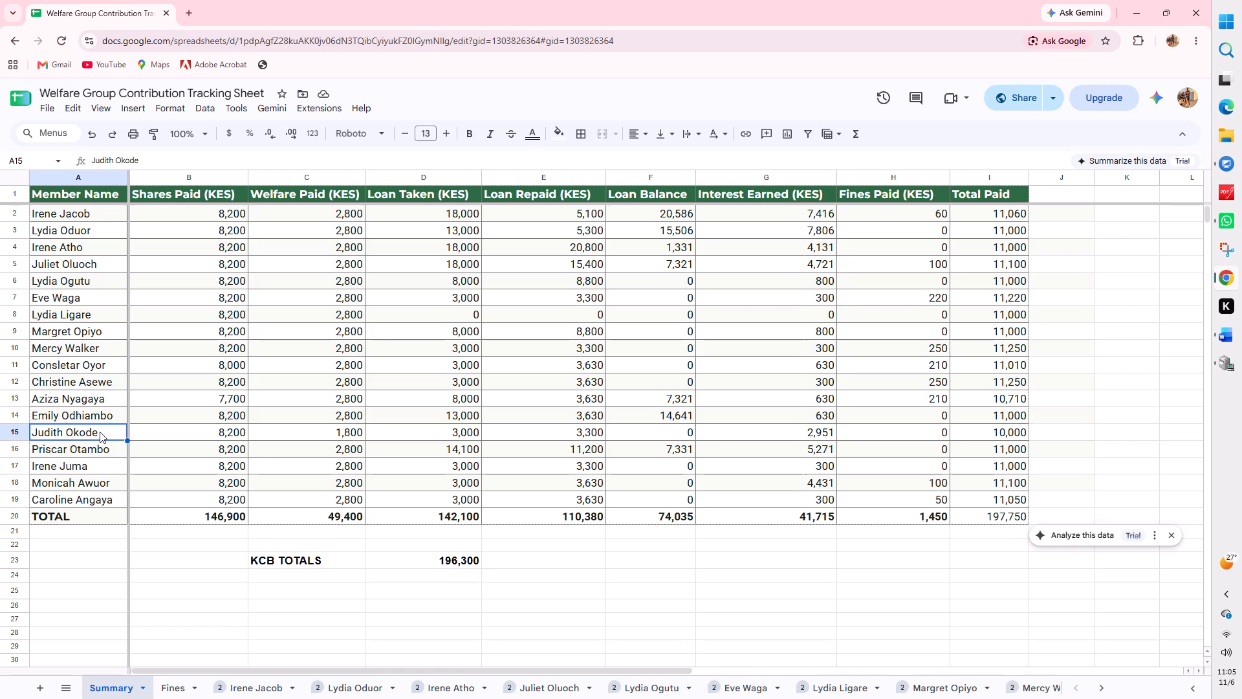
key("a")
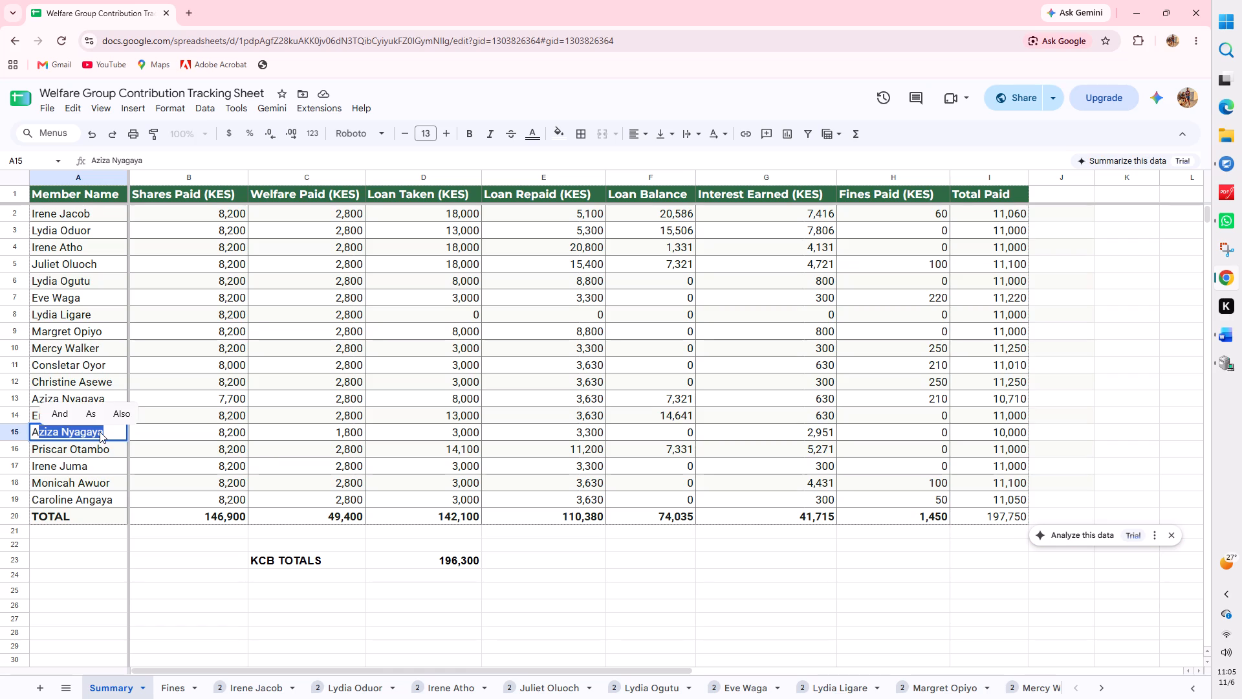
key("Return")
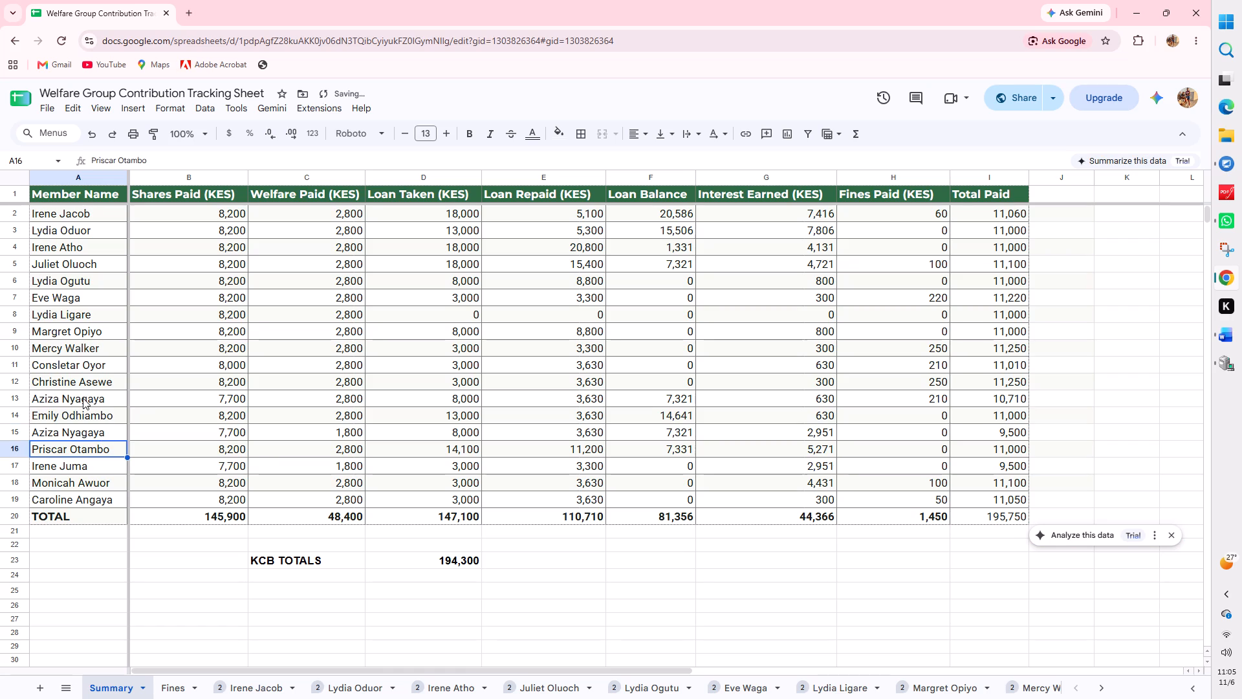
Replace the member name in row 13 of the Summary sheet with the fourteenth member's name, matching that member's sheet tab.
left_click(83, 398)
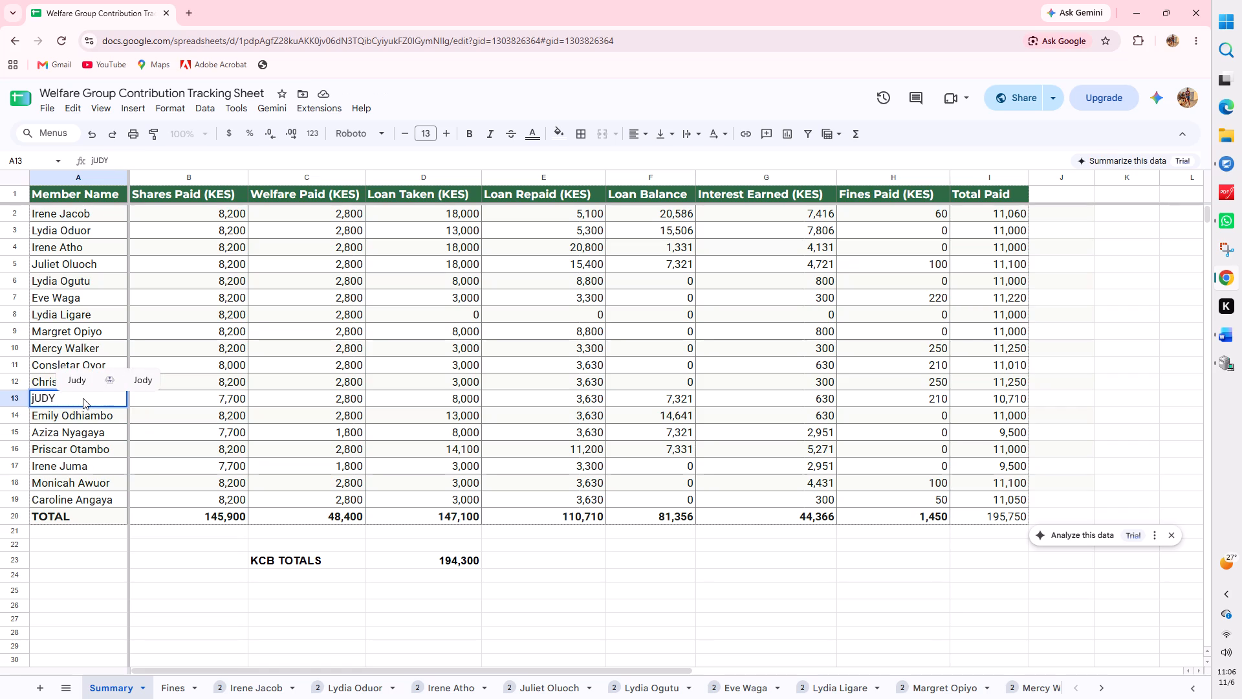
key("BackSpace")
key("BackSpace")
key("BackSpace")
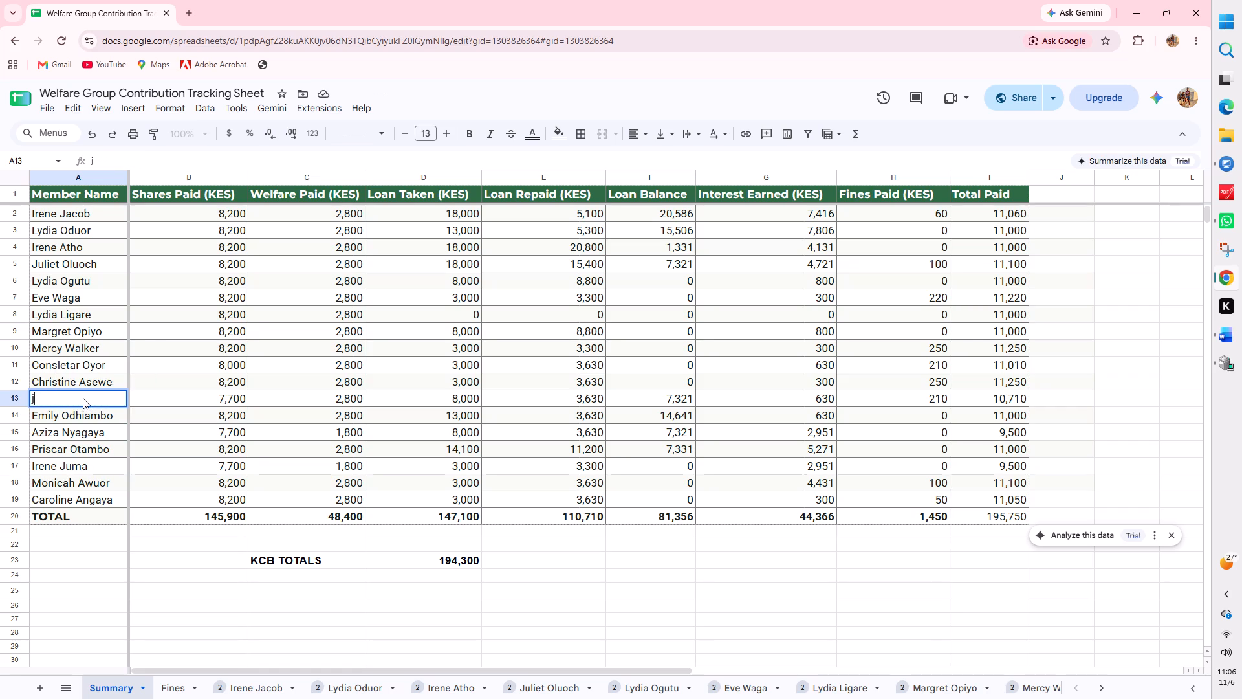
key("BackSpace")
key("j")
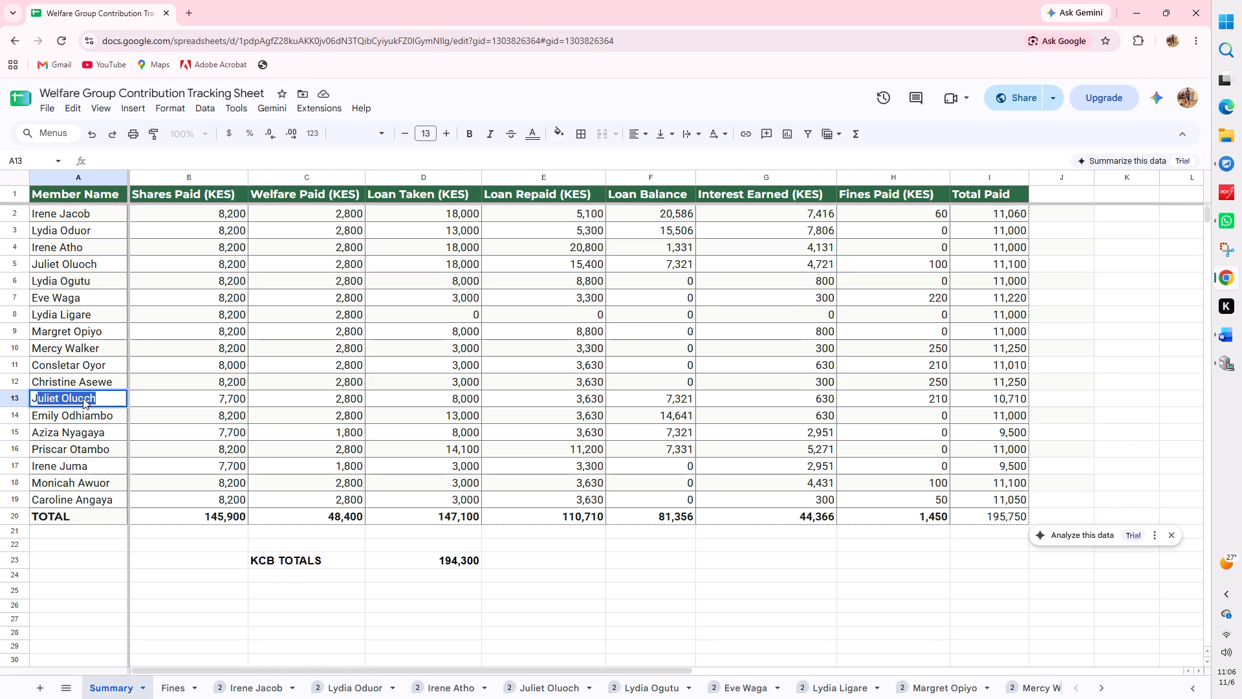
type("udi")
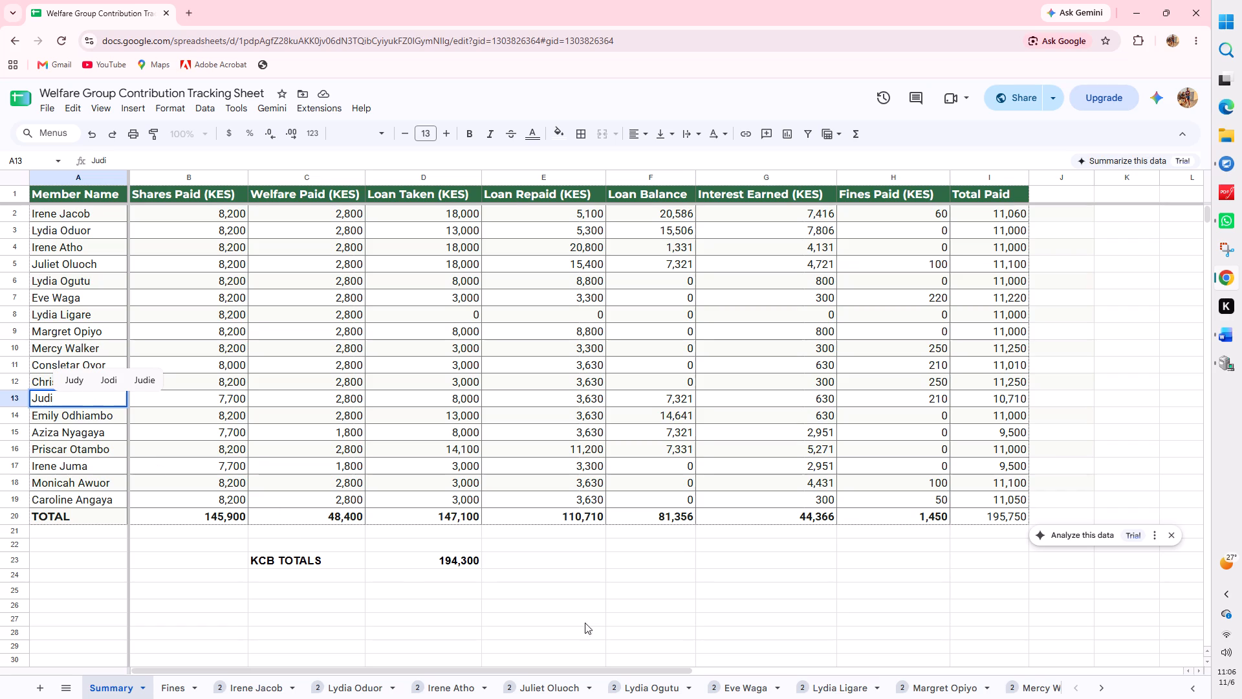
left_click(1100, 687)
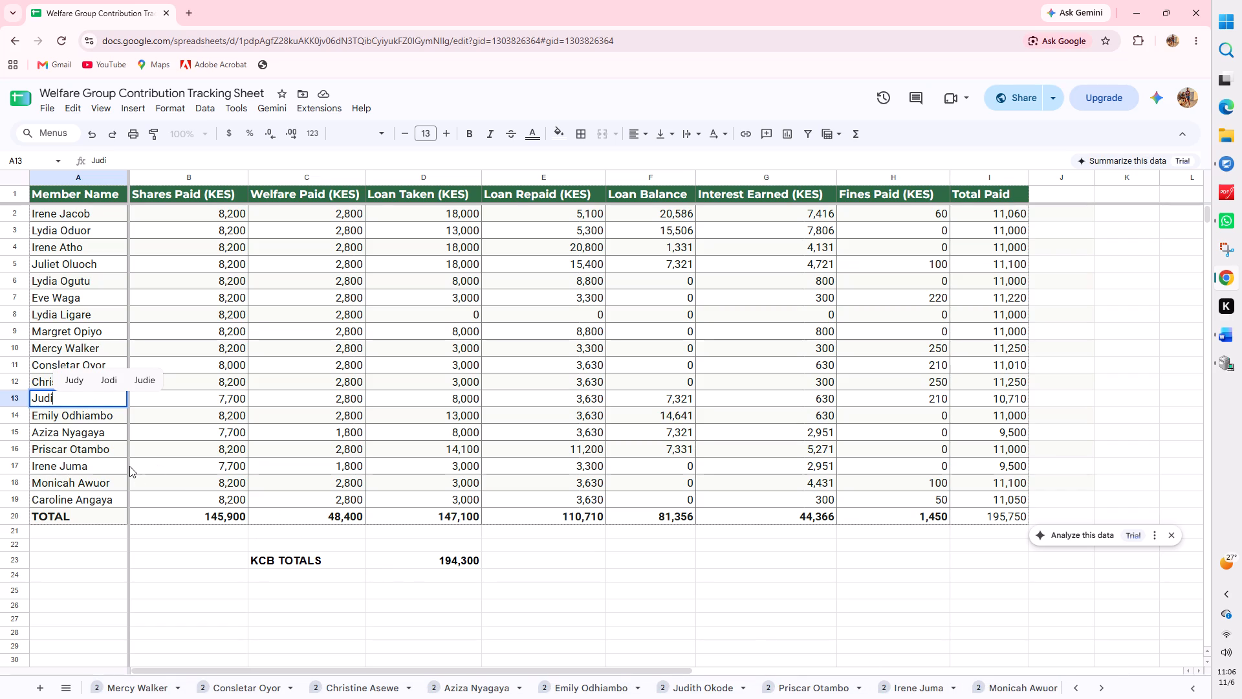
left_click(72, 399)
type("th")
key("space")
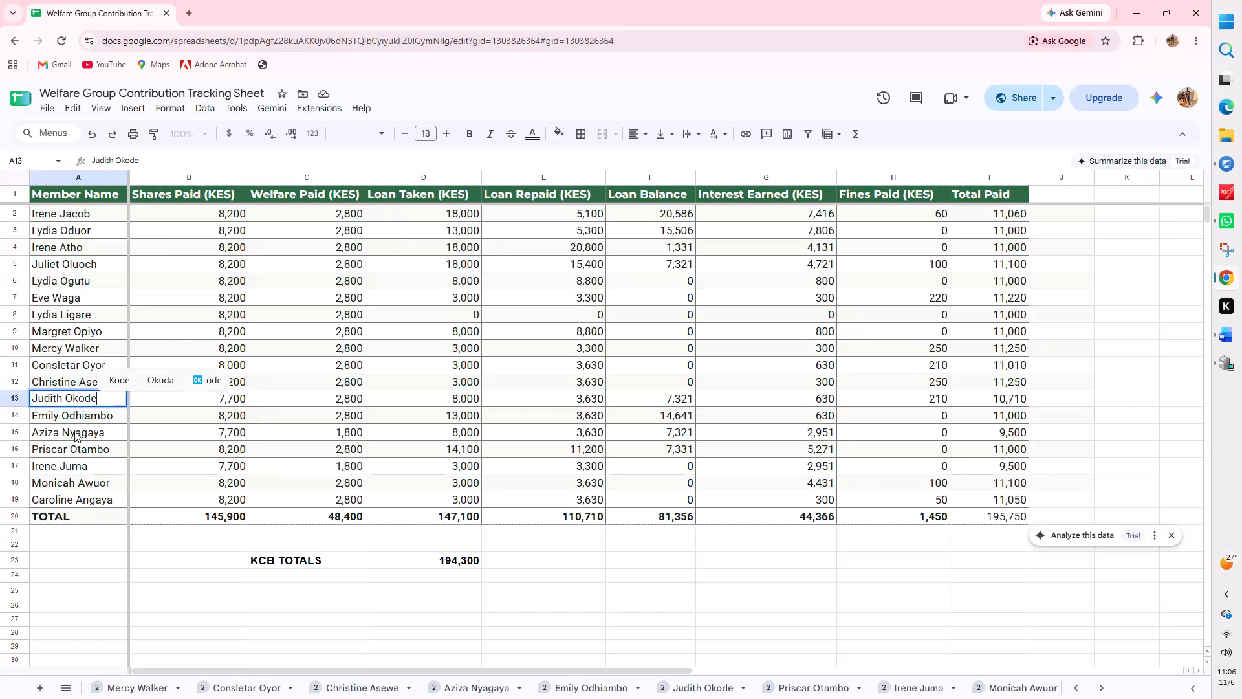
left_click(89, 578)
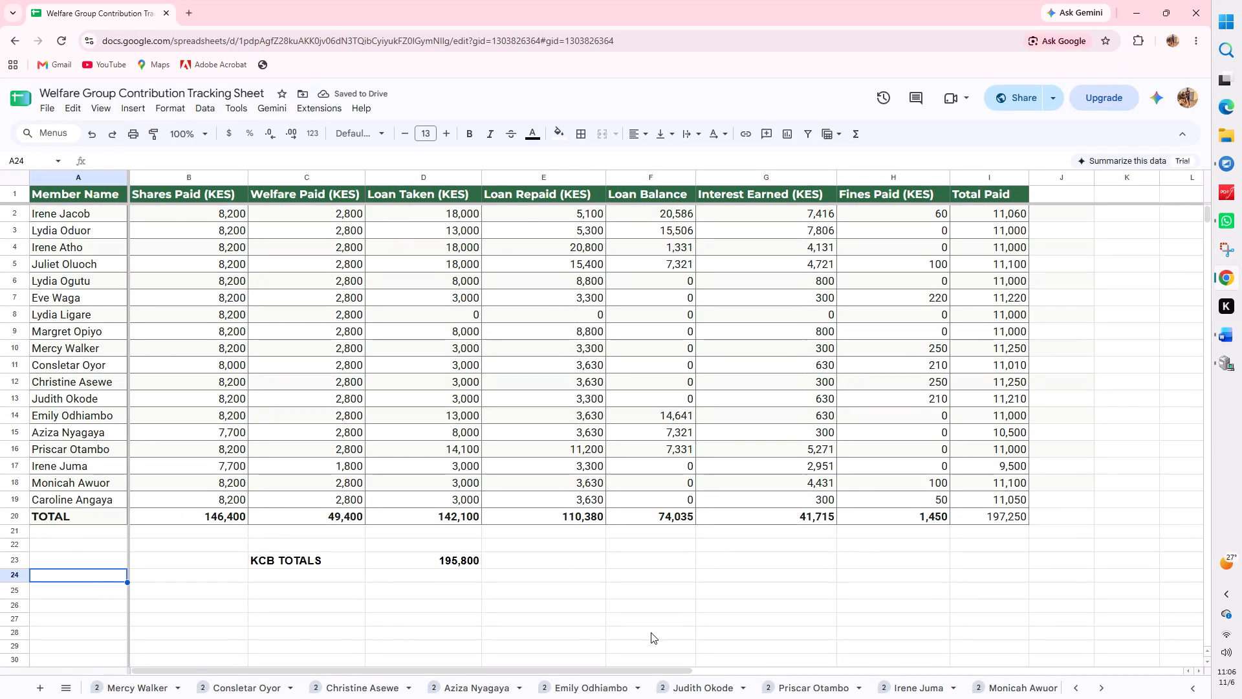
Review the contribution entries in the fourteenth member's sheet and return to the Summary sheet.
left_click(696, 685)
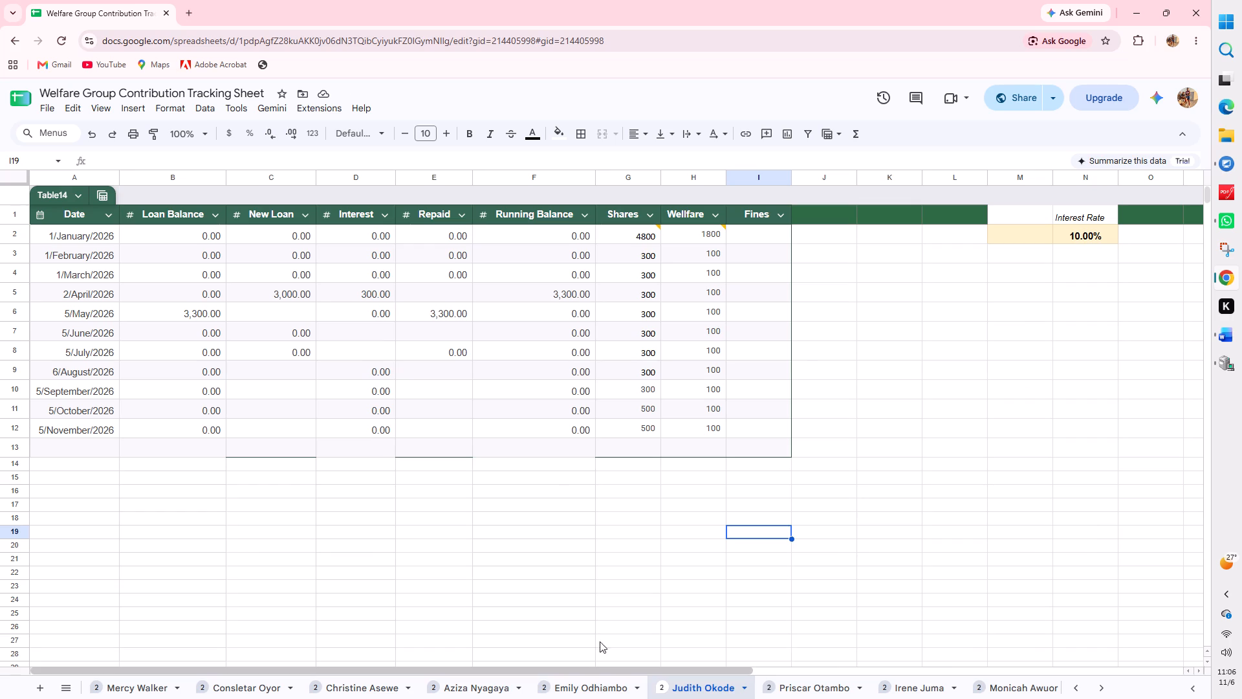
left_click(69, 682)
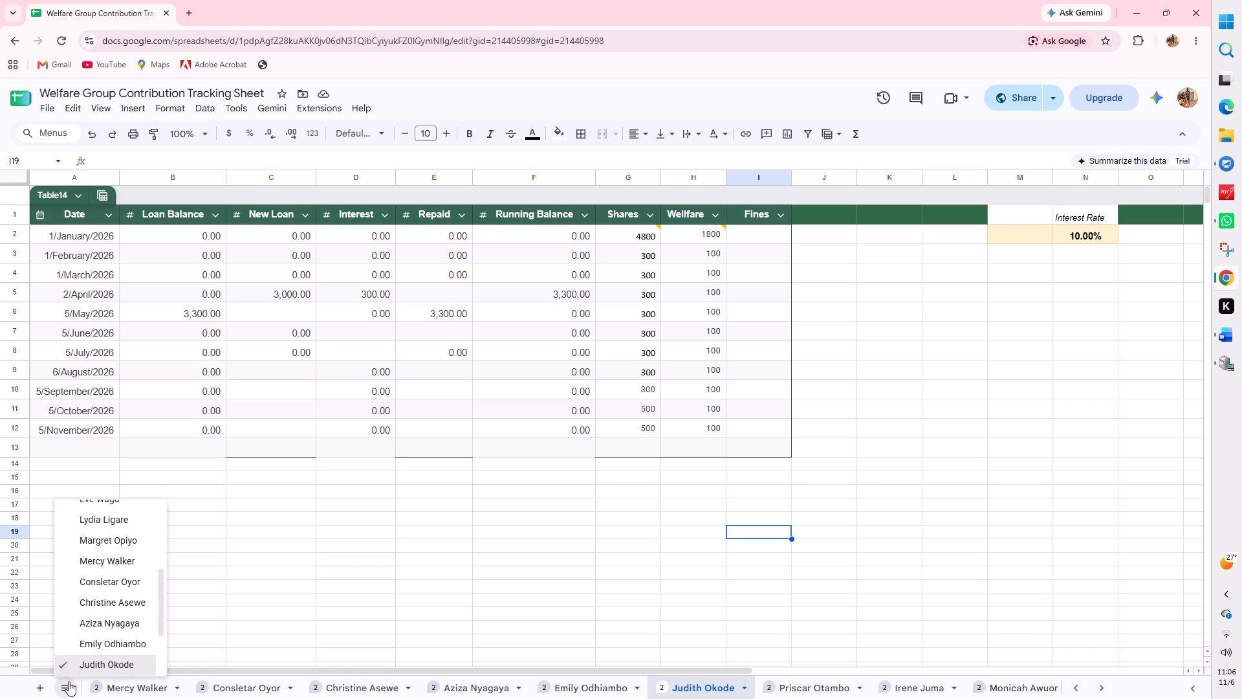
scroll(99, 581, "up", 10)
left_click(105, 513)
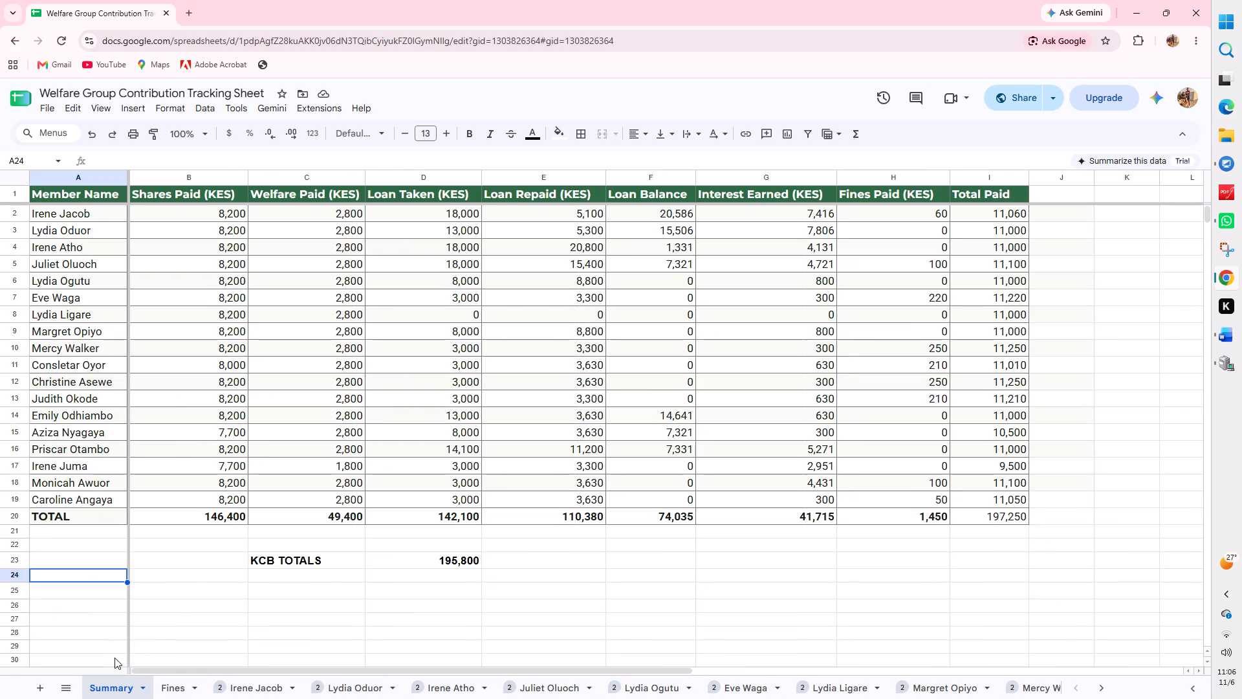
Enter 100 in the Wellfare column for each date from 1/February/2026 through 5/October/2026 in the twelfth member's sheet.
left_click(72, 687)
scroll(120, 594, "down", 1)
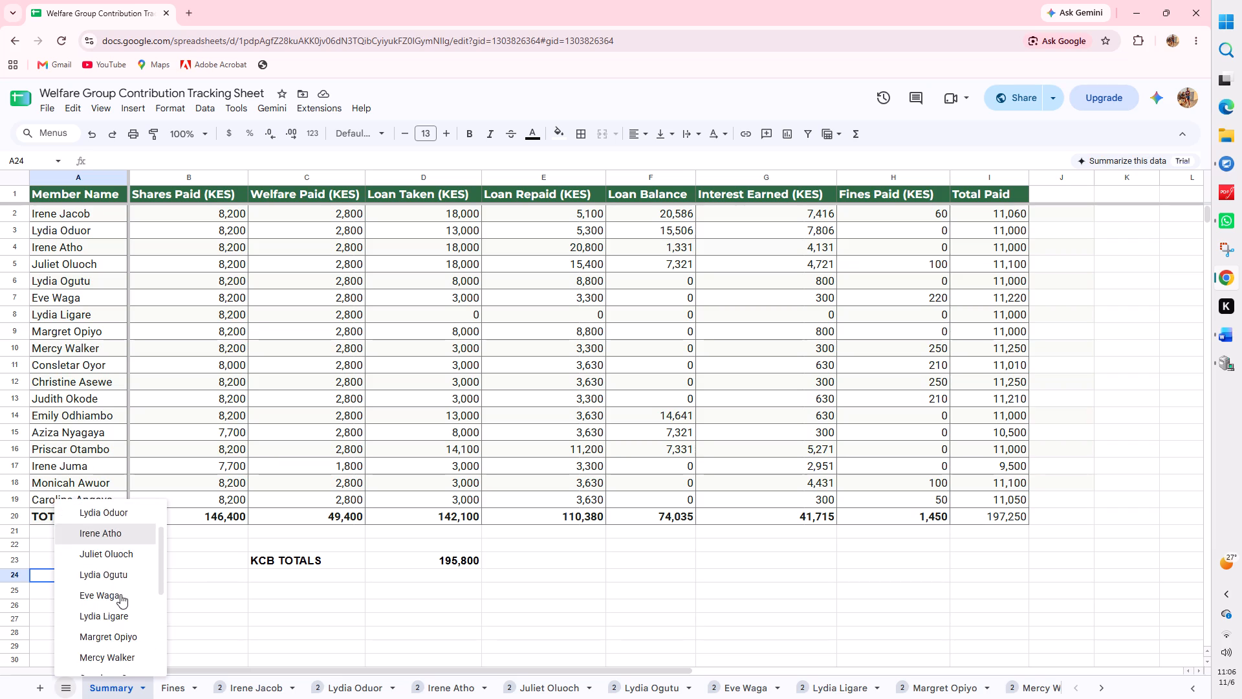
scroll(120, 621, "down", 2)
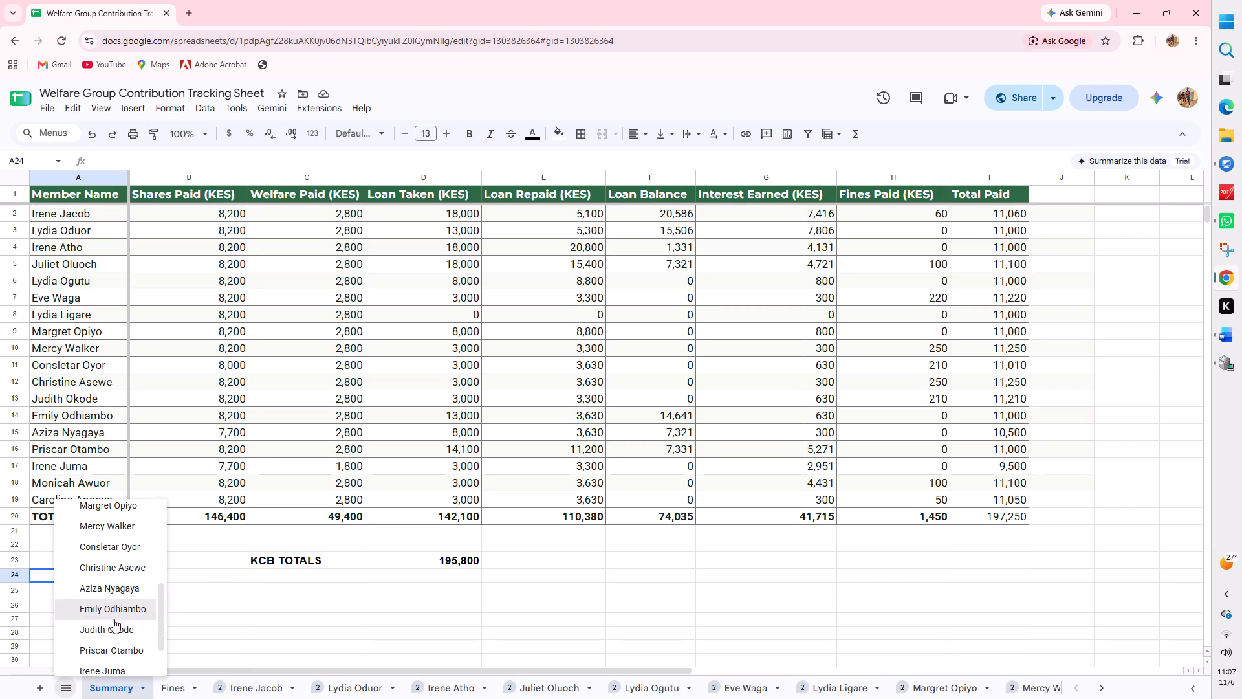
left_click(121, 585)
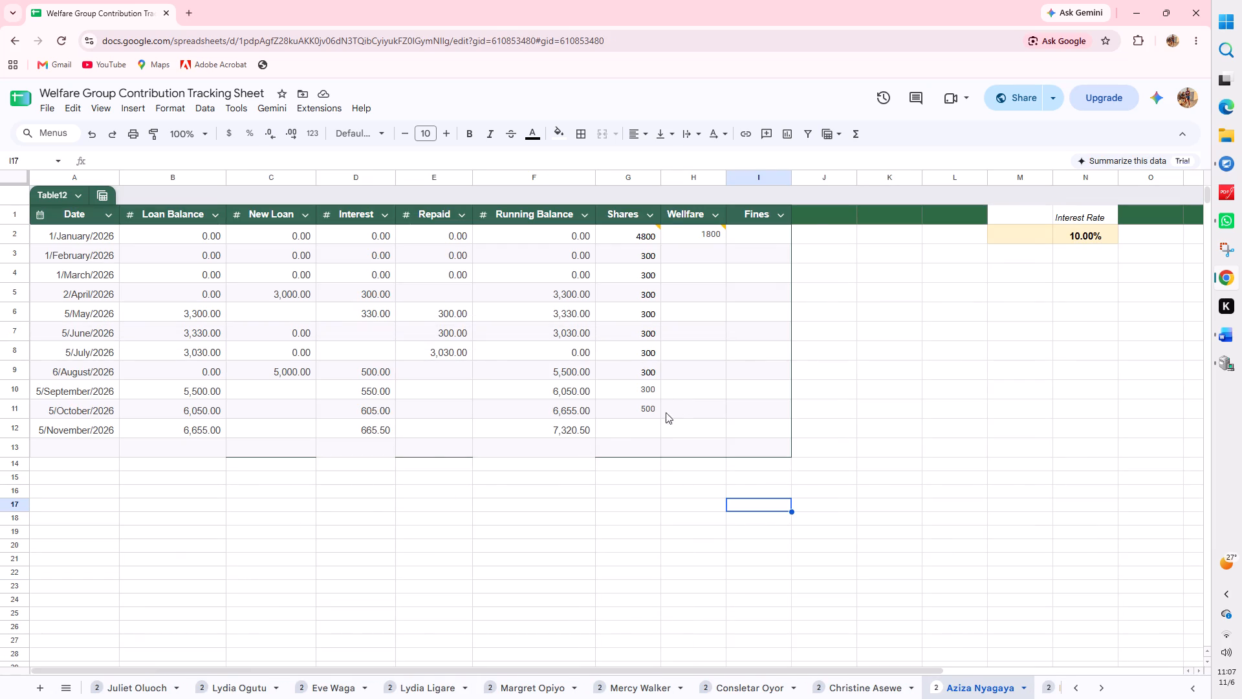
left_click(712, 255)
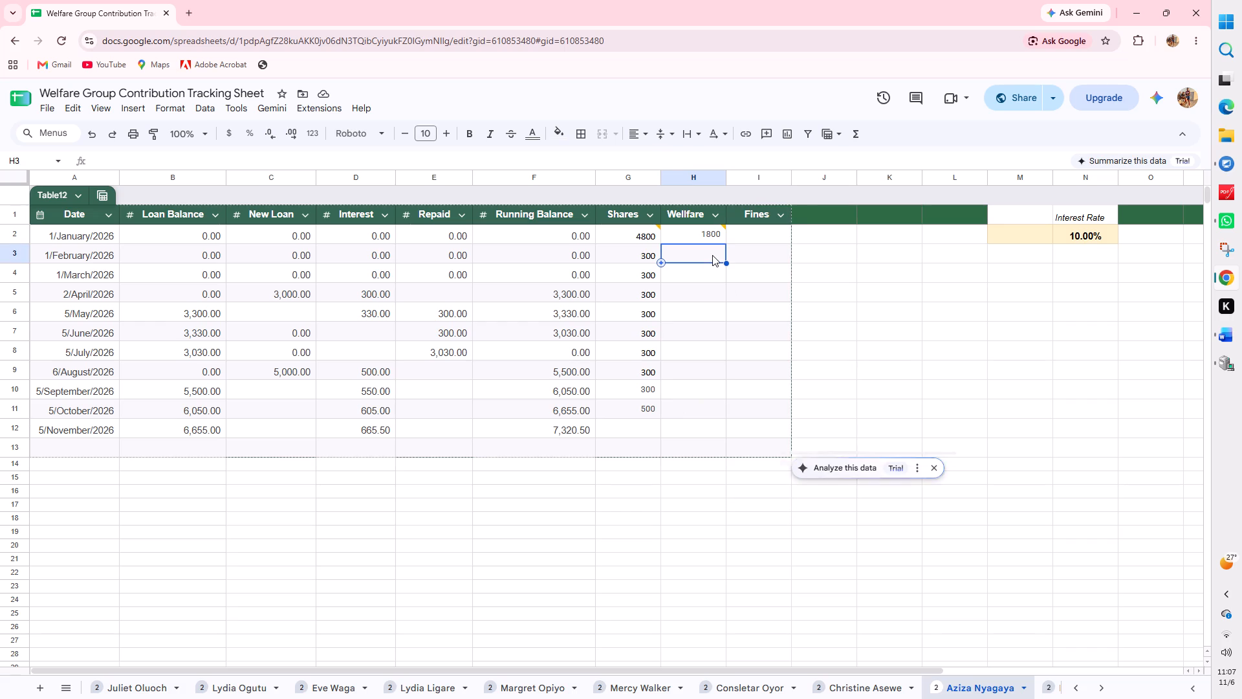
key("1")
key("0")
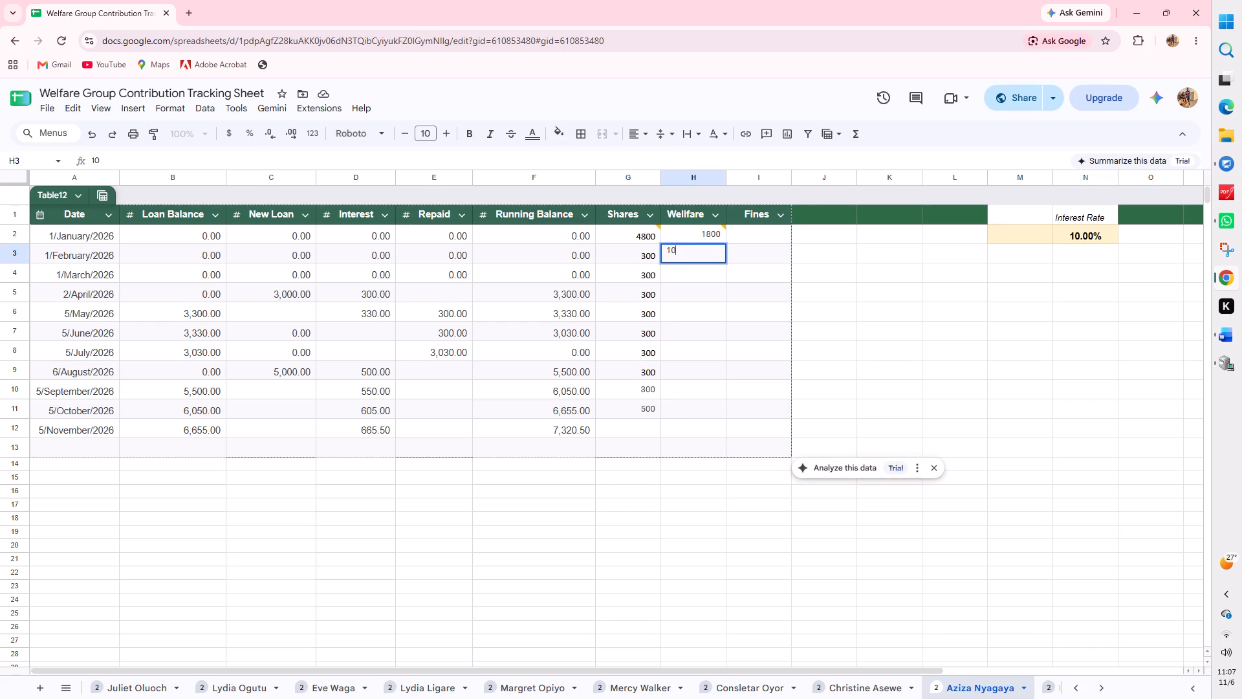
key("0")
left_click(712, 278)
type("100")
left_click(724, 288)
type("100")
left_click(723, 304)
type("100")
left_click(711, 328)
type("100")
left_click(711, 348)
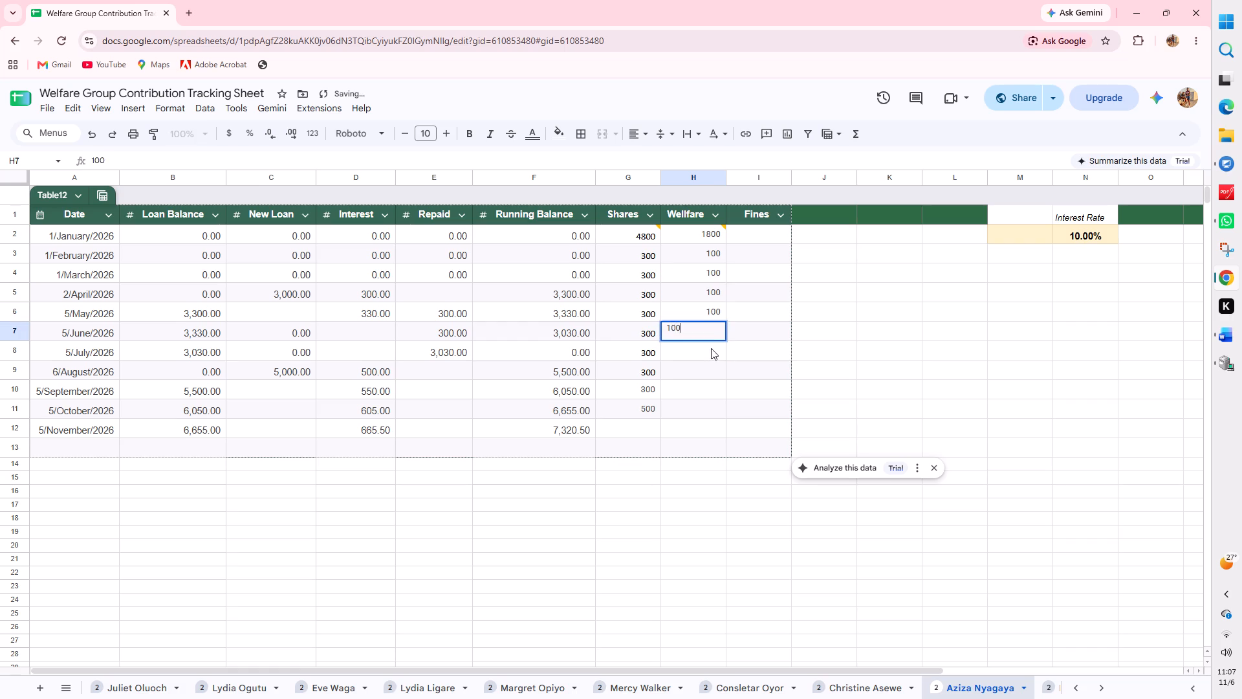
type("100")
left_click(711, 368)
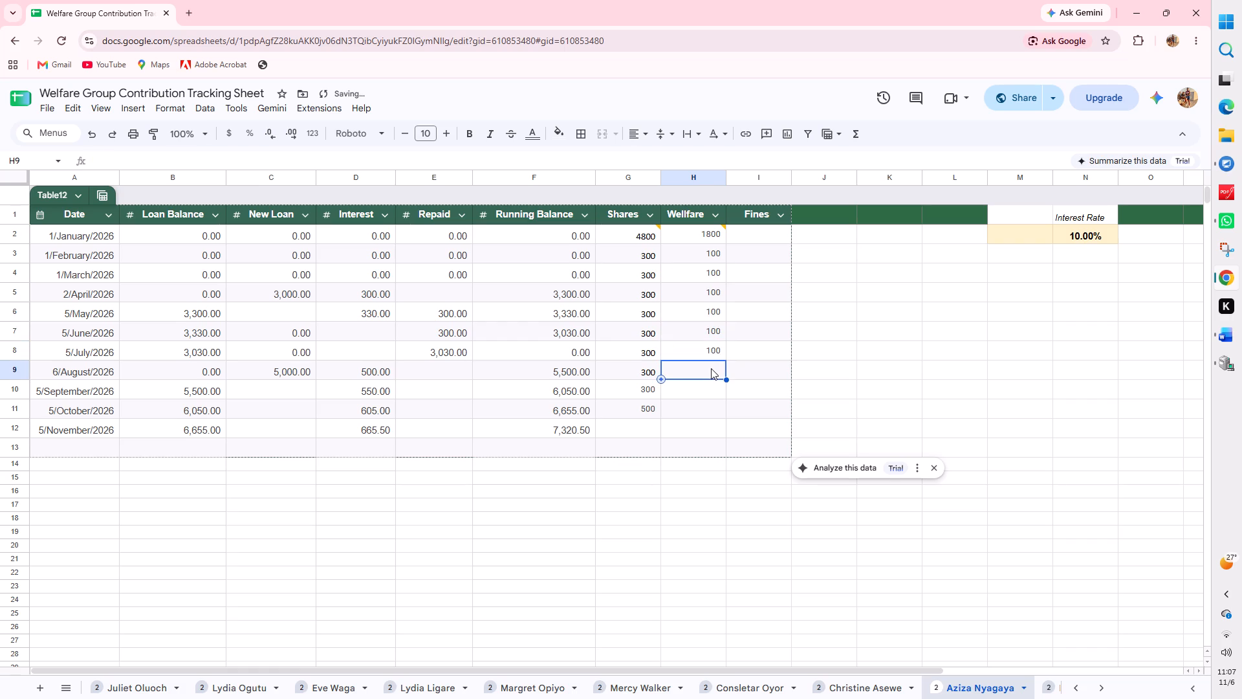
type("100")
left_click(712, 381)
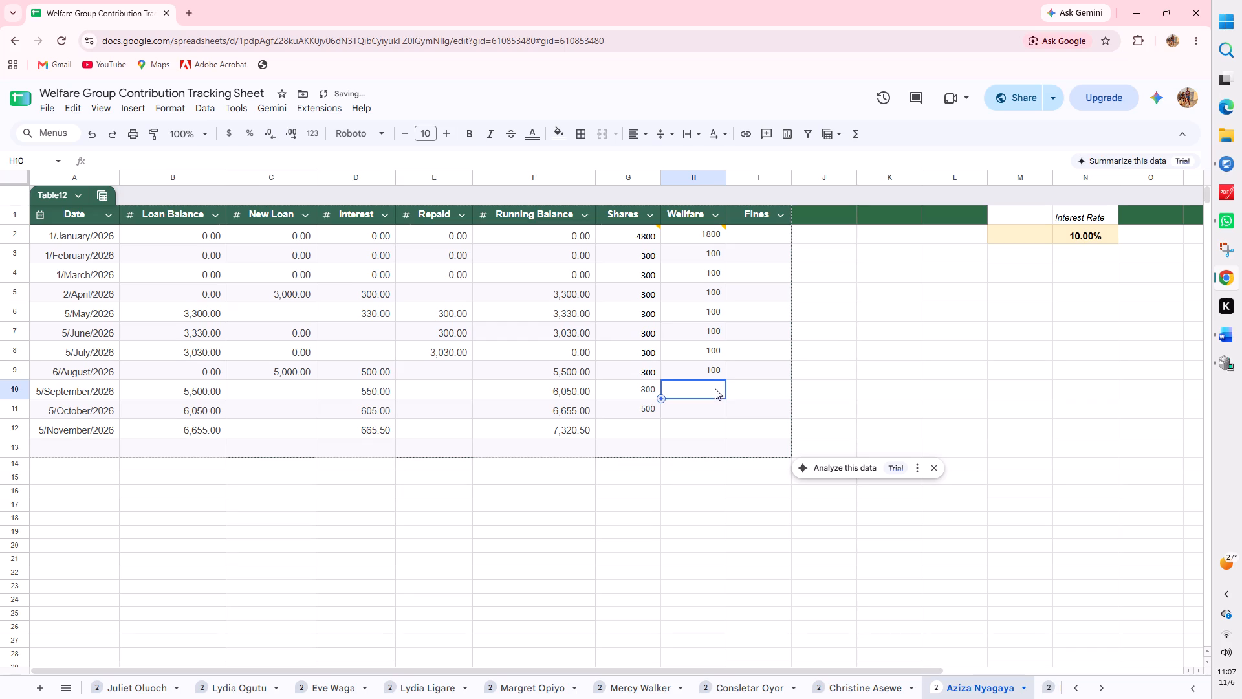
type("100")
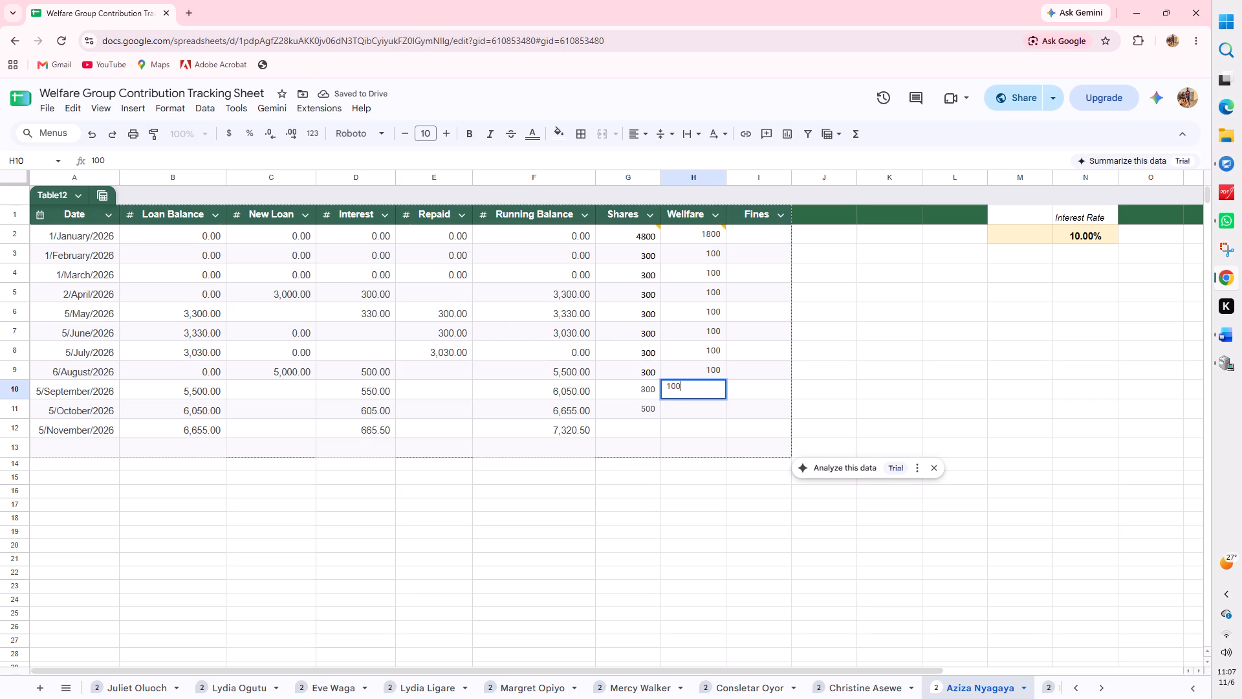
left_click(716, 407)
type("100")
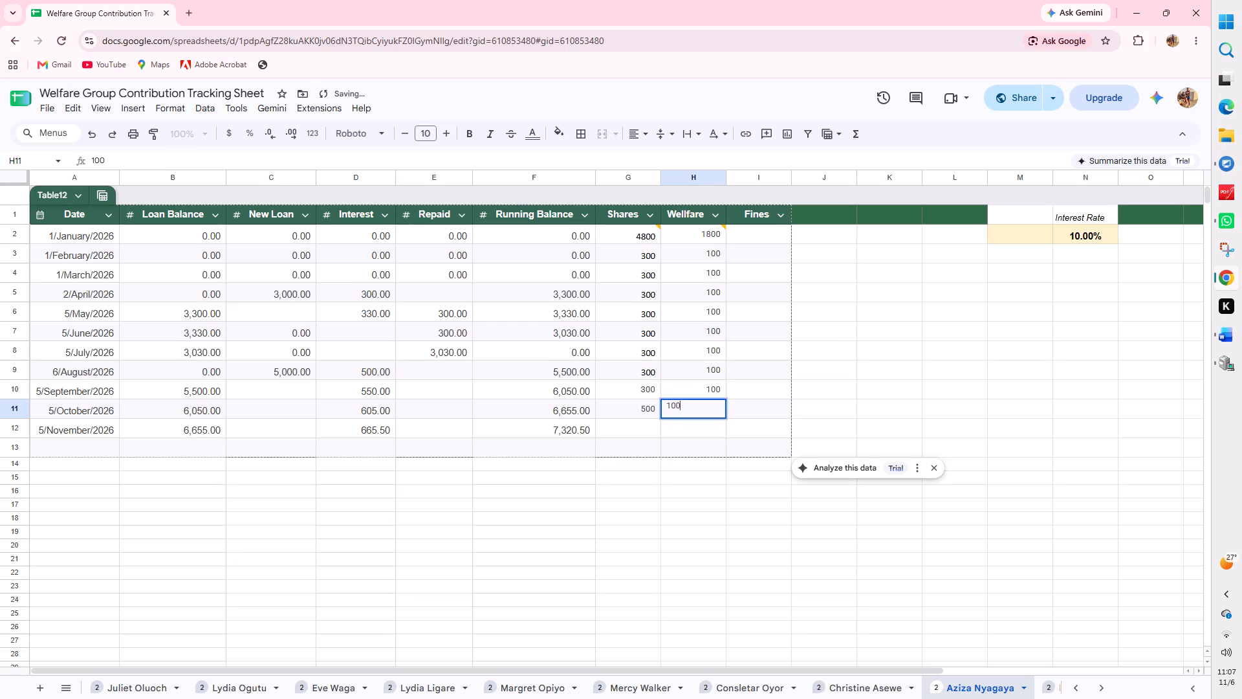
left_click(707, 512)
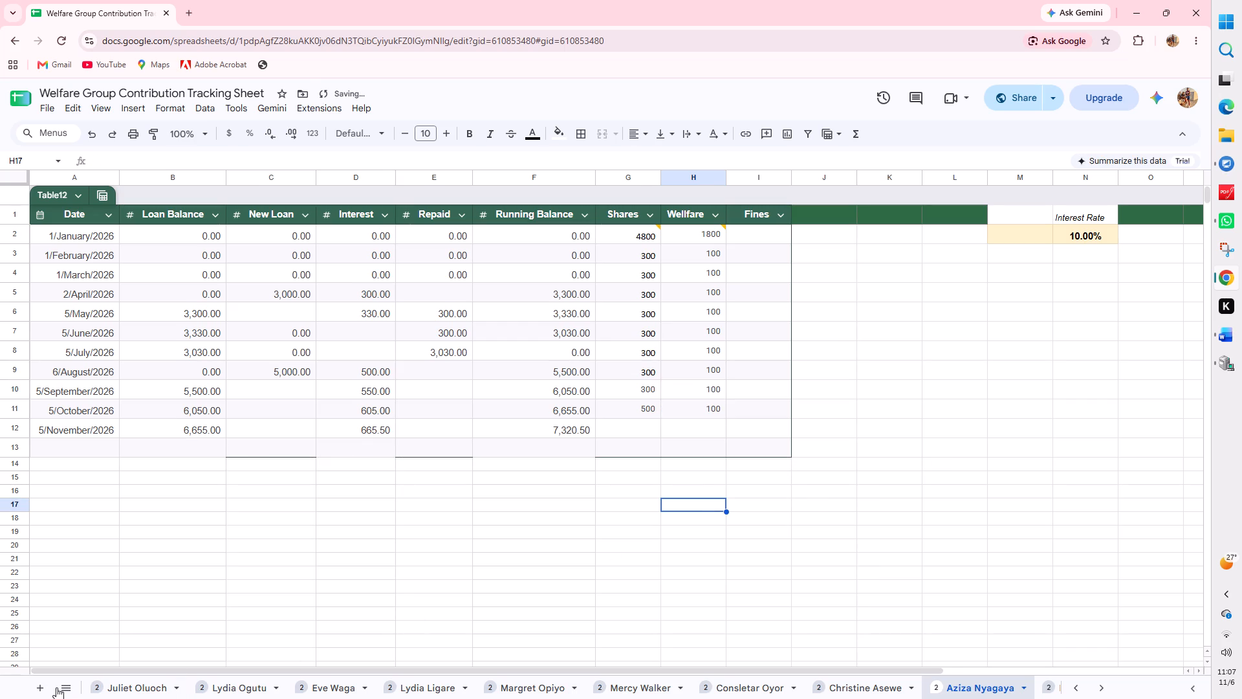
Compare the sixteenth member's row in the Summary sheet with the entries in that member's own sheet, ending on the Summary sheet.
left_click(61, 687)
scroll(89, 587, "up", 12)
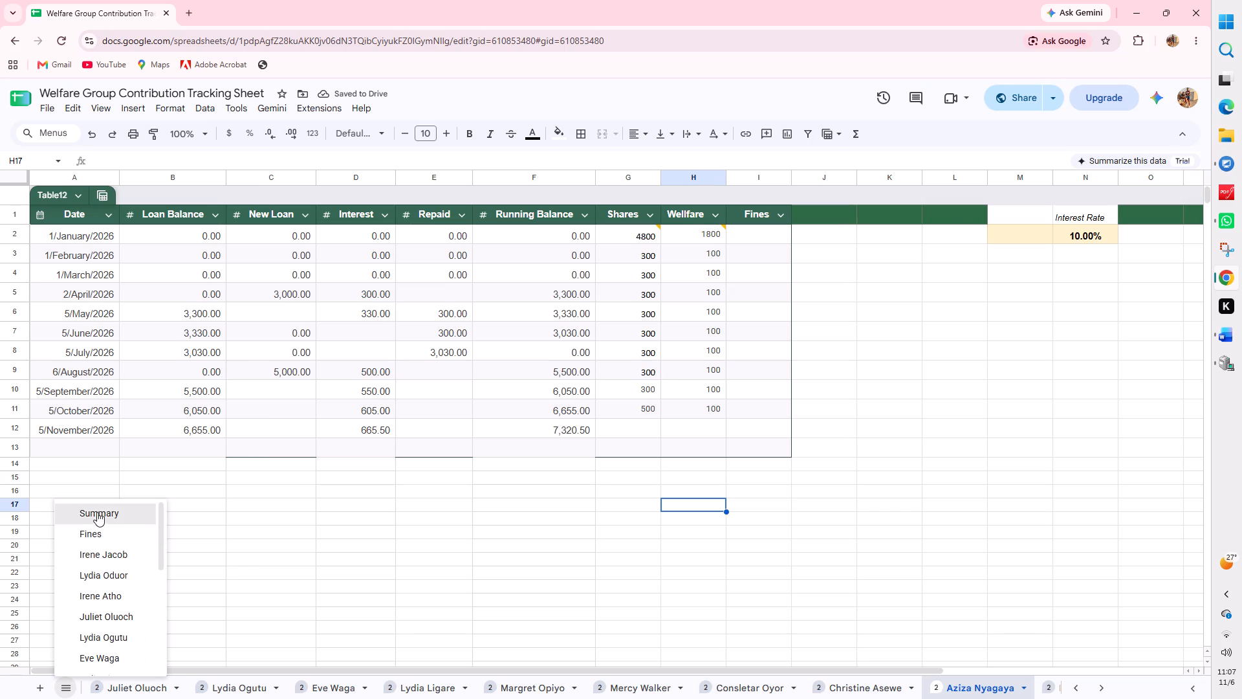
left_click(98, 508)
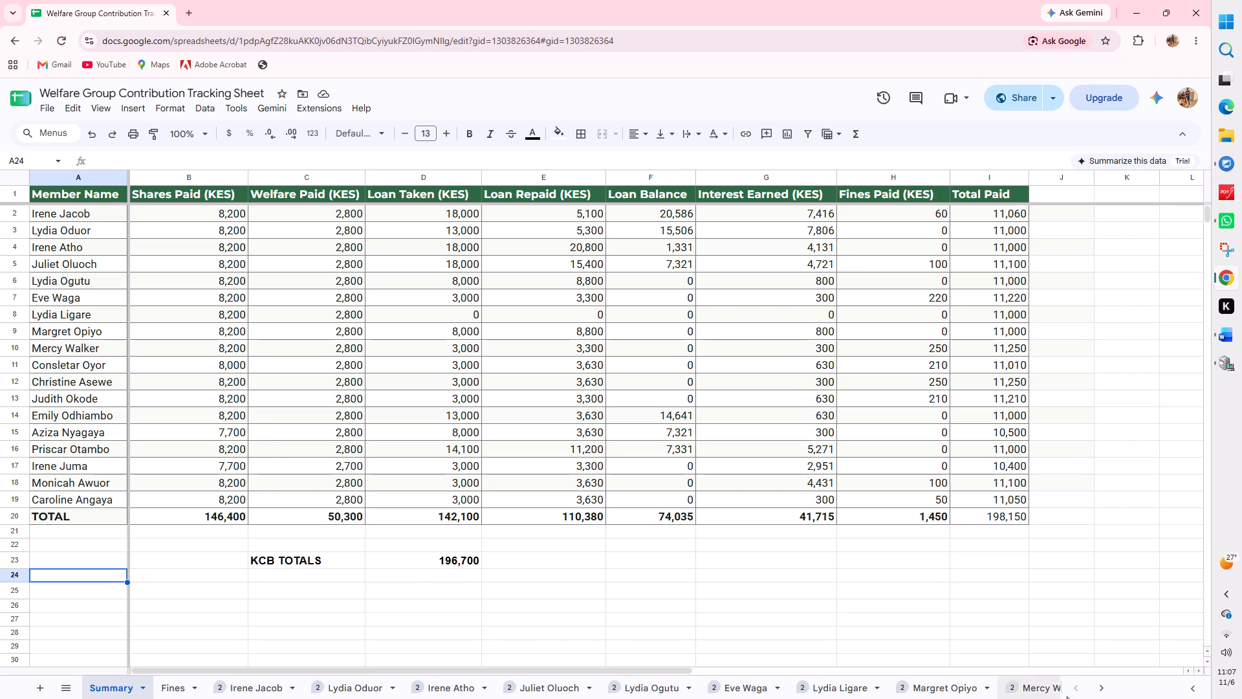
left_click(1095, 683)
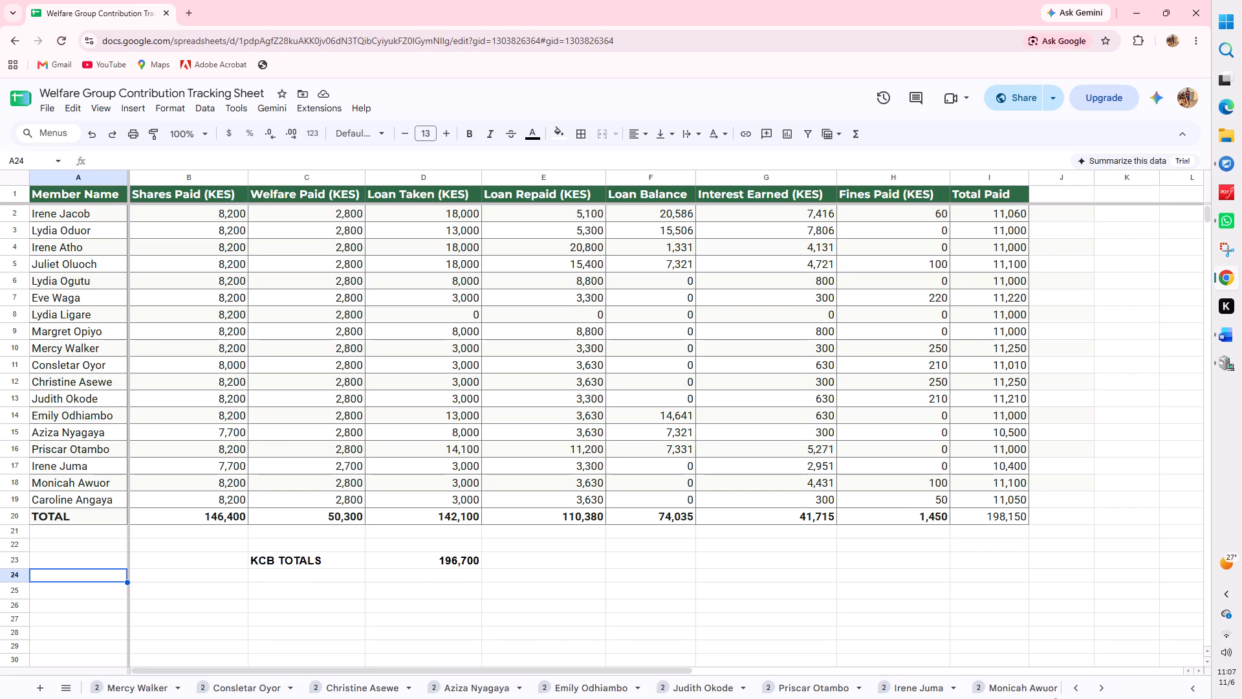
left_click(928, 687)
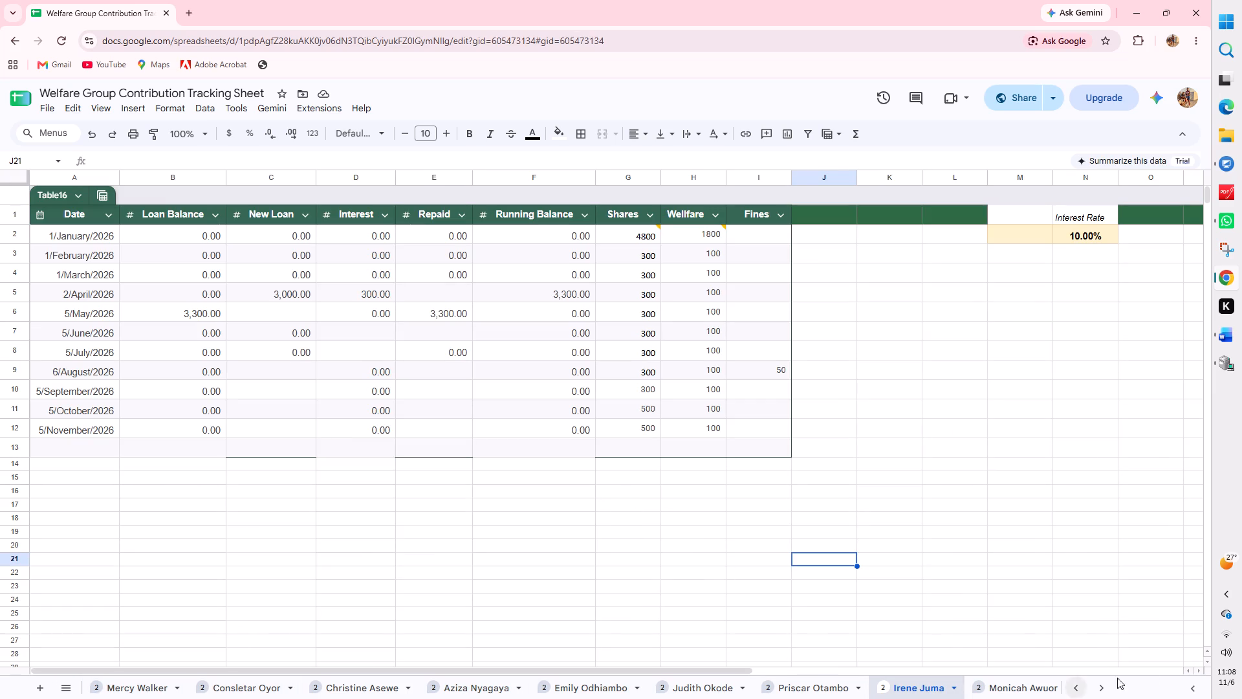
left_click(1077, 693)
left_click(1077, 693)
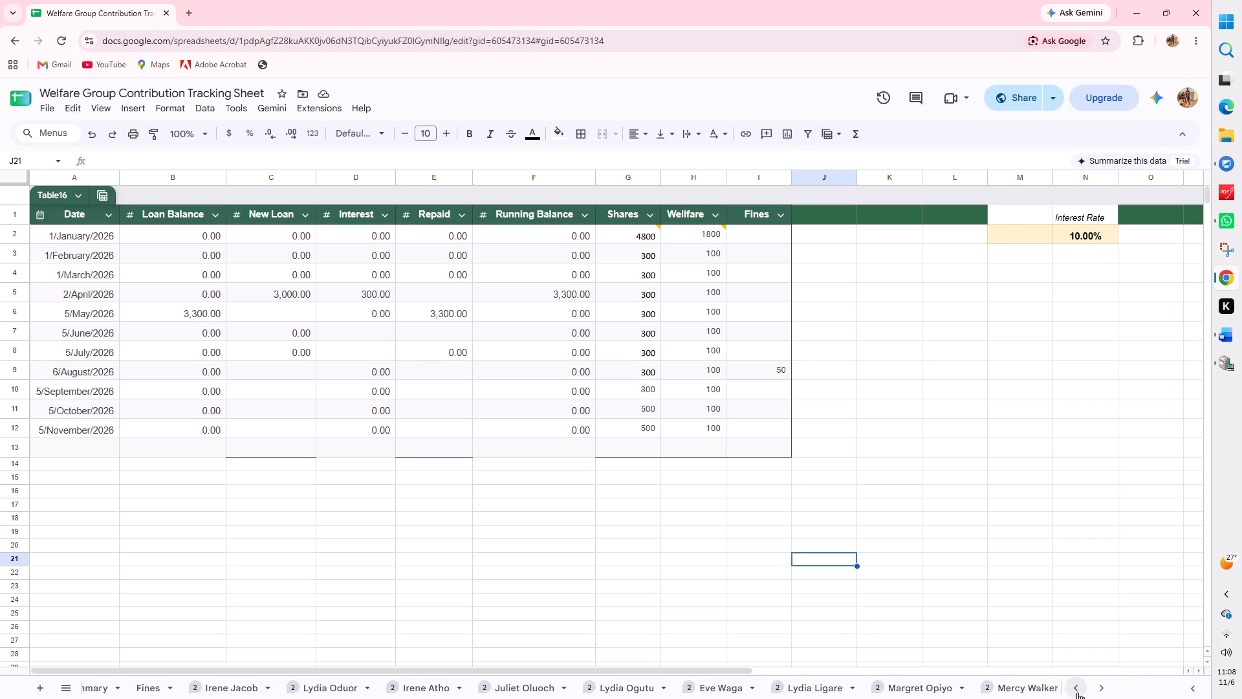
left_click(1077, 693)
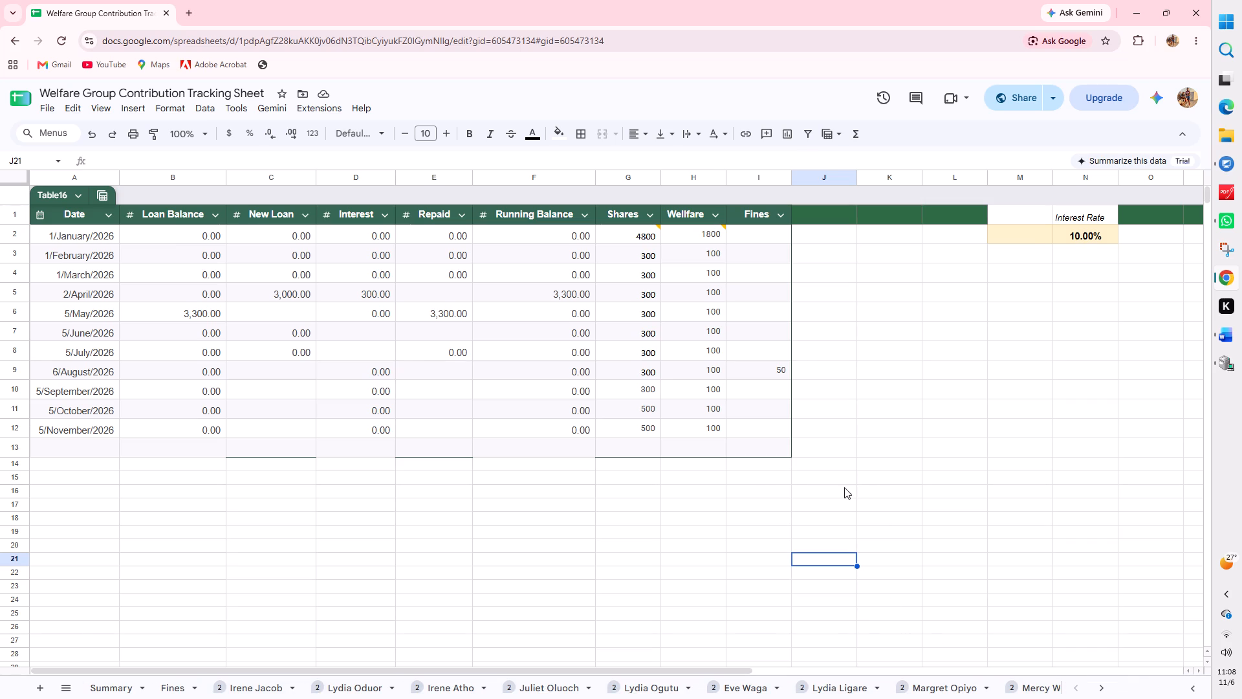
left_click(113, 688)
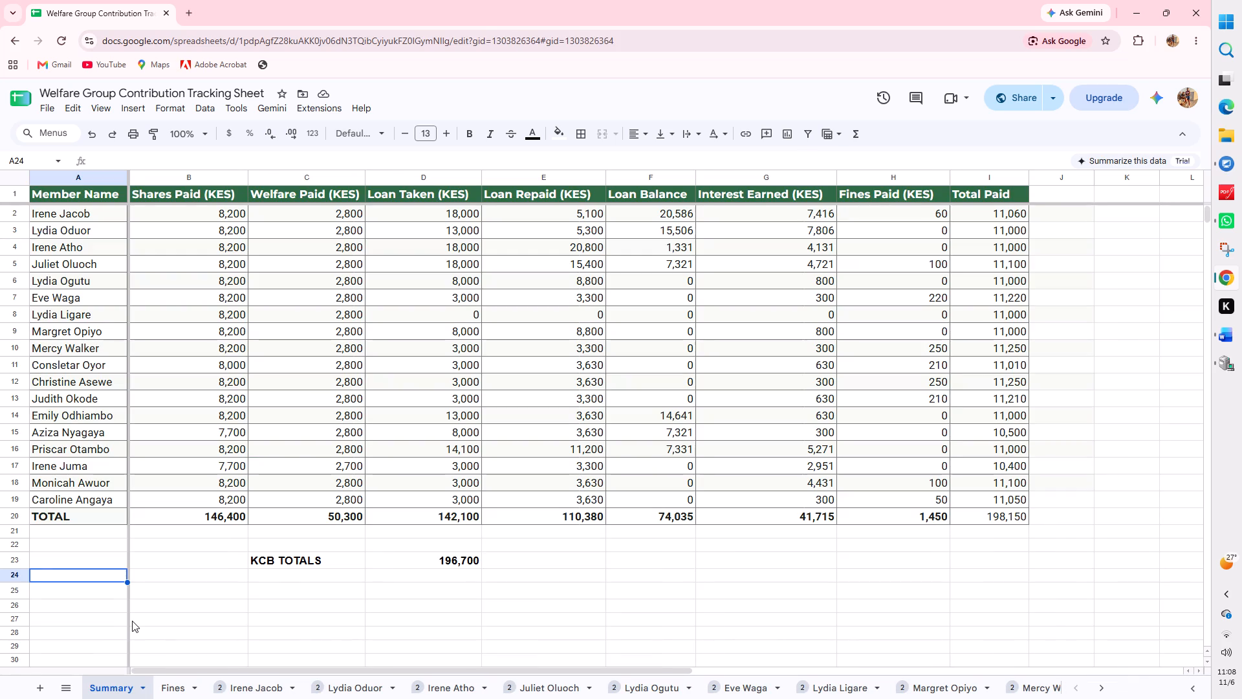